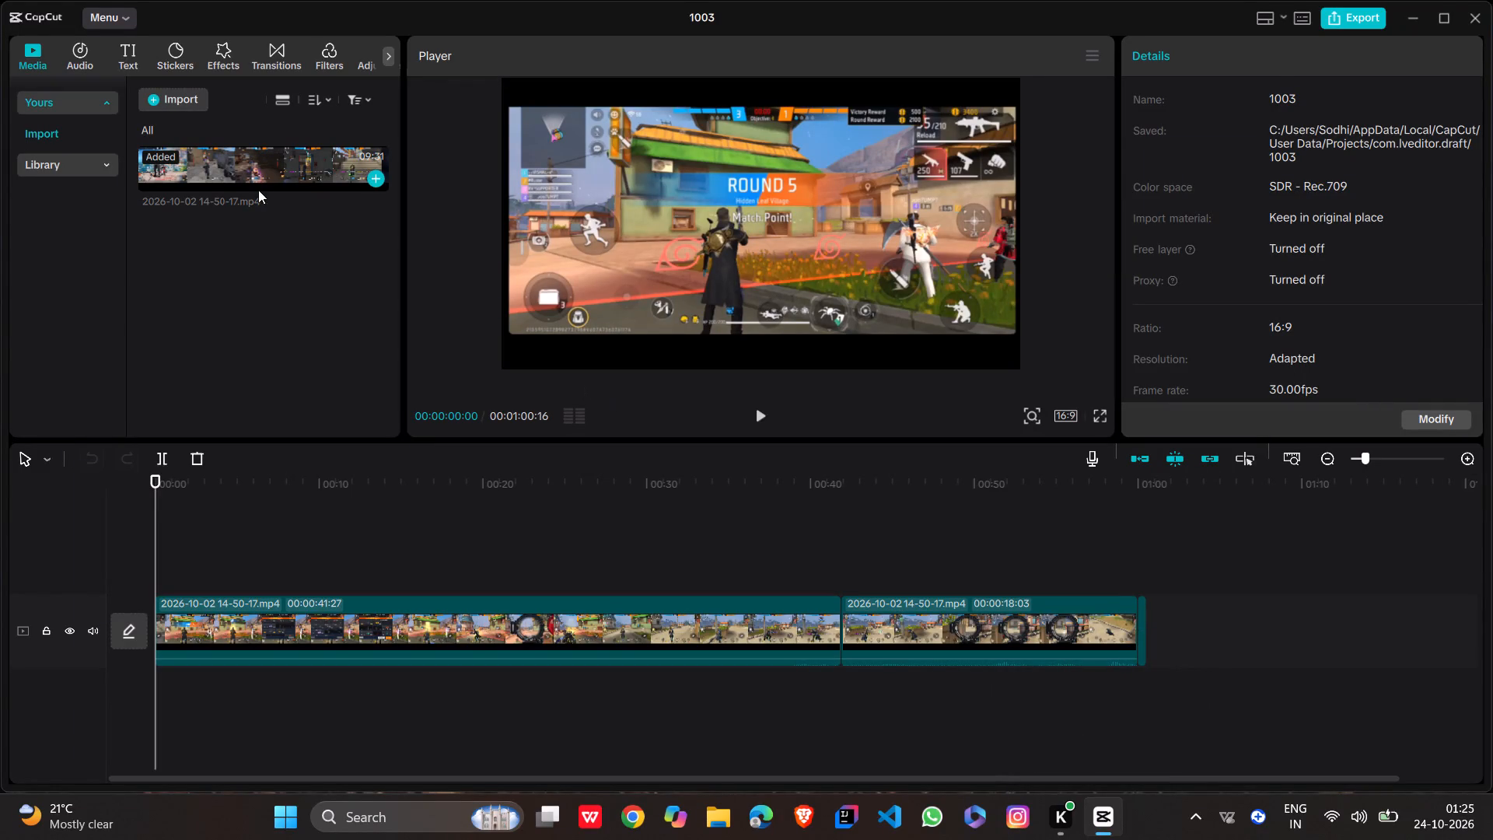
Import the green screen animated subscribe button video from the Demo folder into the project media.
left_click(191, 97)
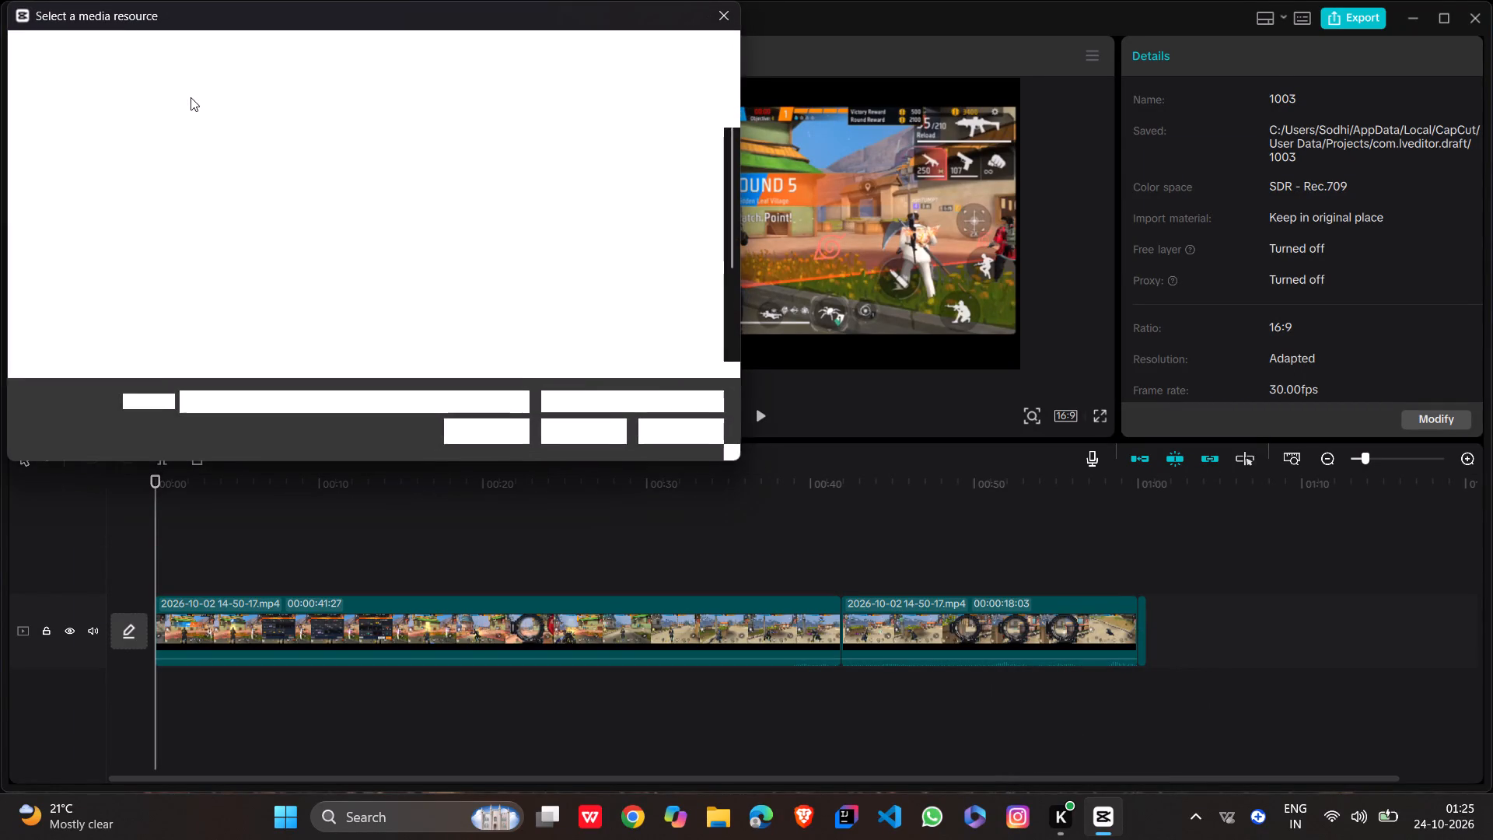
scroll(624, 282, "down", 8)
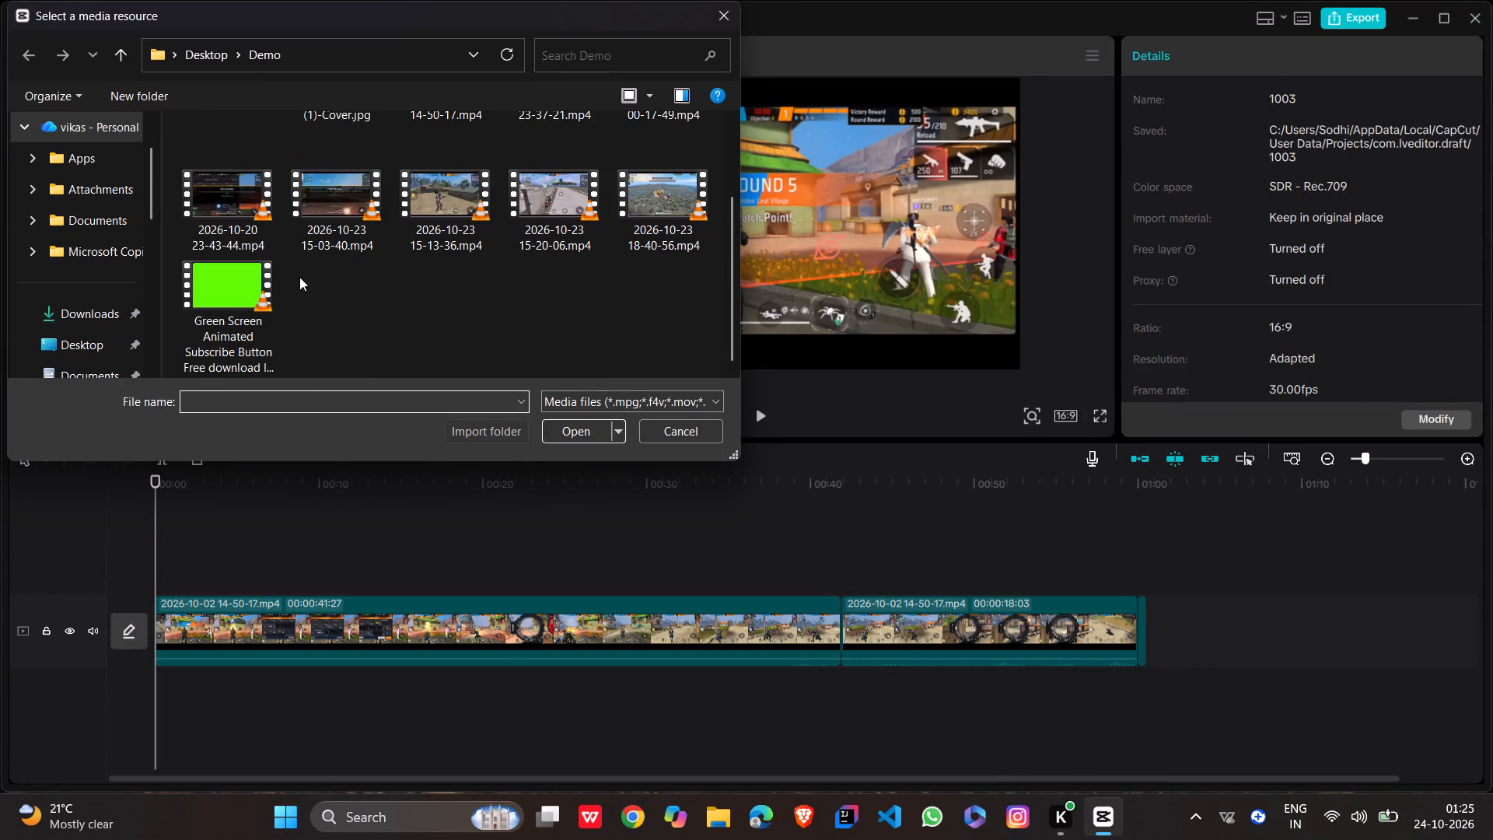
left_click(240, 300)
left_click(590, 428)
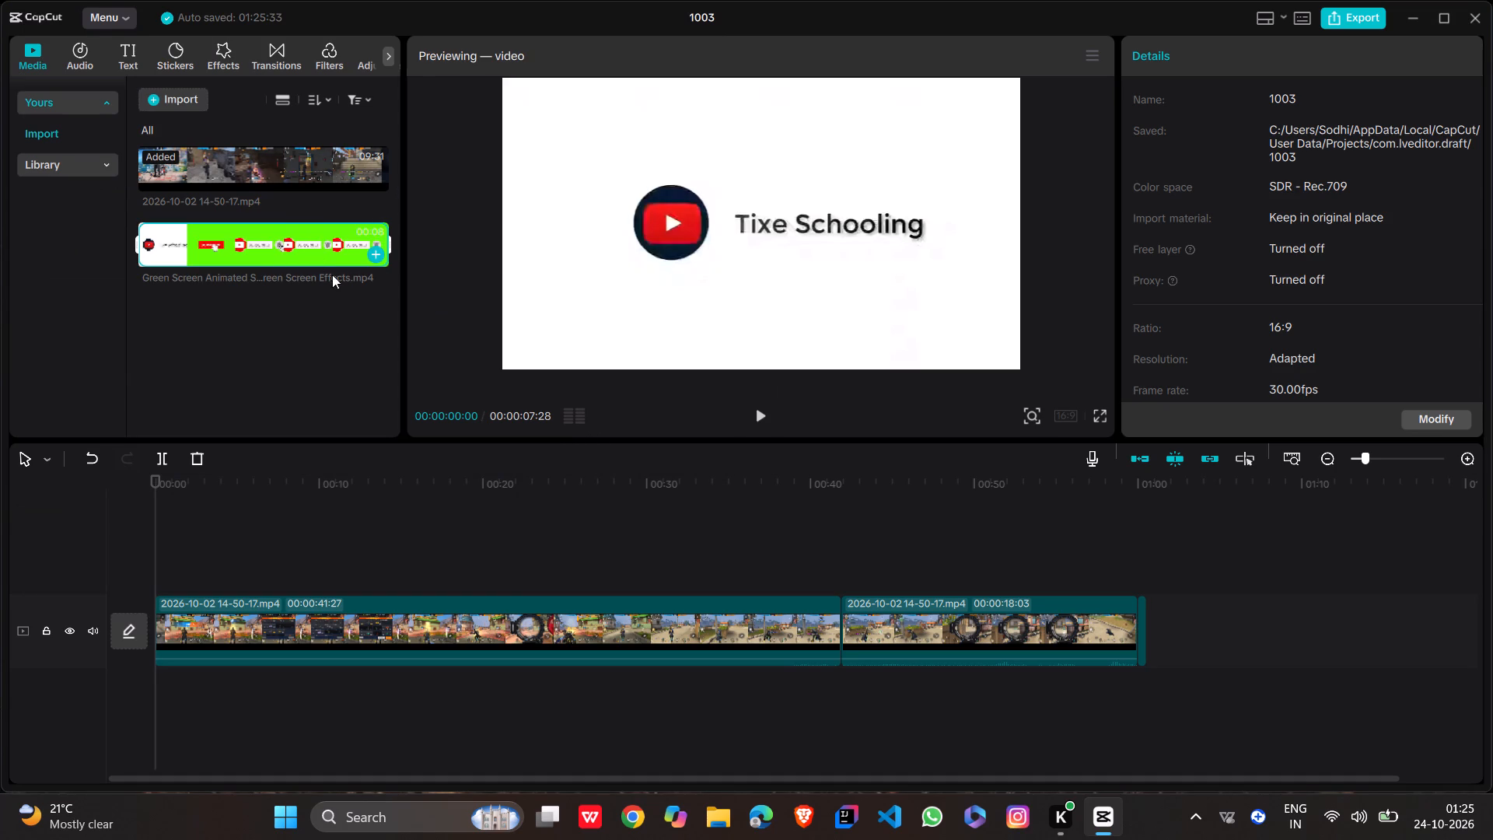
left_click(181, 111)
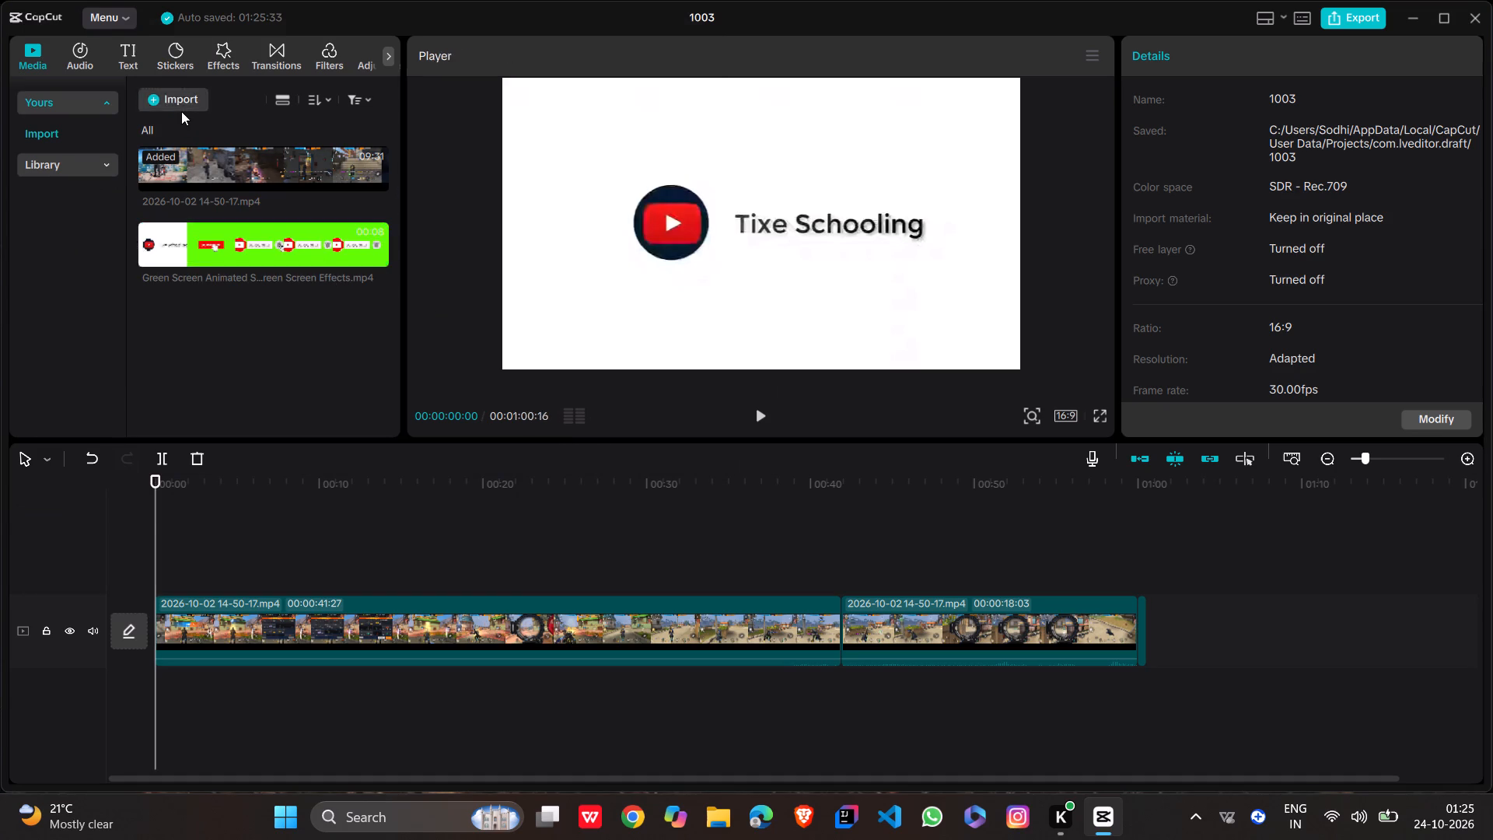
scroll(516, 281, "down", 3)
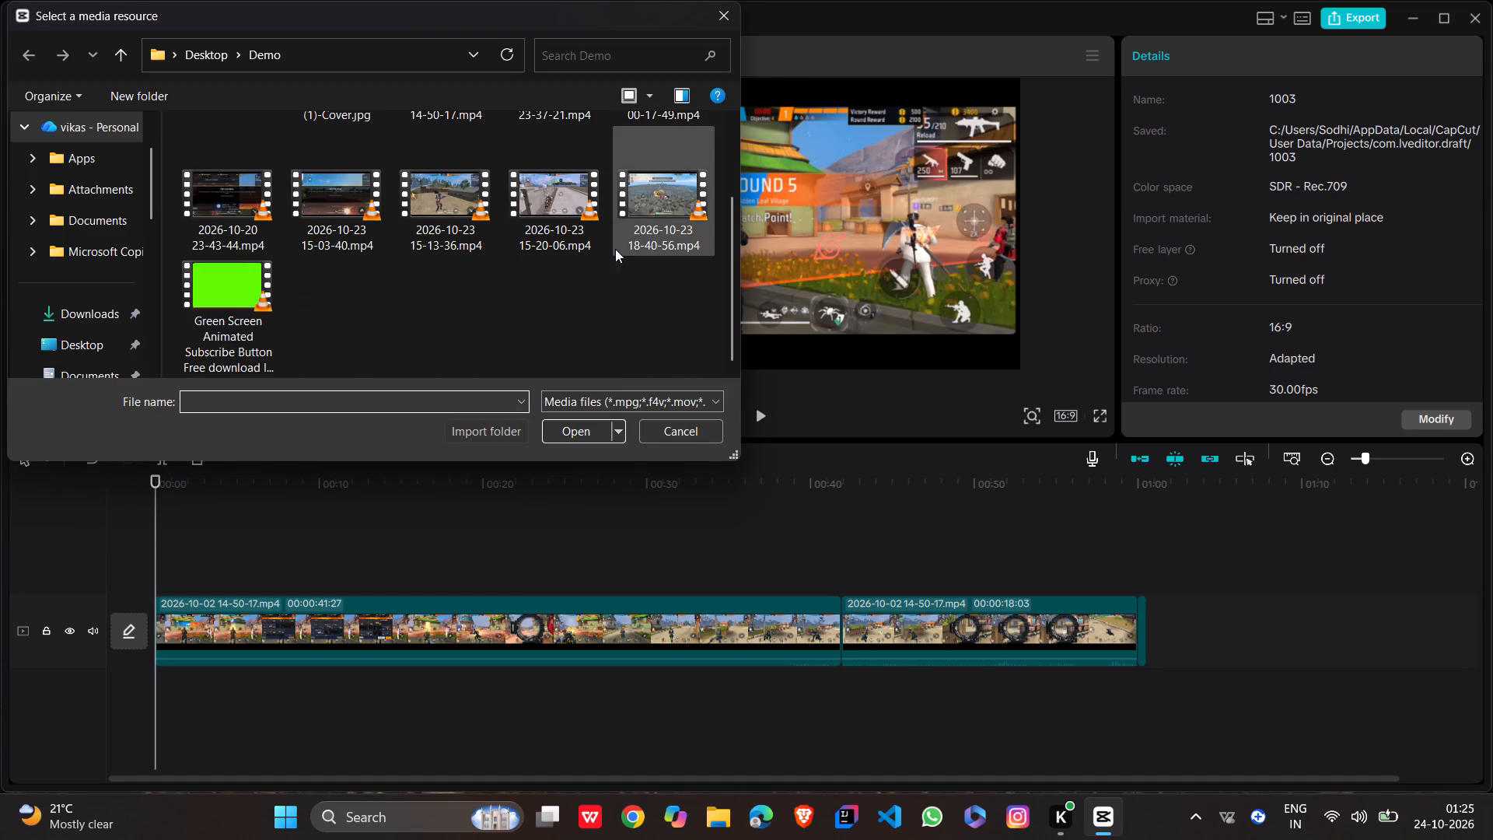
left_click(619, 248)
left_click(593, 424)
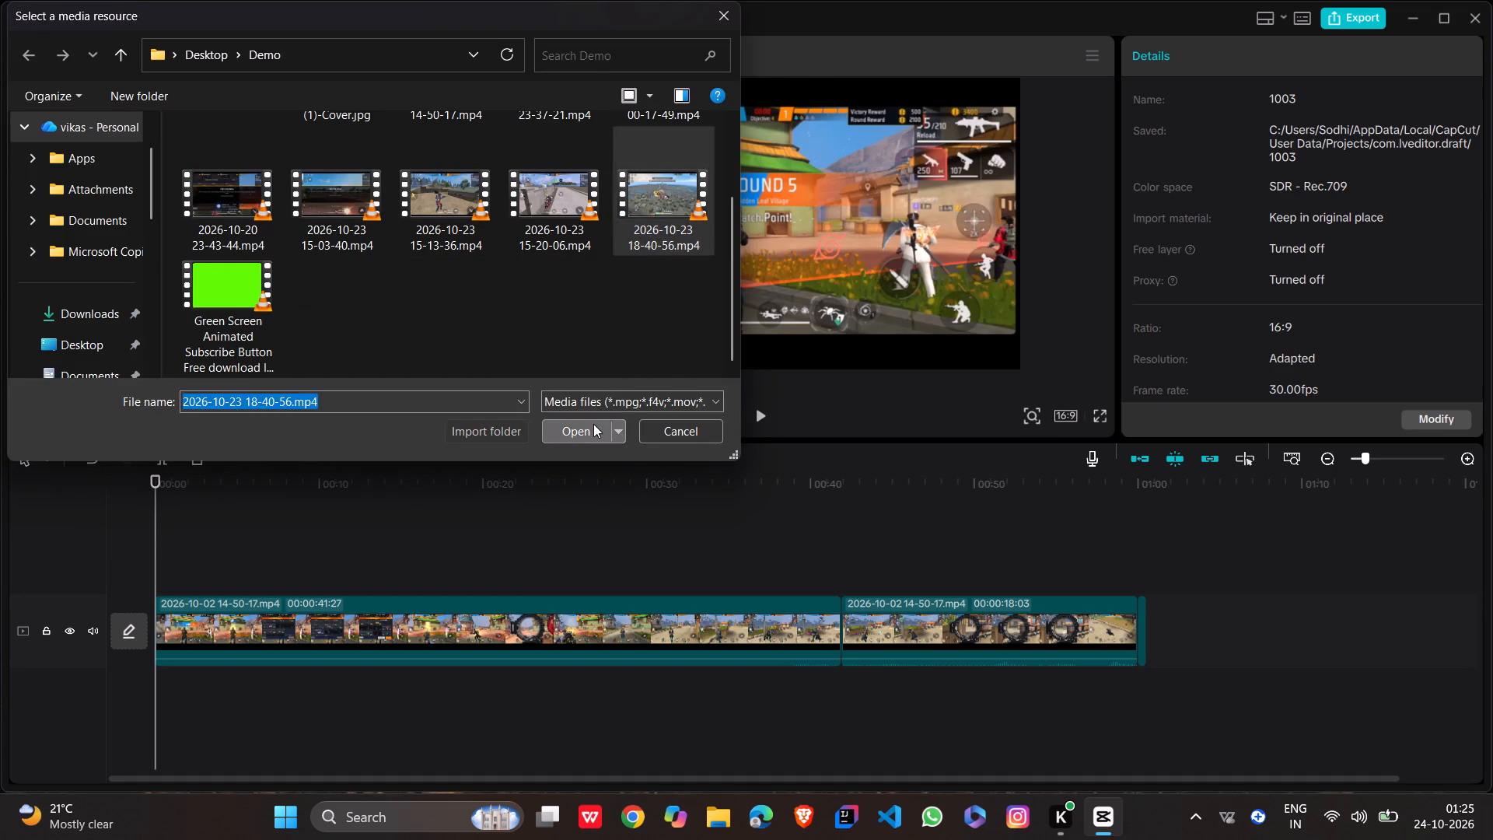
left_click(239, 261)
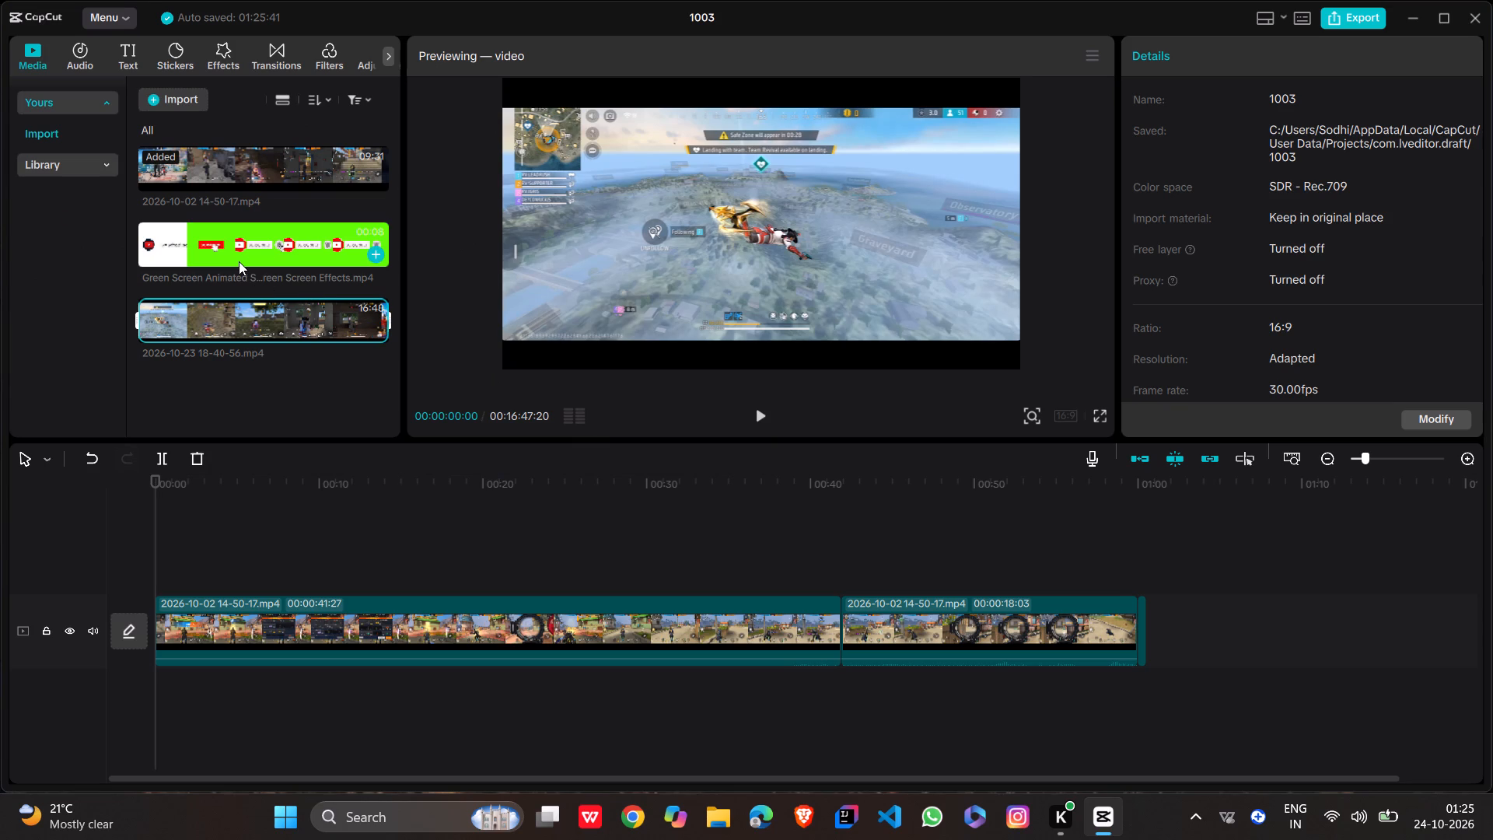
left_click(243, 165)
right_click(243, 165)
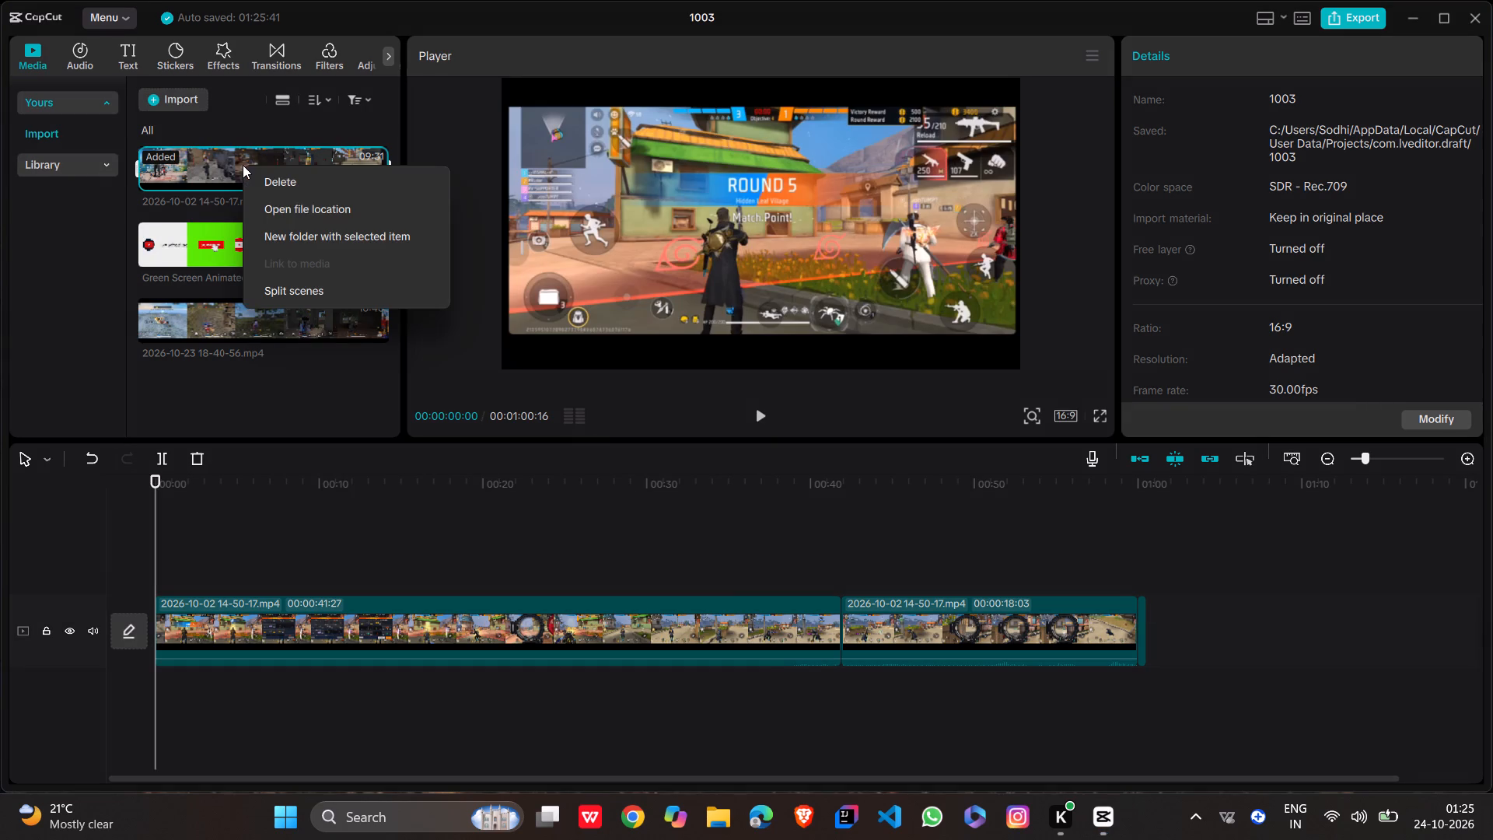
left_click(299, 191)
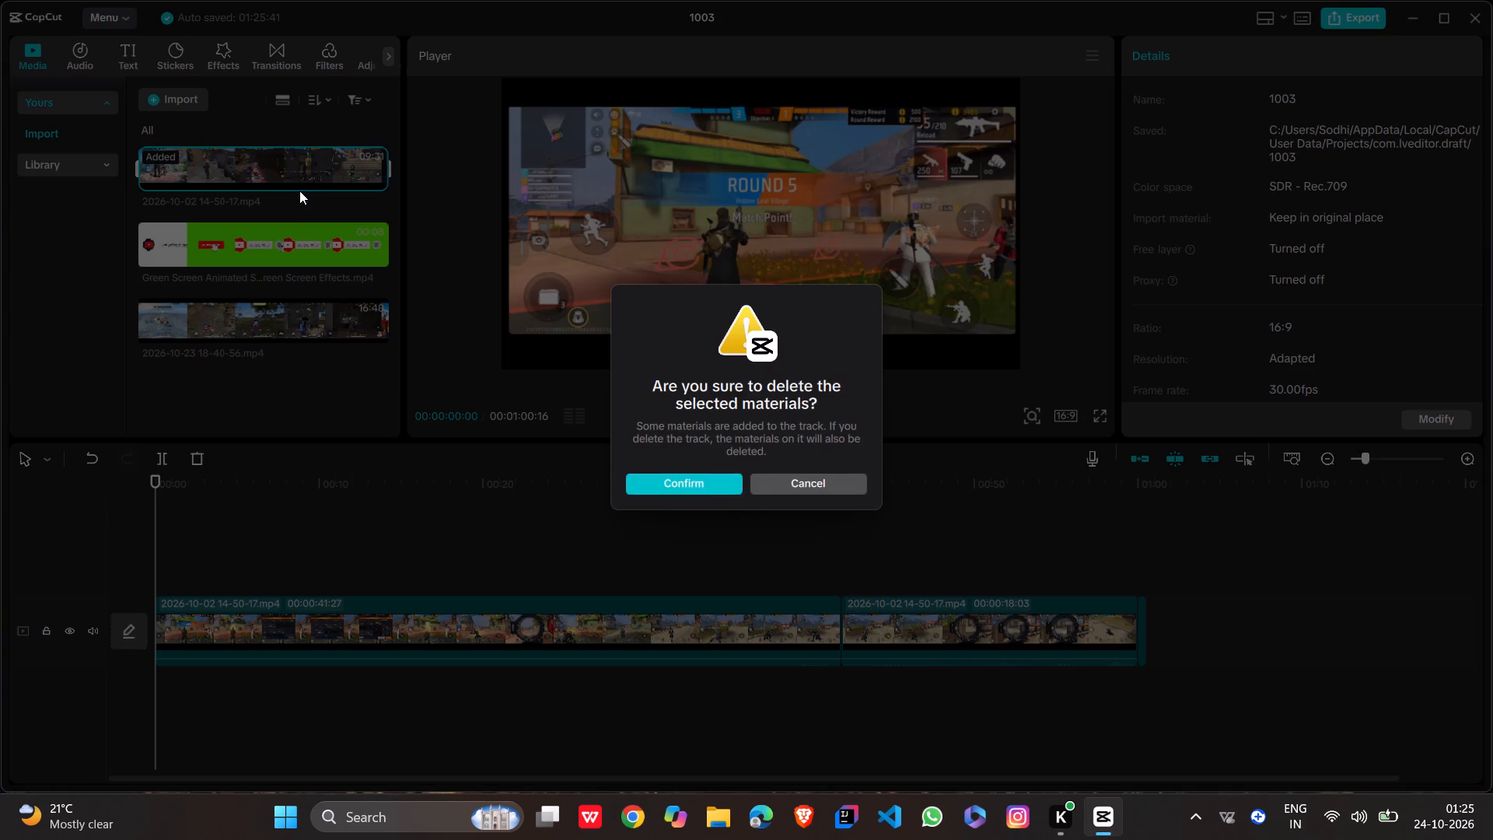
left_click(698, 487)
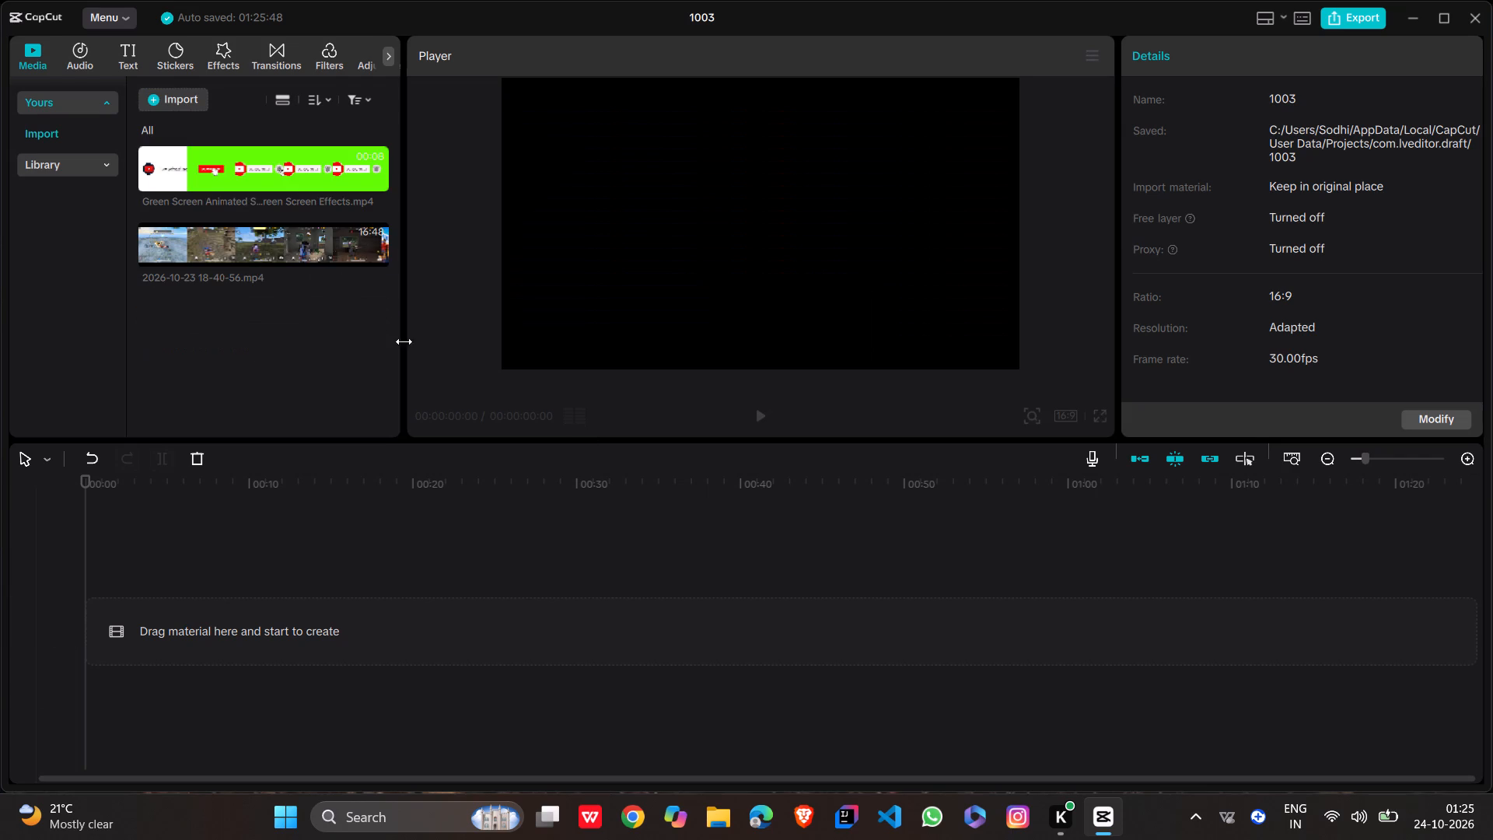
left_click(319, 265)
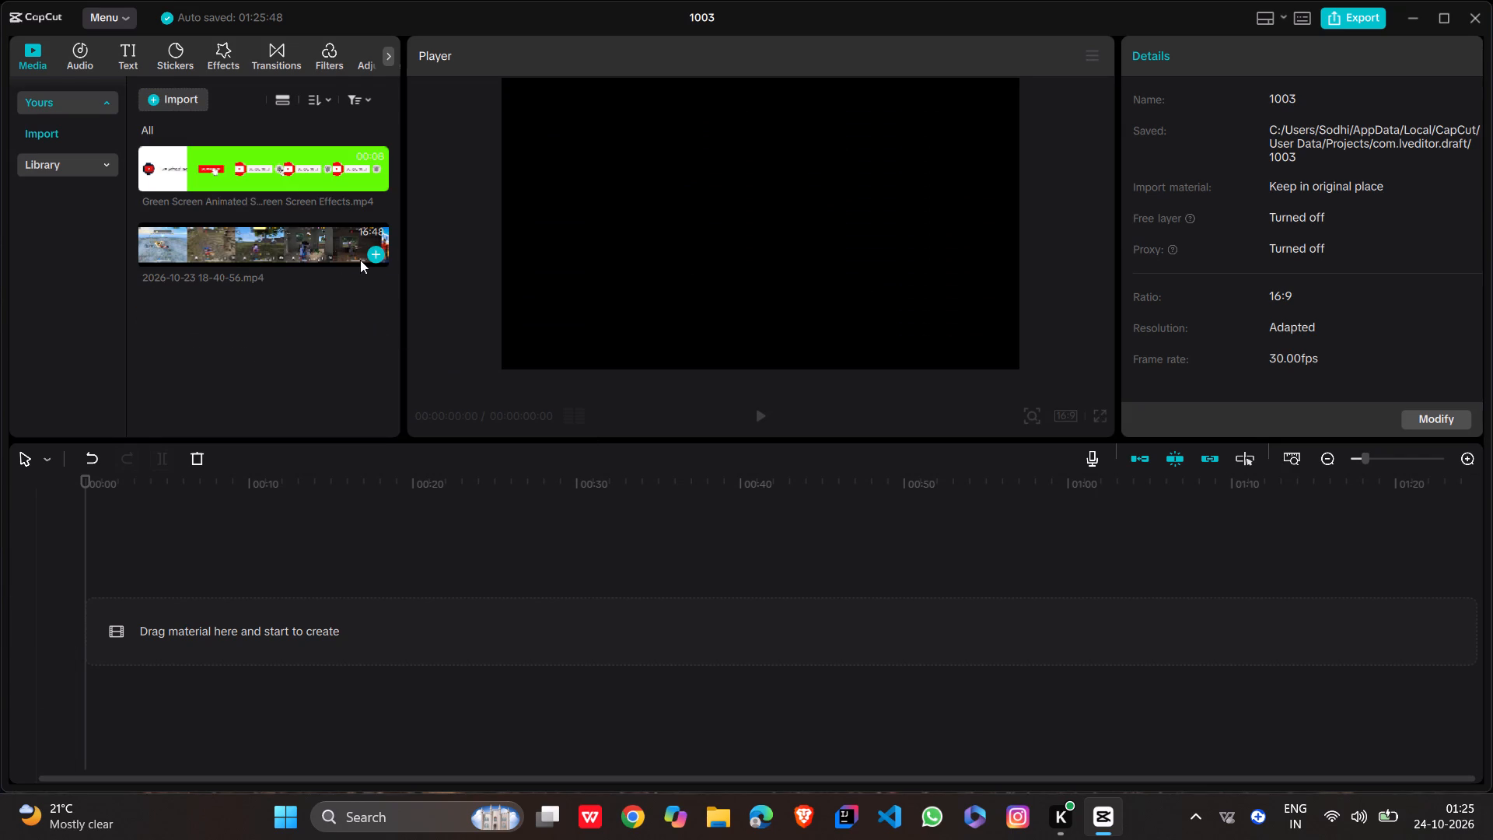
left_click(369, 256)
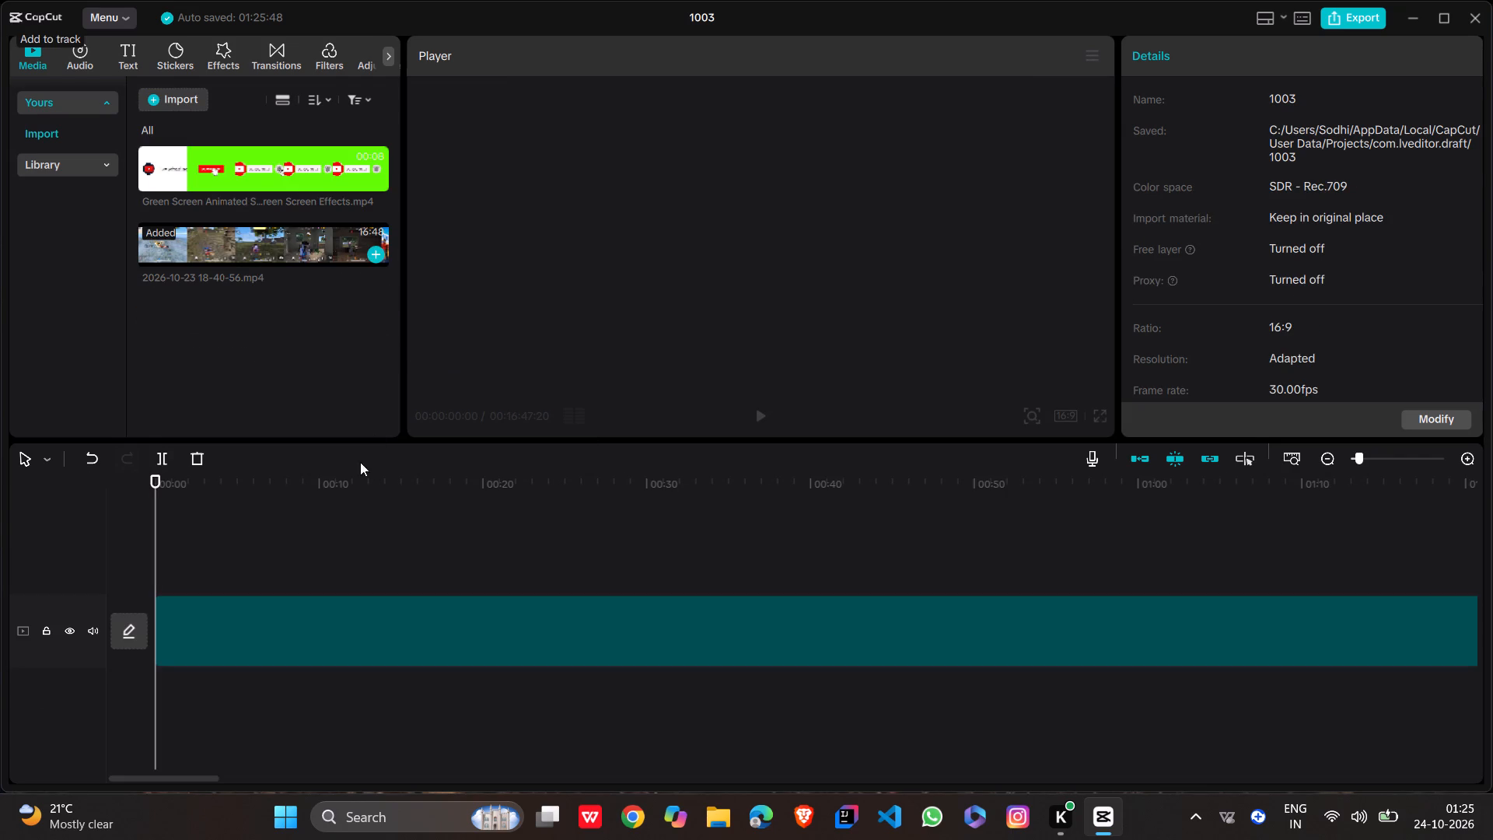
Preview the source gameplay video, and play the timeline clip from its start to about 00:00:41 to review the footage.
left_click(284, 247)
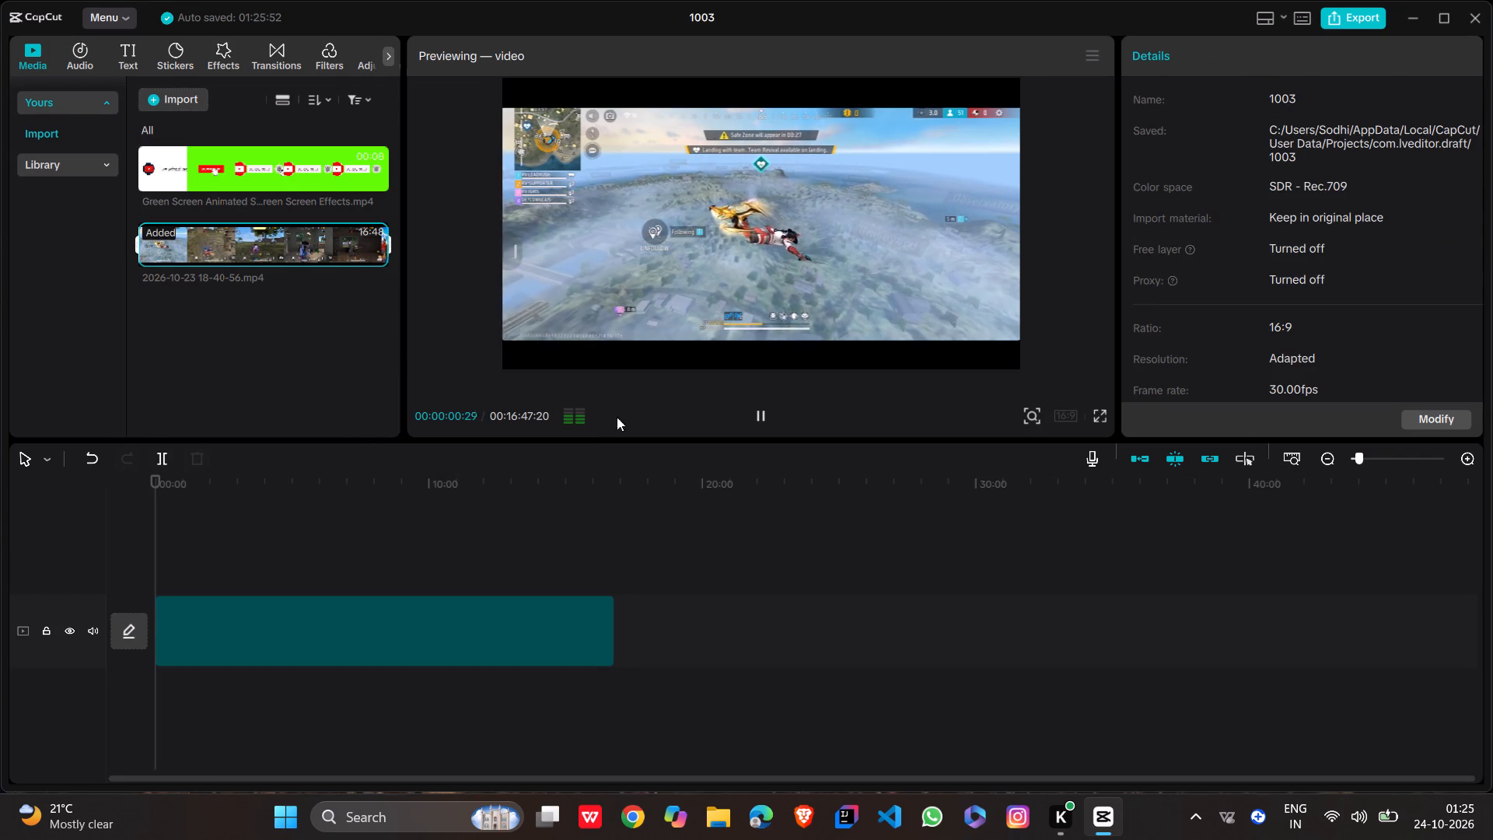
left_click(762, 408)
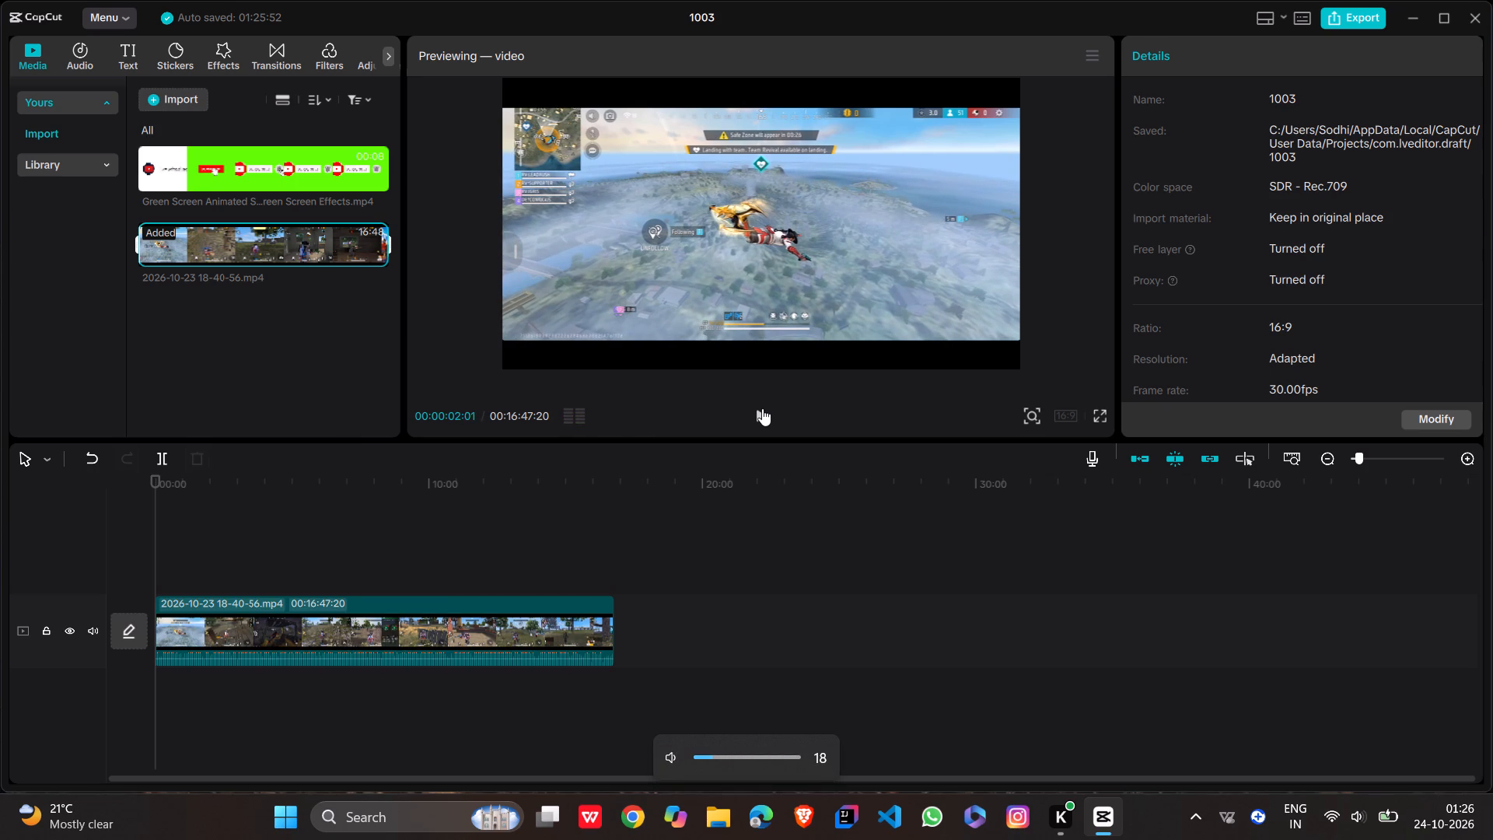
key("space")
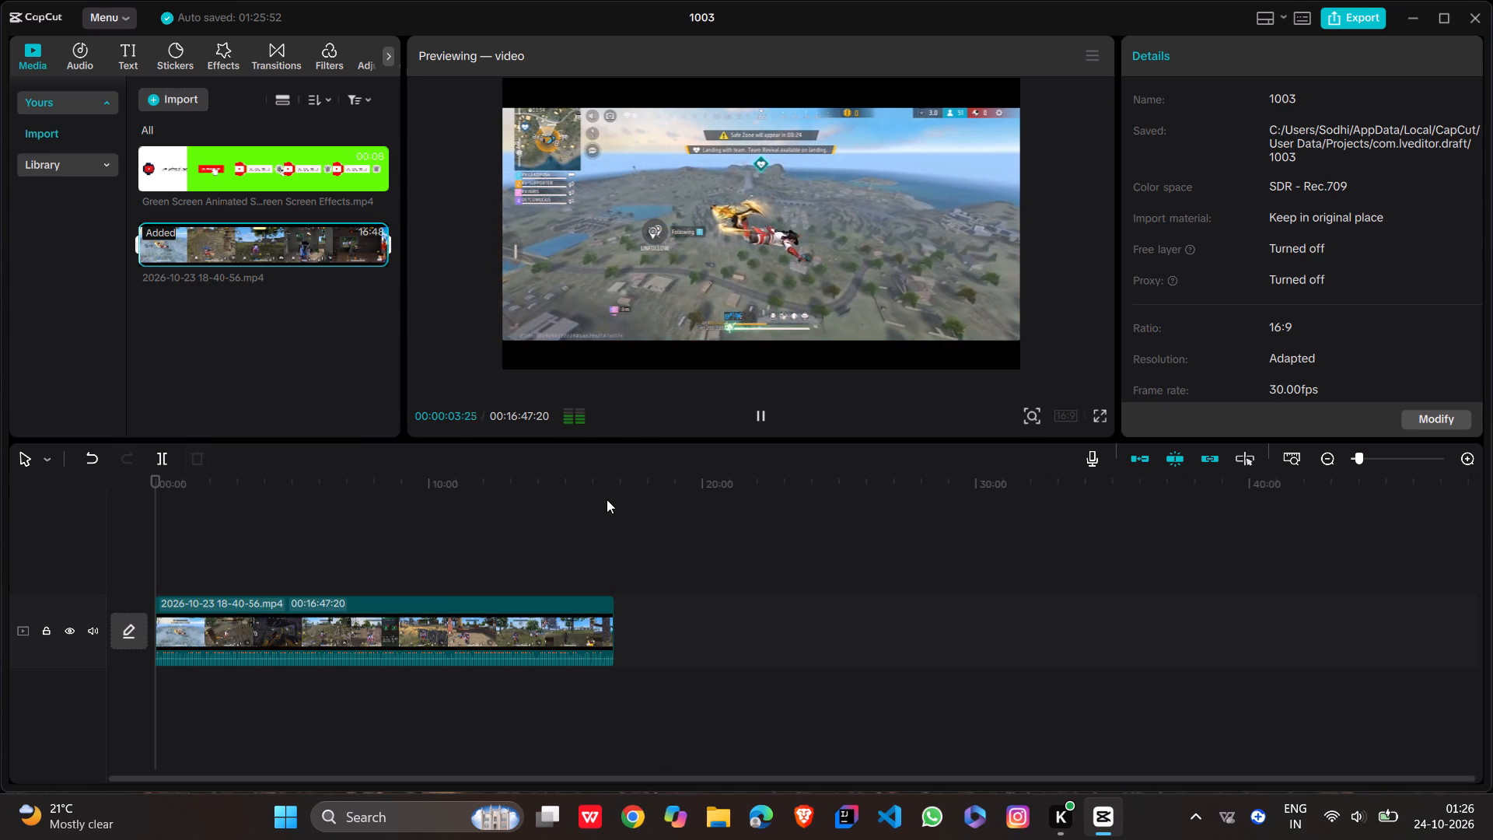
scroll(533, 534, "up", 12, "ctrl")
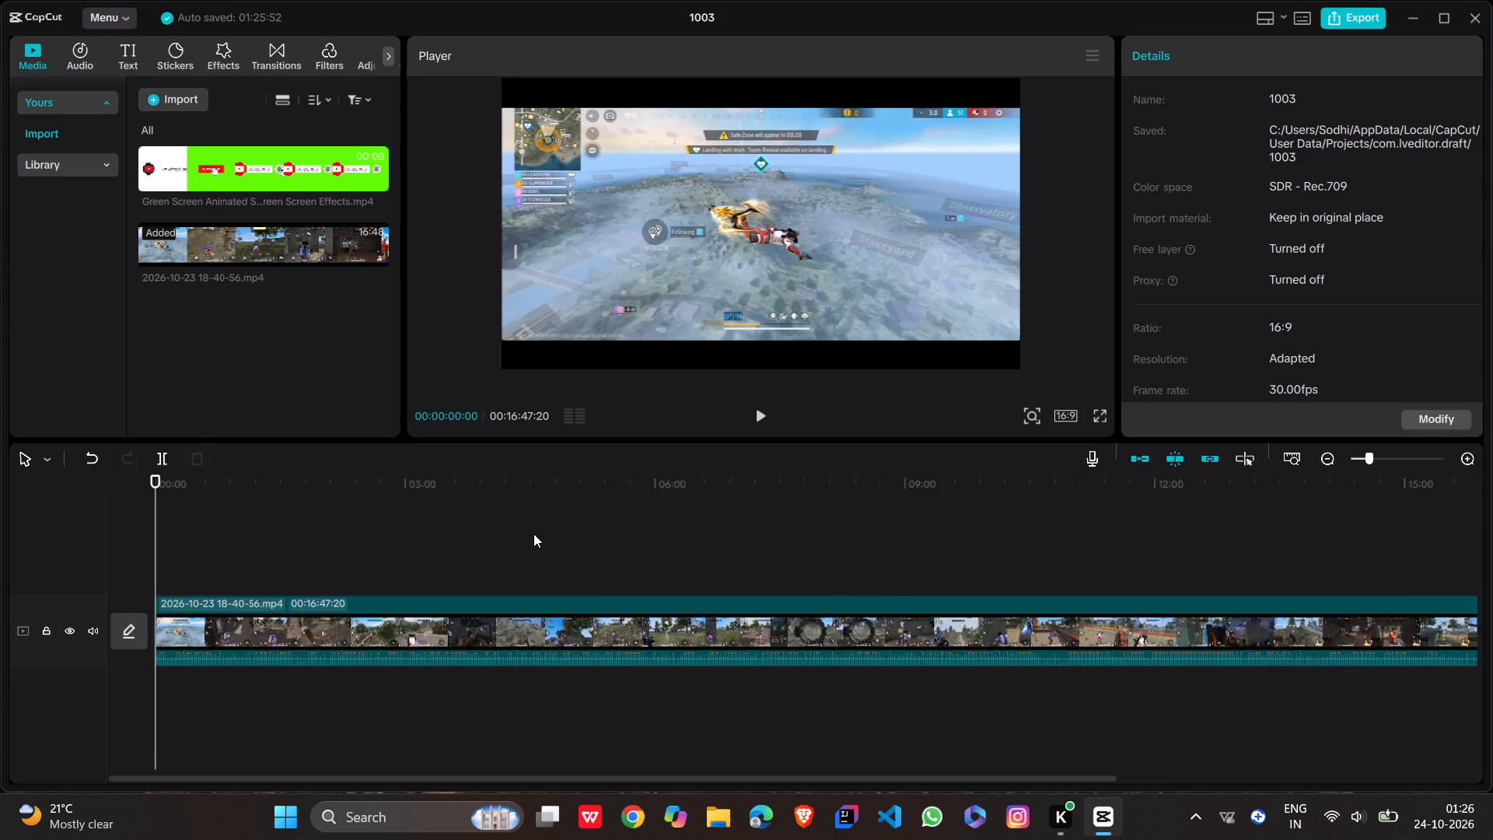
scroll(533, 534, "up", 17, "ctrl")
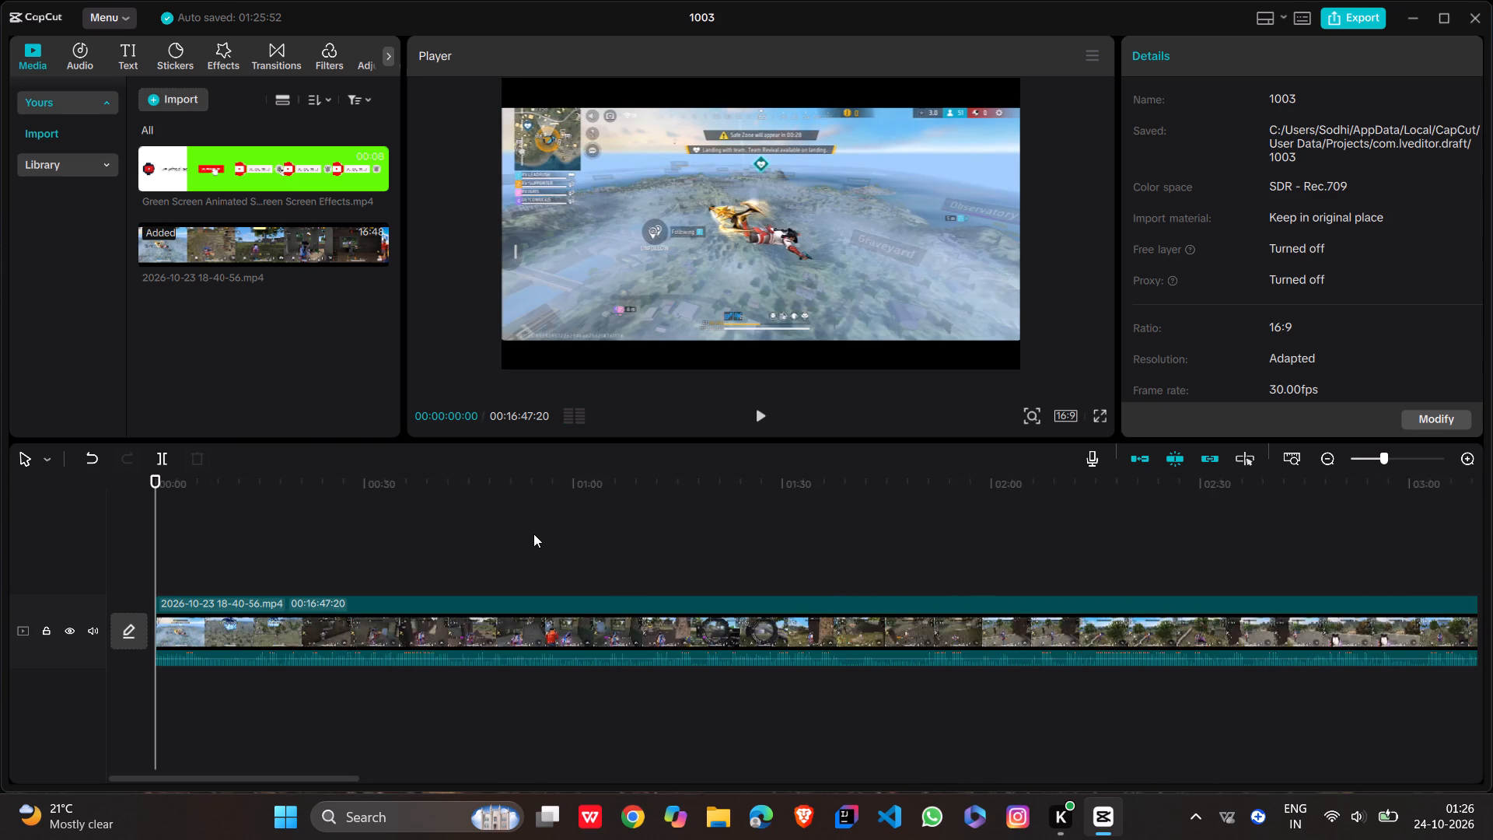
scroll(533, 534, "up", 15, "ctrl")
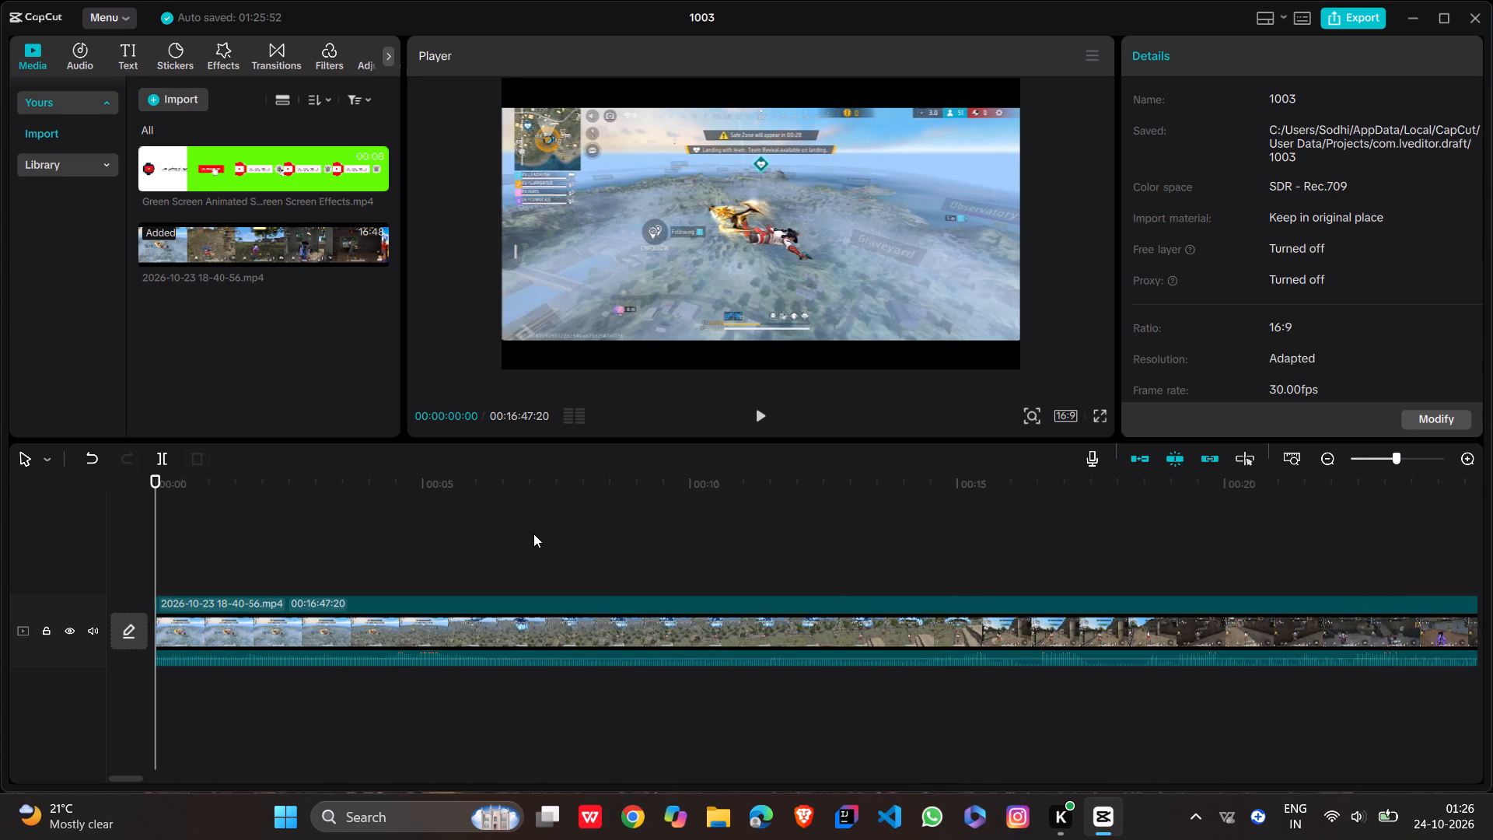
scroll(533, 534, "up", 8, "ctrl")
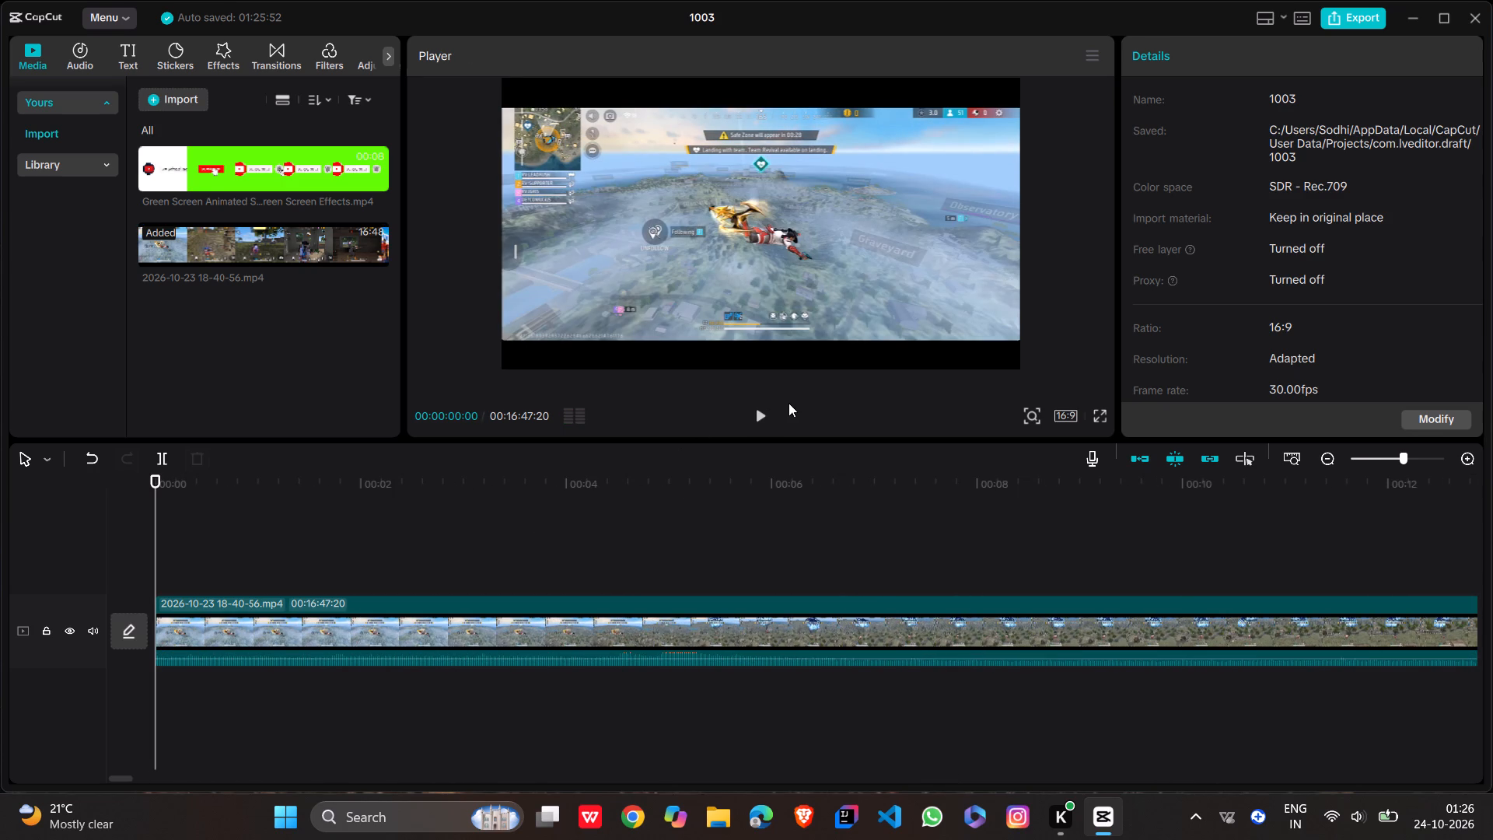
left_click(768, 408)
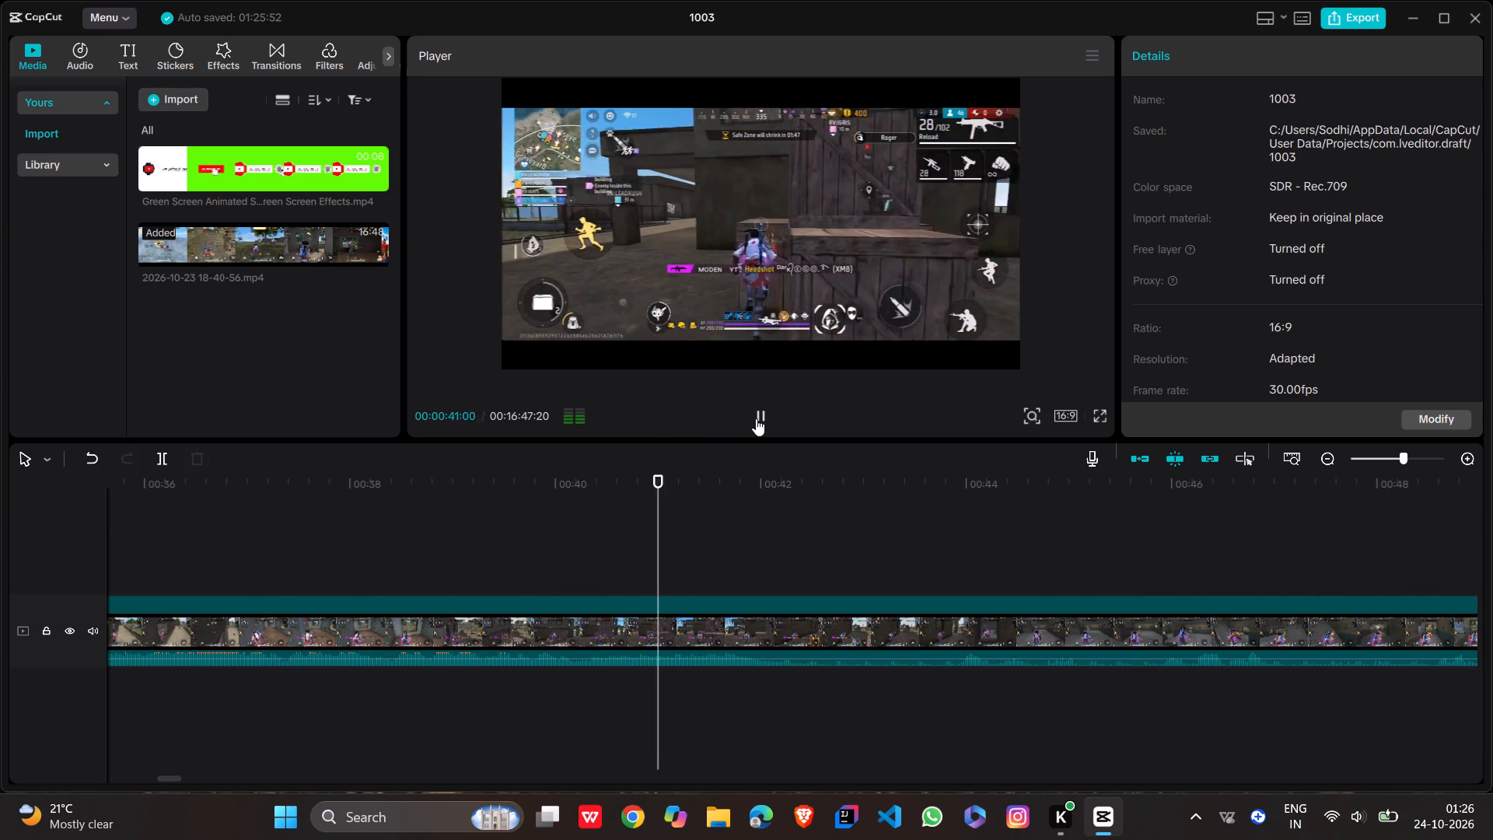
Step the playhead back frame by frame to 00:00:40:11 to examine the gameplay moment there.
key("Left")
key("Left")
key("Left")
key("Left")
key("Left")
key("Left")
key("Left")
key("Left")
key("Left")
key("Left")
key("Left")
key("Left")
key("Left")
key("Left")
key("Left")
key("Left")
key("Left")
key("Left")
key("Left")
key("Left")
key("Left")
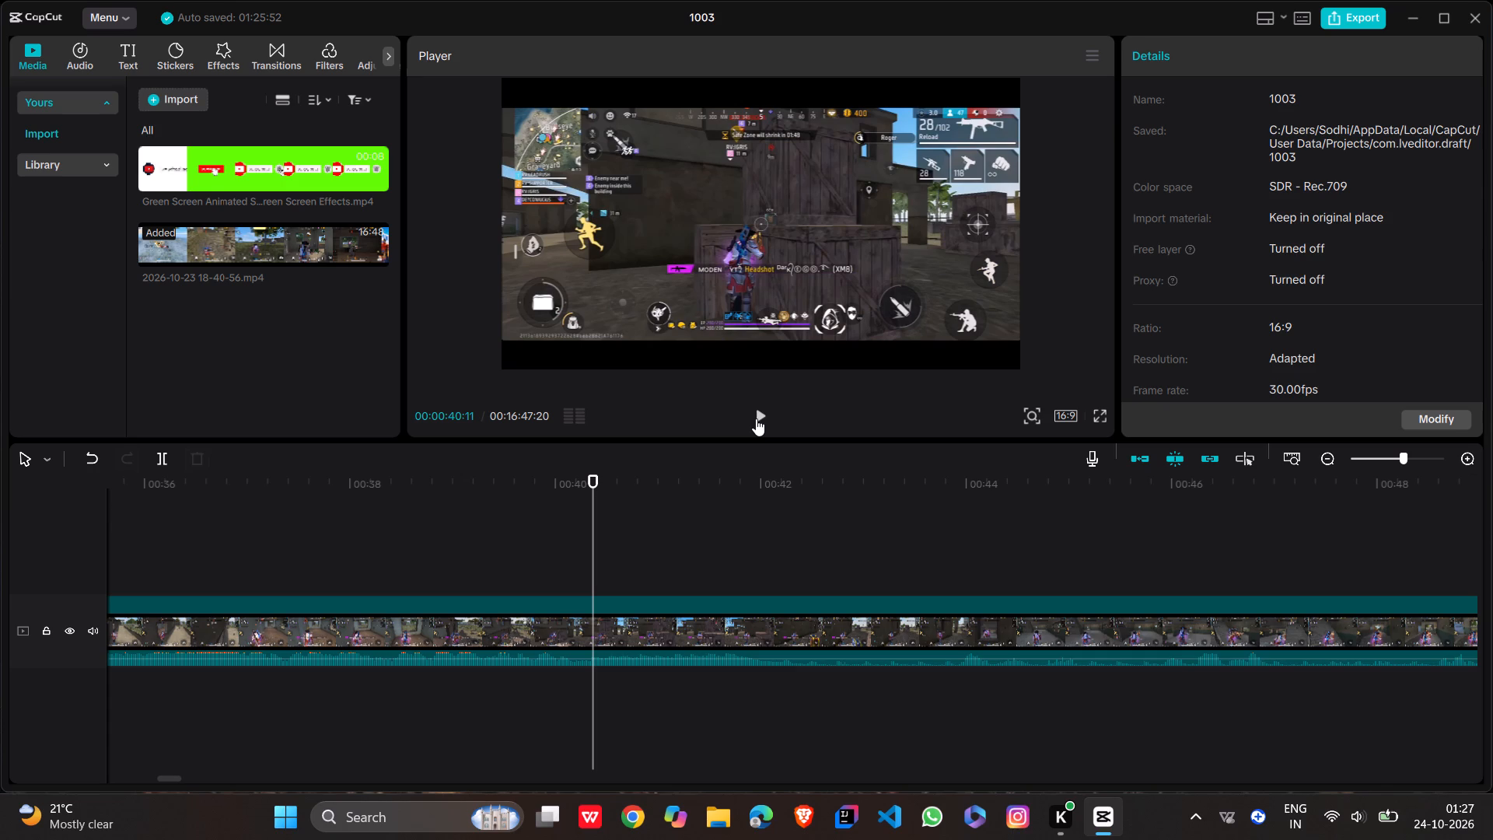
Play the gameplay clip onward from 00:00:40:11 to about 00:01:08, pausing at moments of interest to examine the footage.
left_click(756, 418)
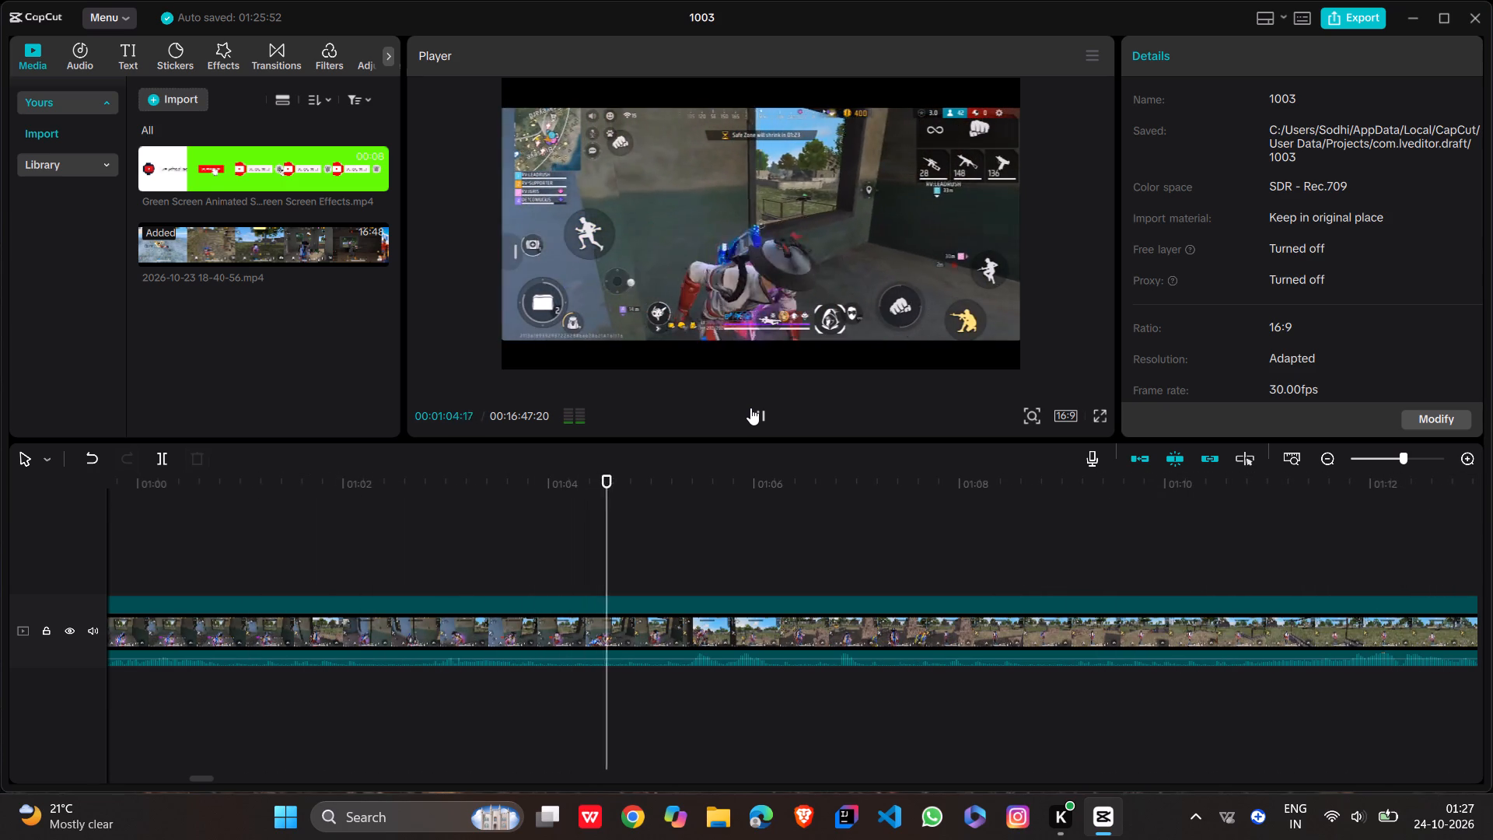
left_click(750, 408)
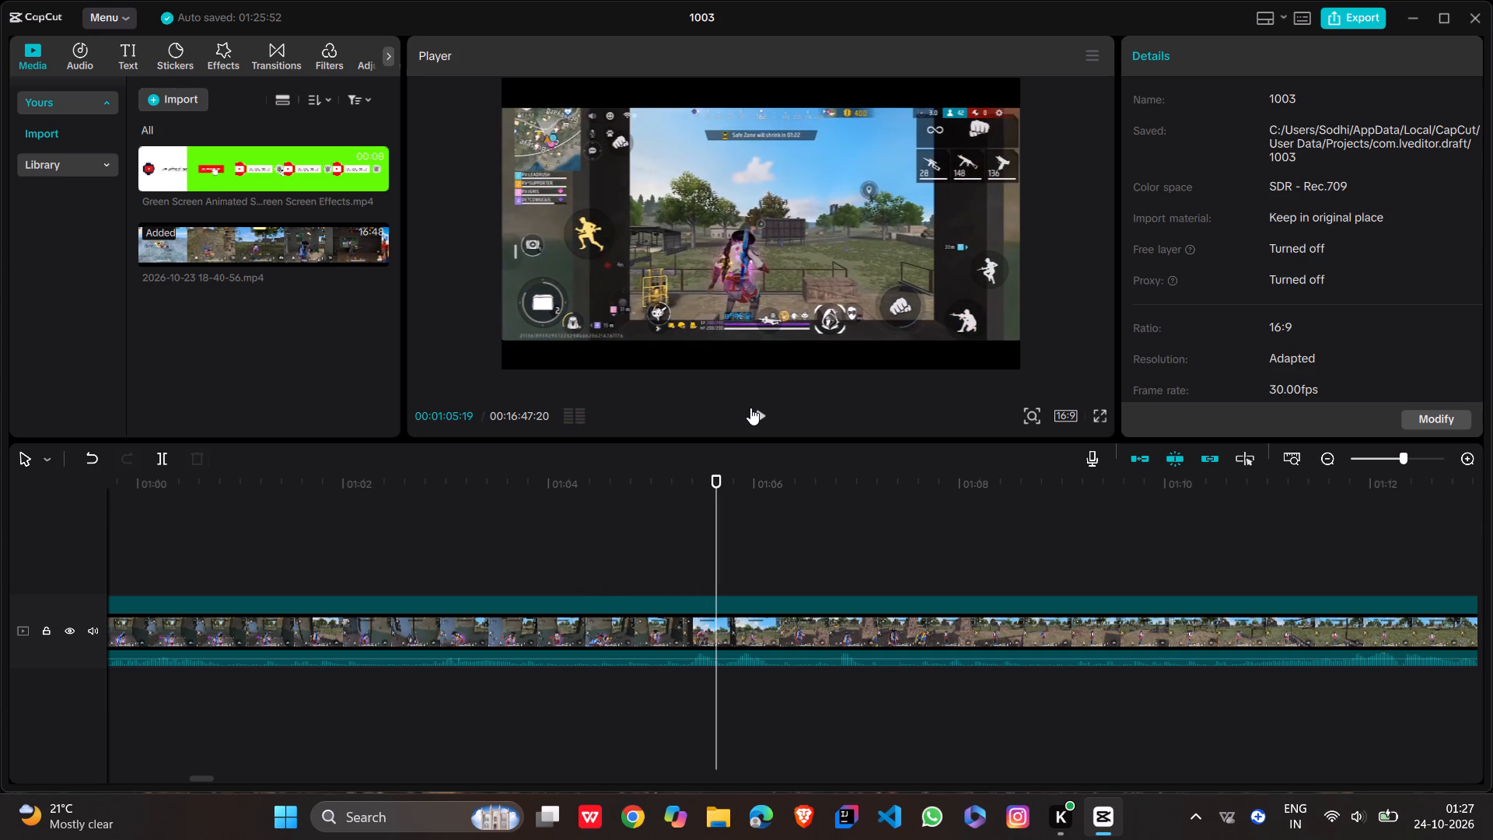
left_click(750, 408)
left_click(750, 408)
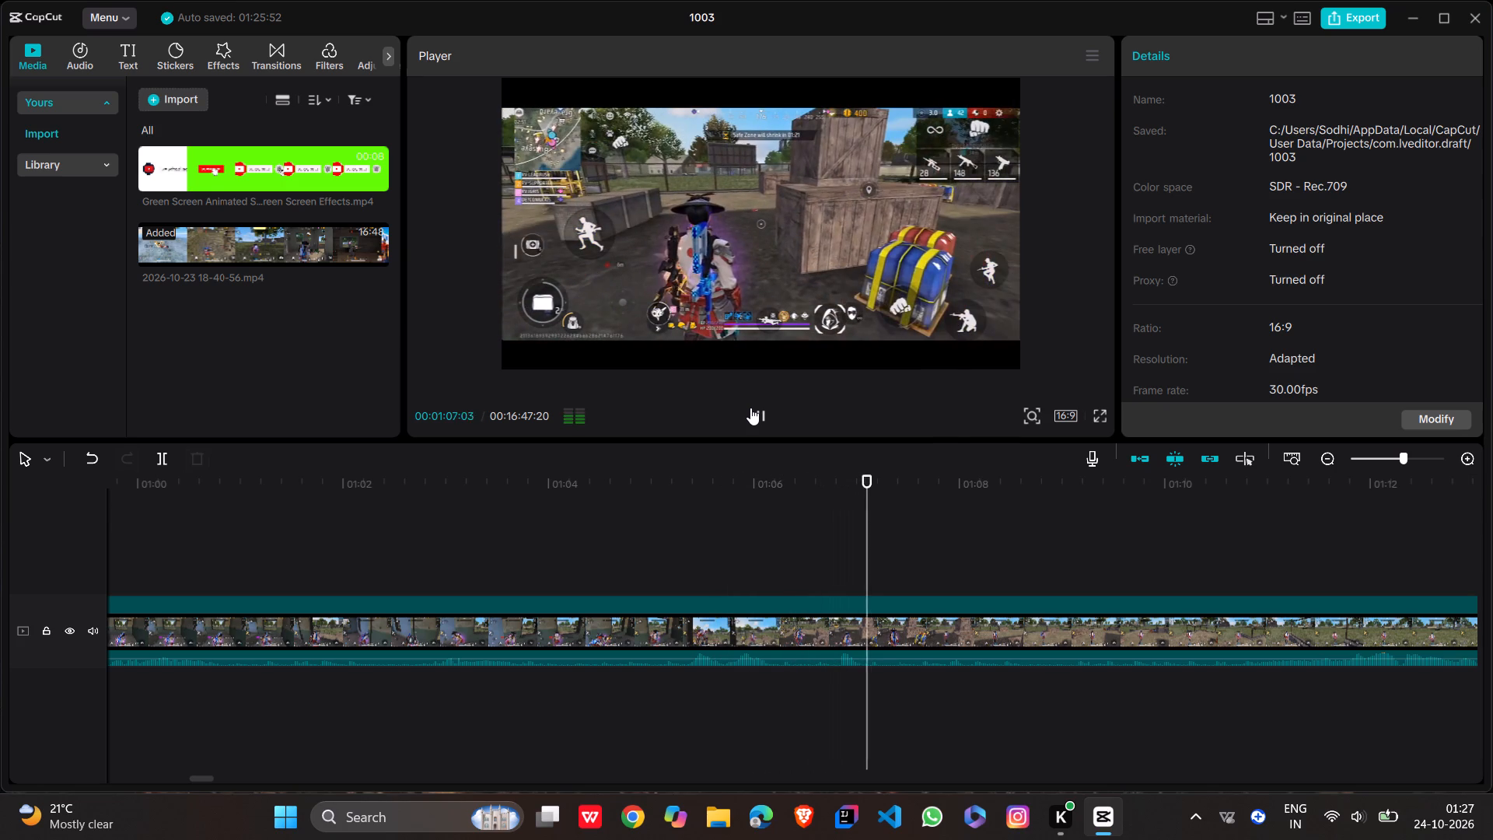
left_click(750, 408)
left_click(750, 408)
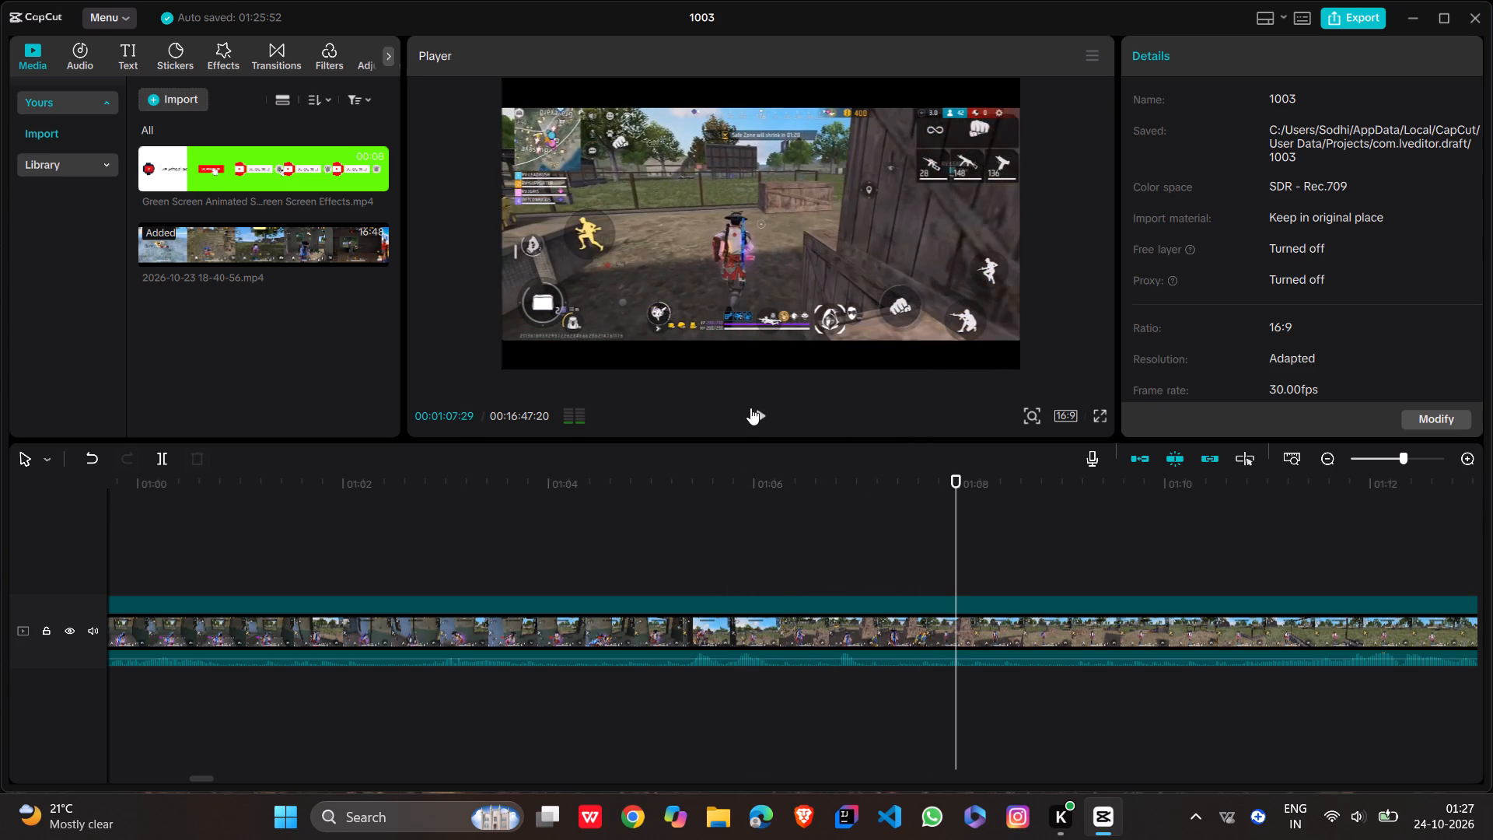
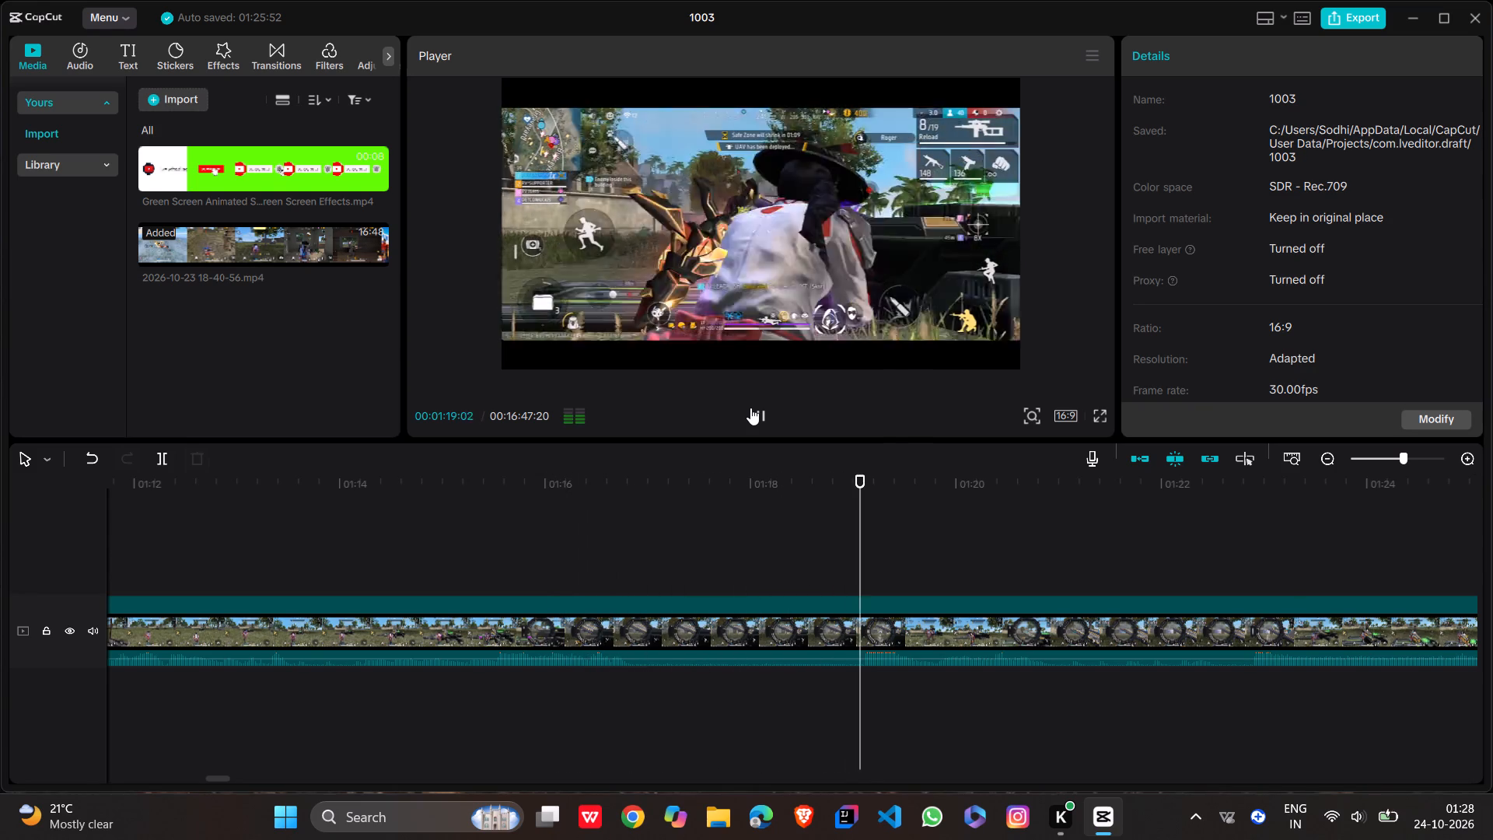
Replay the gameplay clip between about 00:01:10 and 00:01:13 several times to examine the footage and sound there.
left_click(750, 408)
scroll(622, 494, "right", 1)
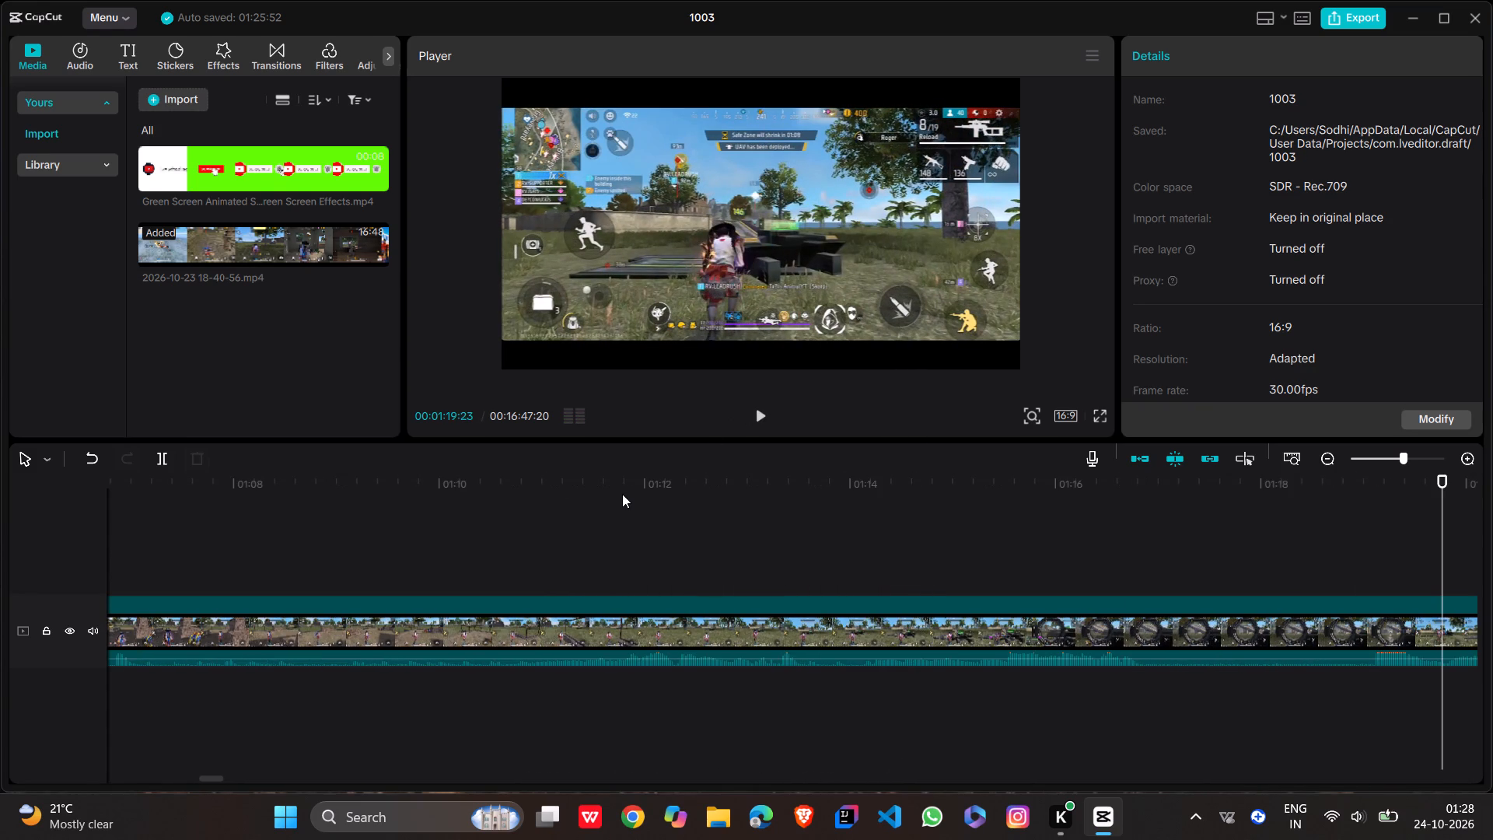
left_click(536, 519)
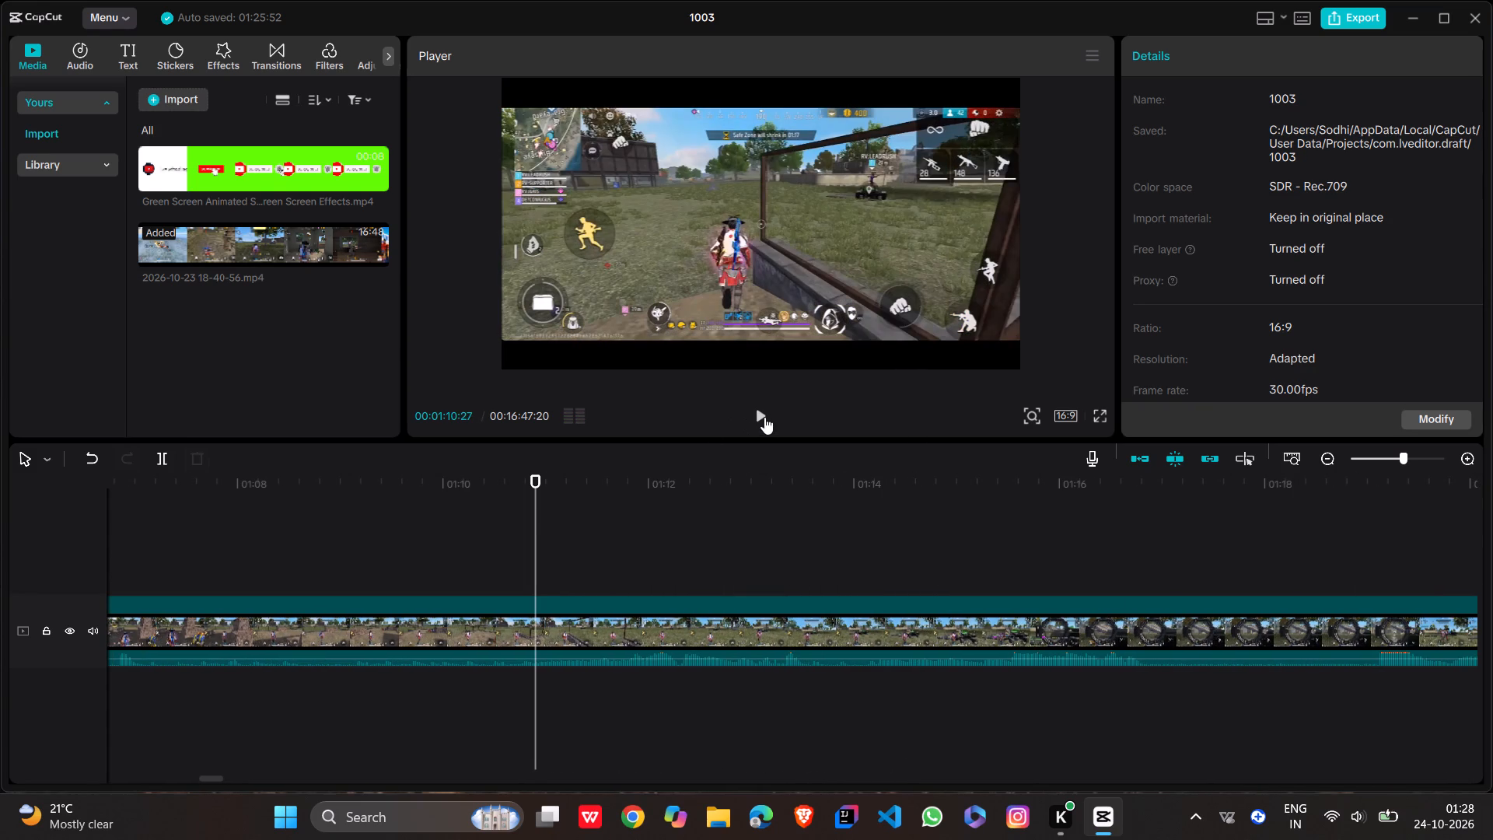
left_click(764, 417)
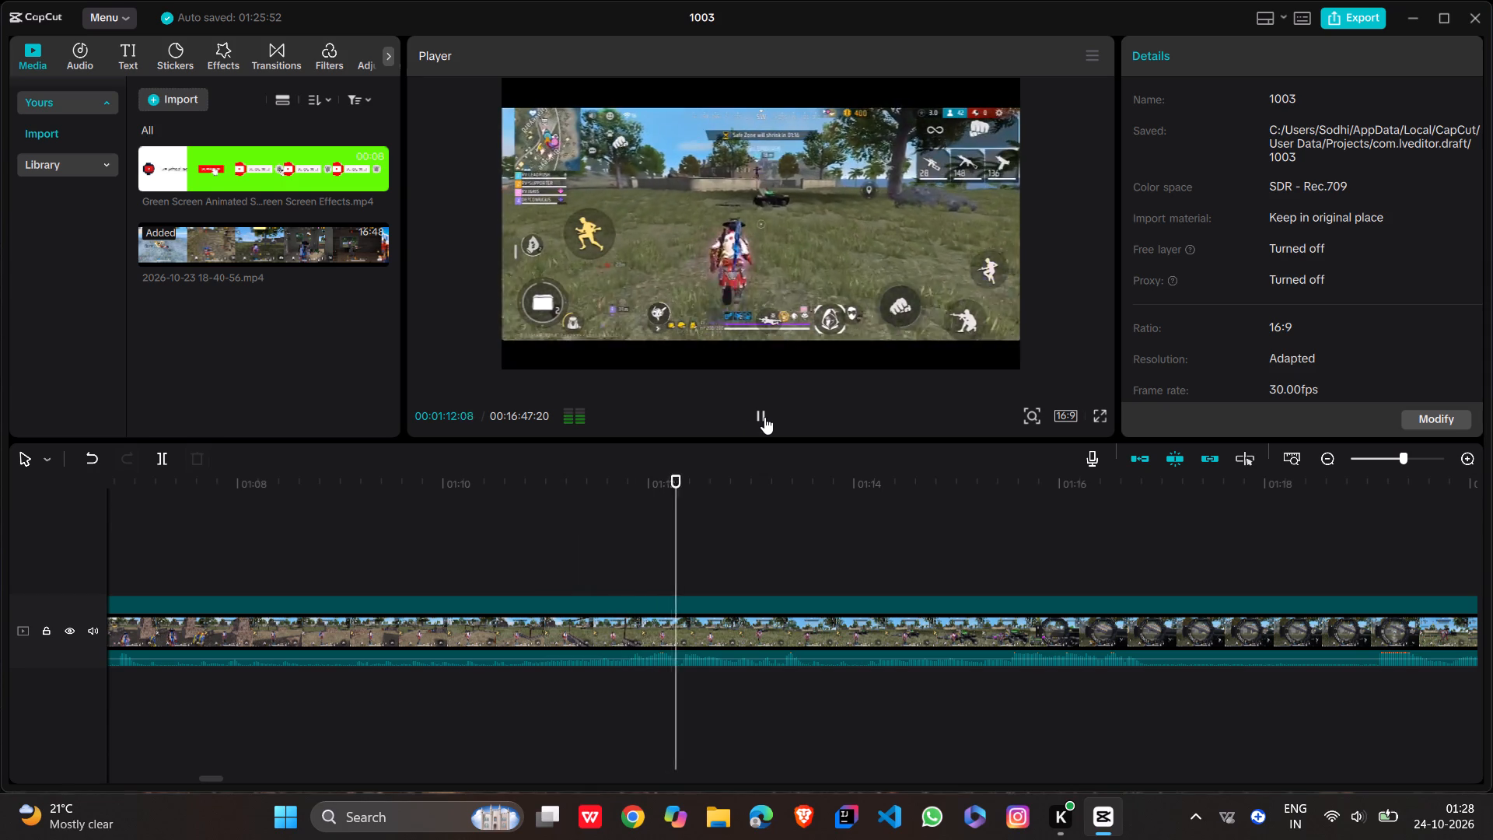
left_click(764, 417)
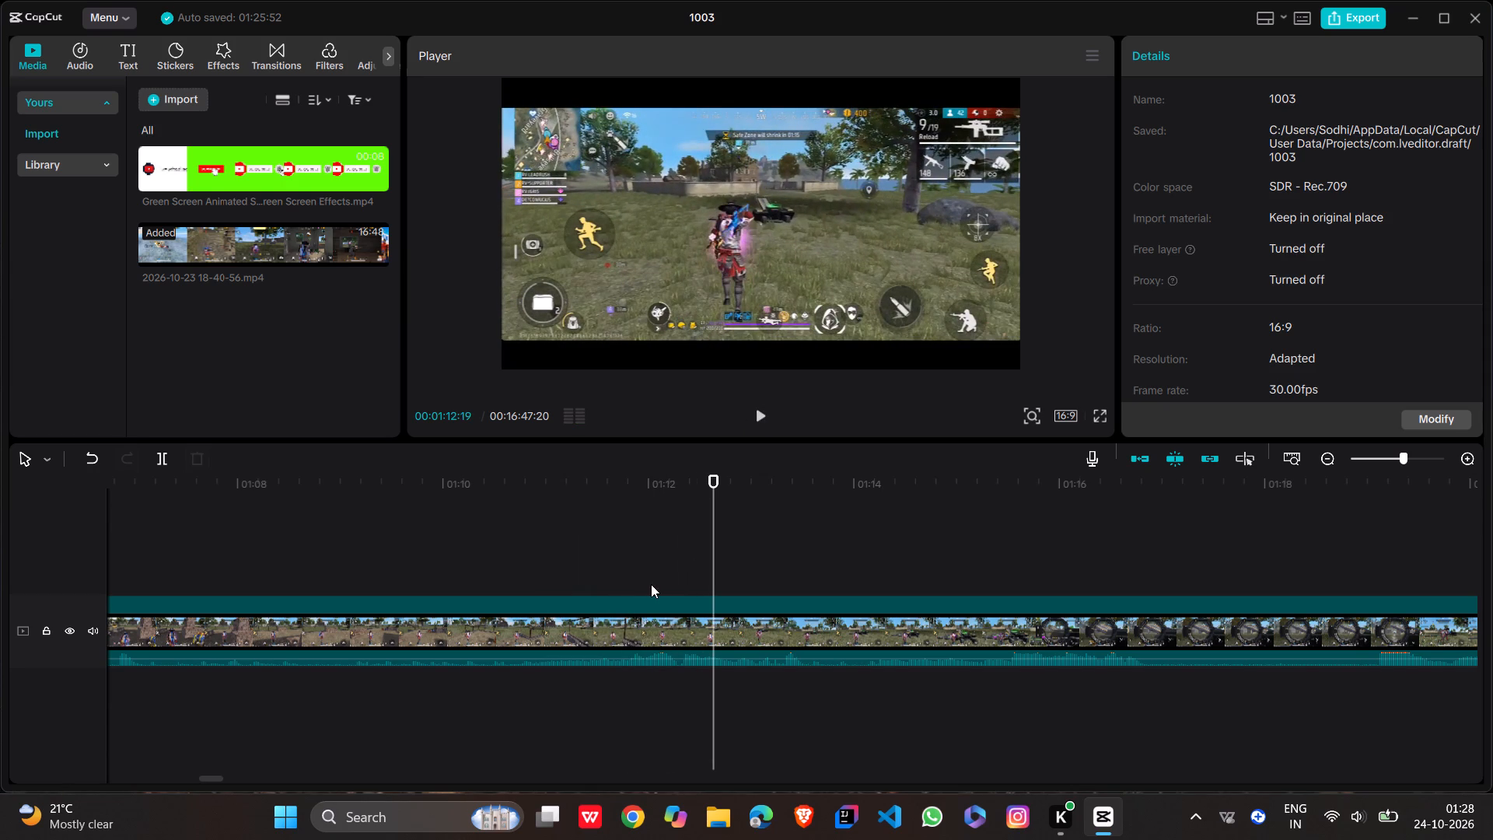
left_click(651, 584)
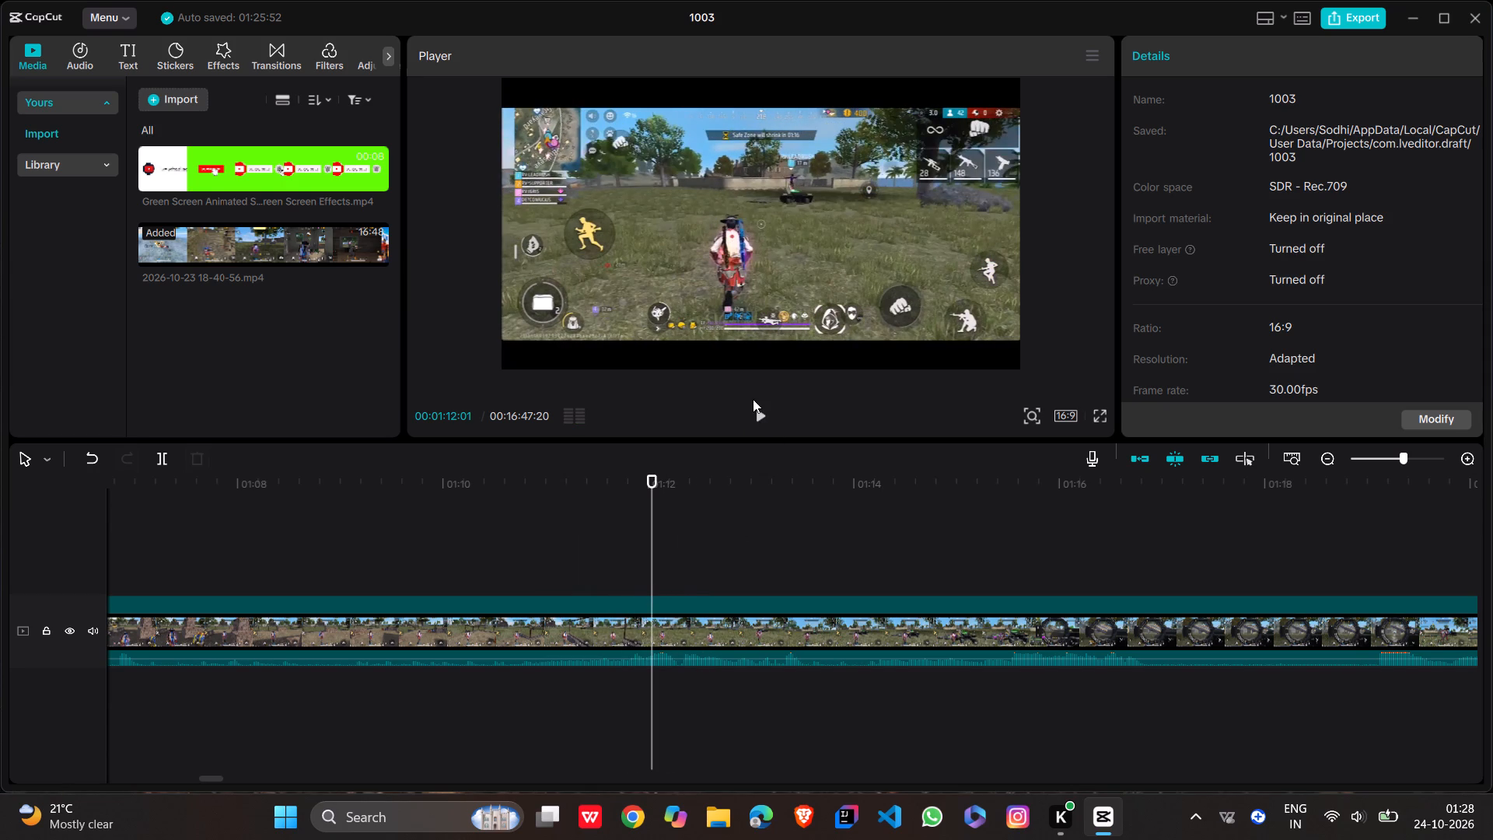
left_click(766, 417)
left_click(766, 417)
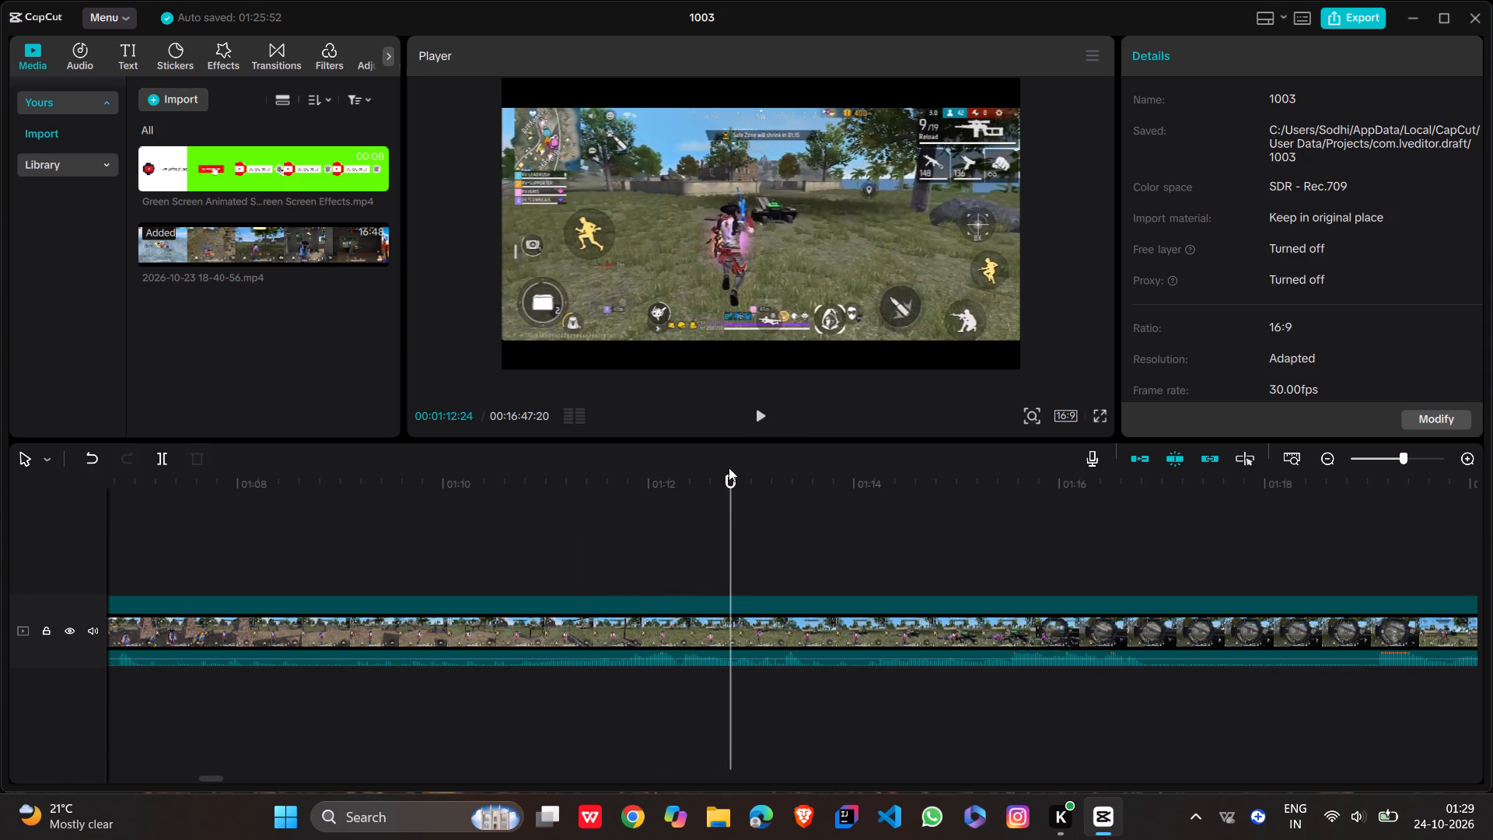
left_click(613, 549)
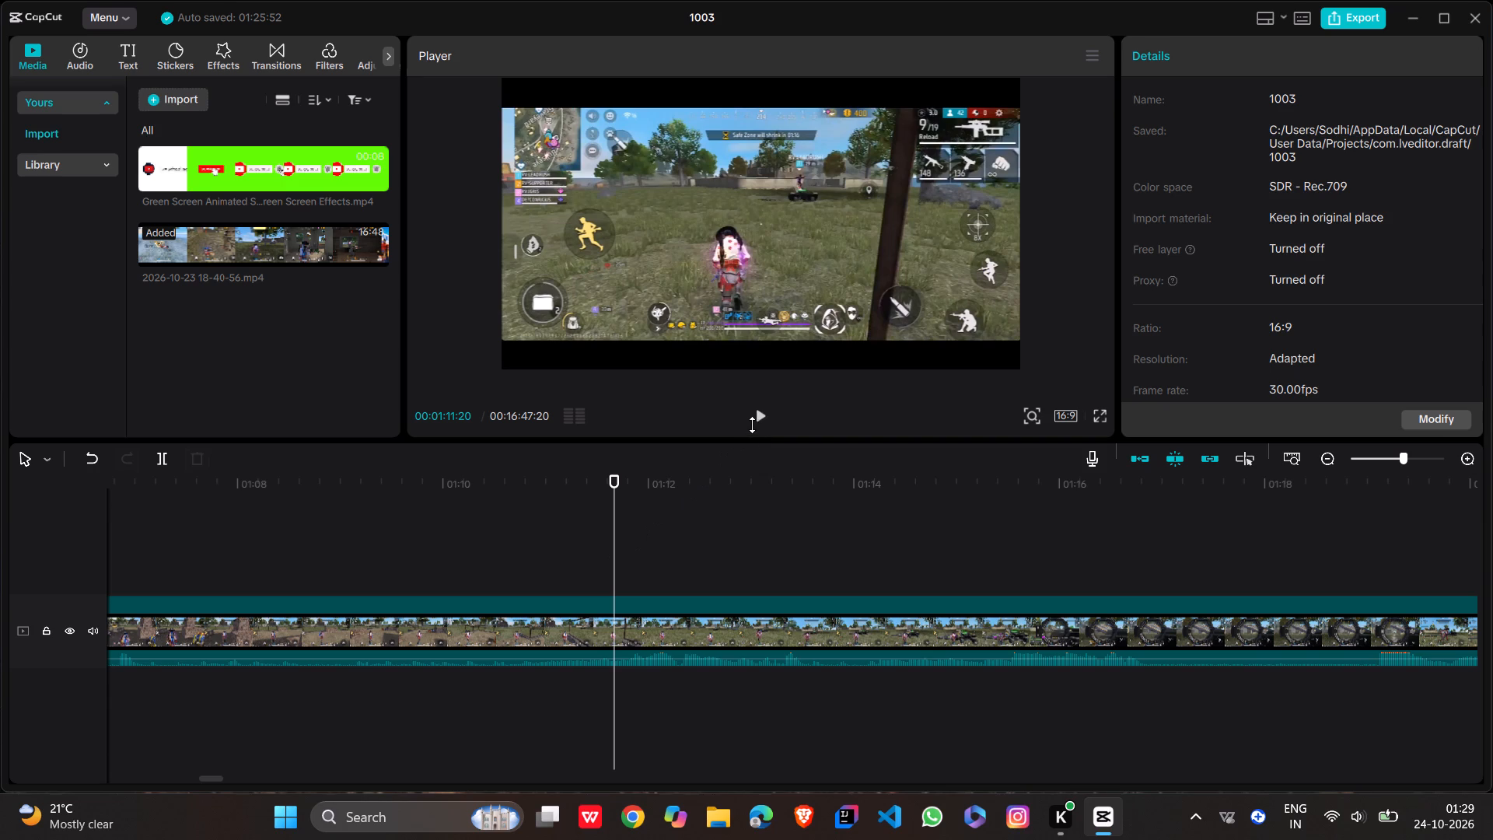
left_click(757, 415)
left_click(757, 415)
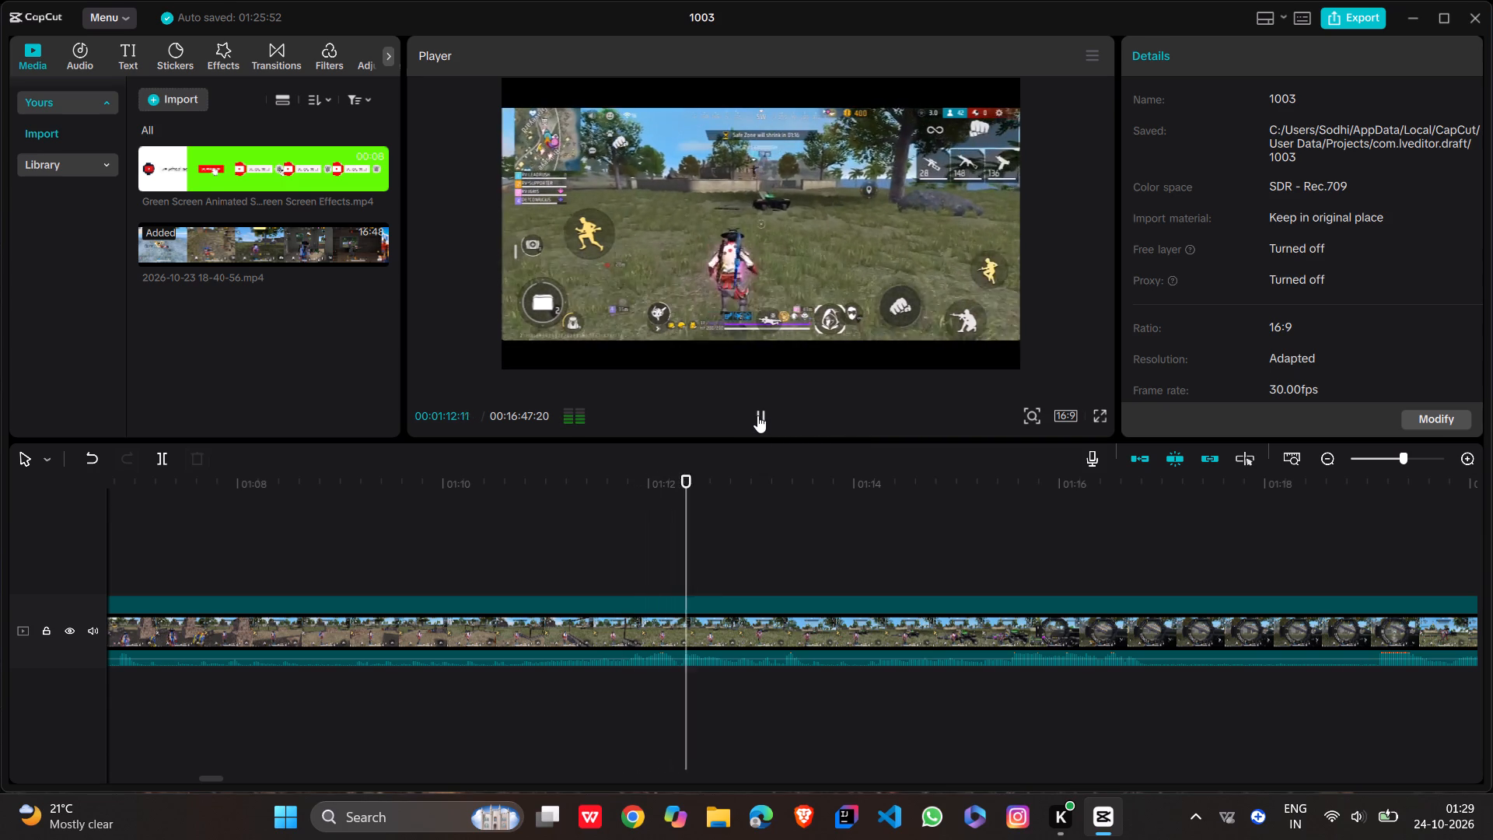
left_click(600, 556)
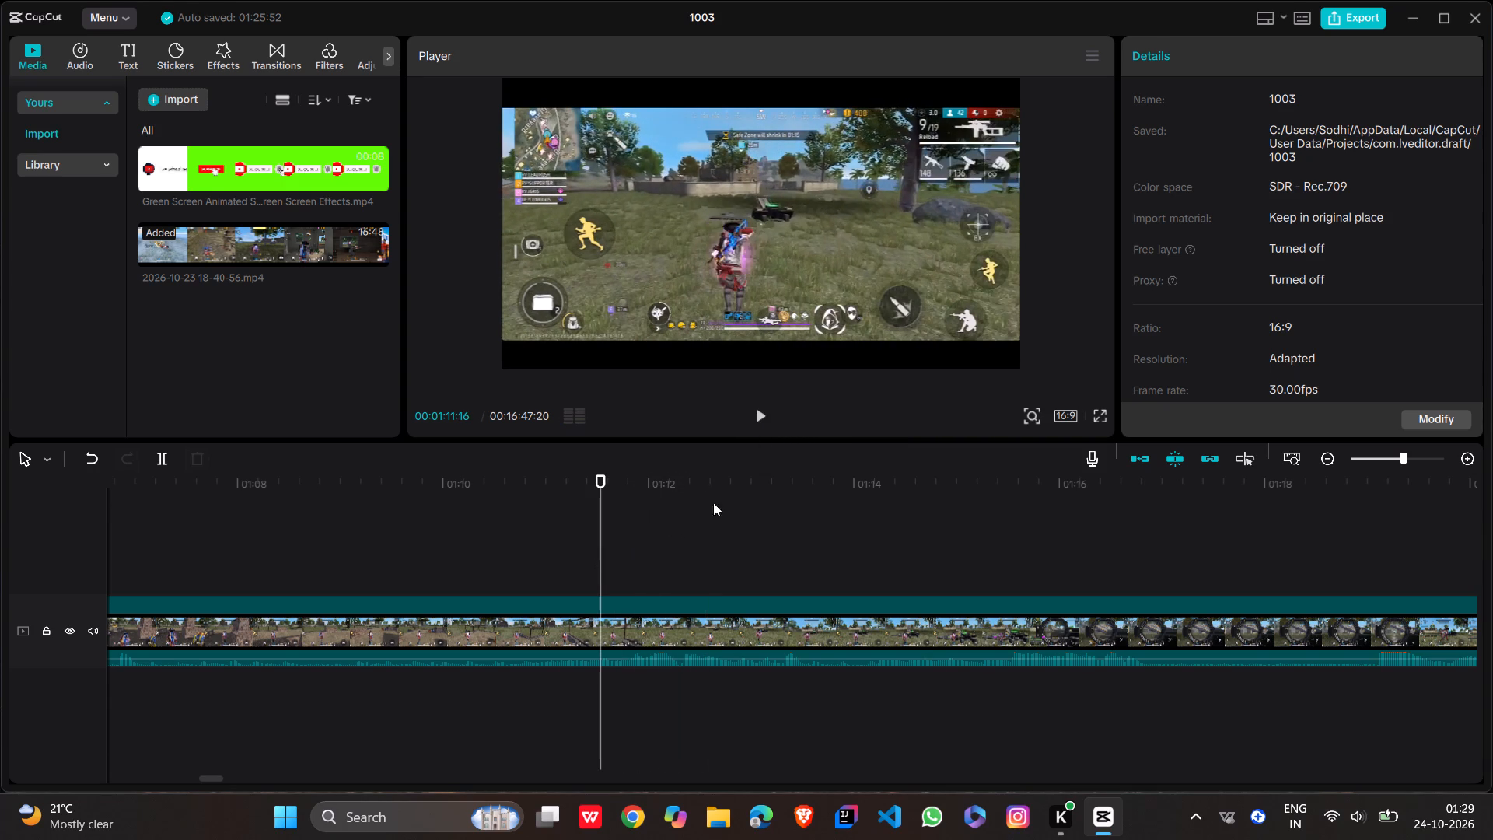
Show the audio level meters beside the timeline.
left_click(582, 418)
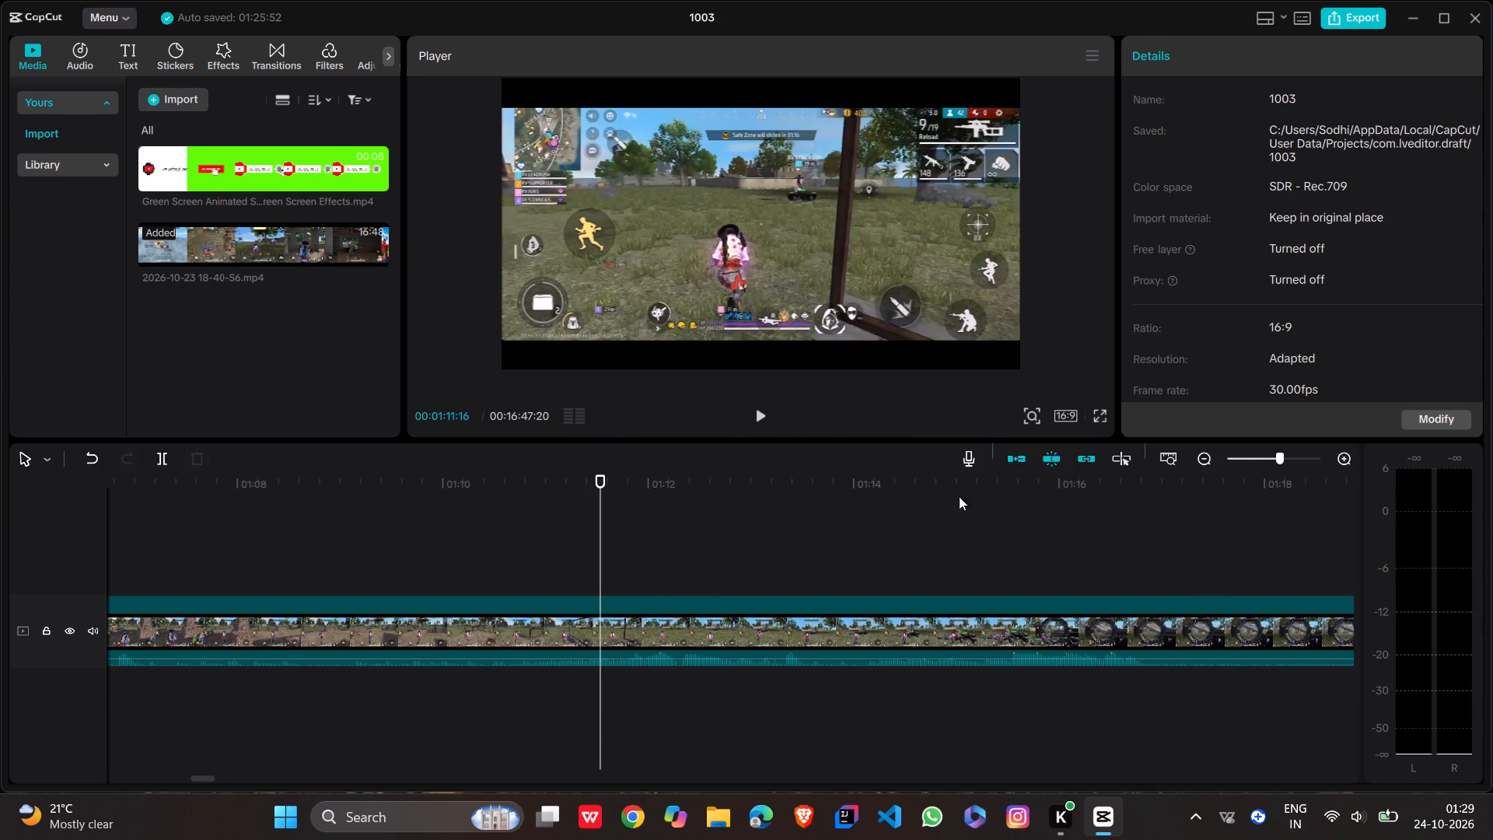
left_click_drag(1432, 679, 1426, 767)
left_click_drag(1426, 767, 956, 661)
Play the gameplay clip from 00:01:11:16 to about 00:01:21, pausing around 00:01:12, to check its audio levels and footage.
key("Right")
key("Right")
key("space")
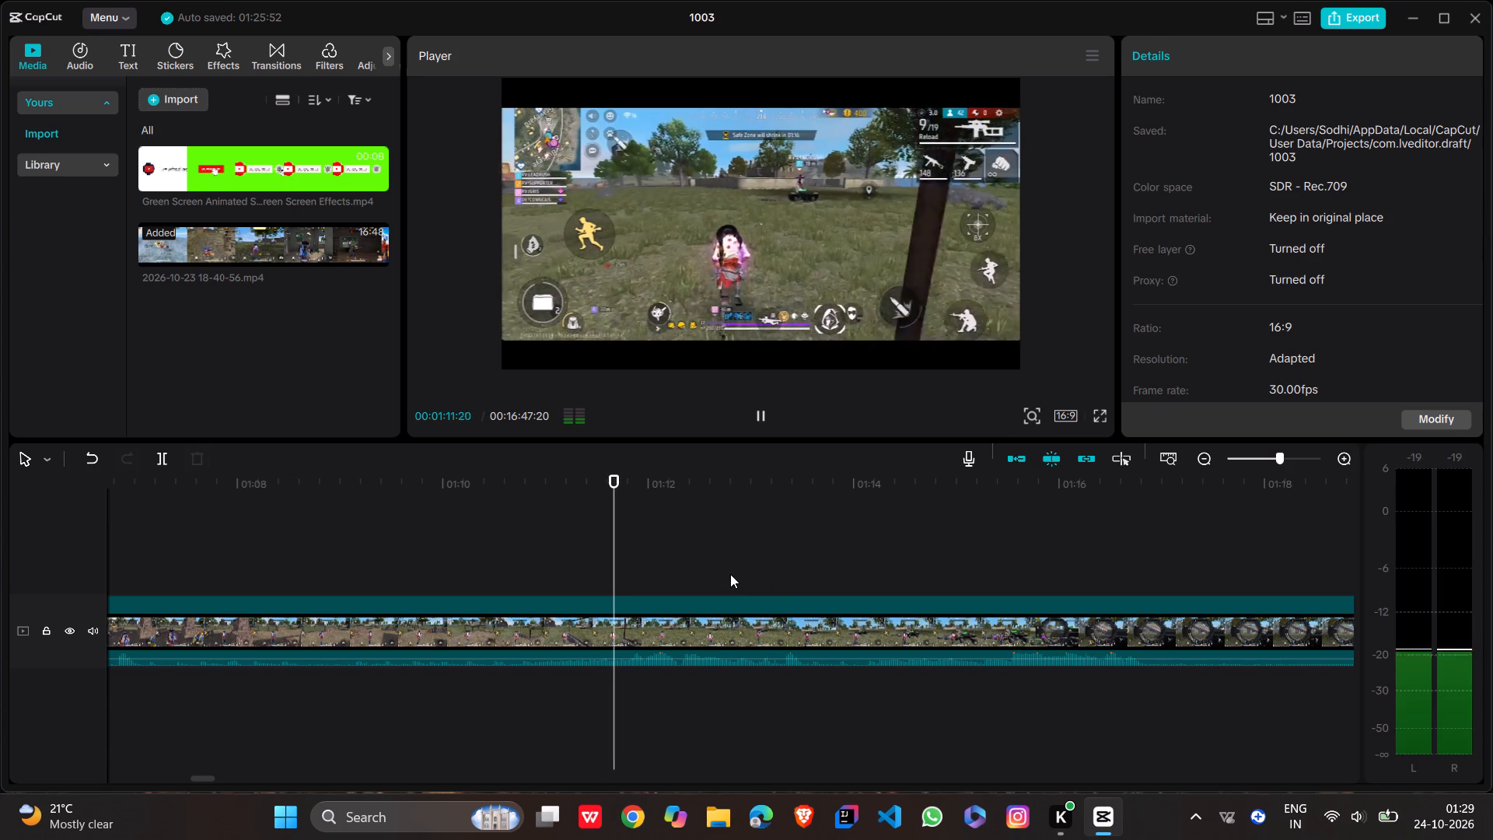
key("space")
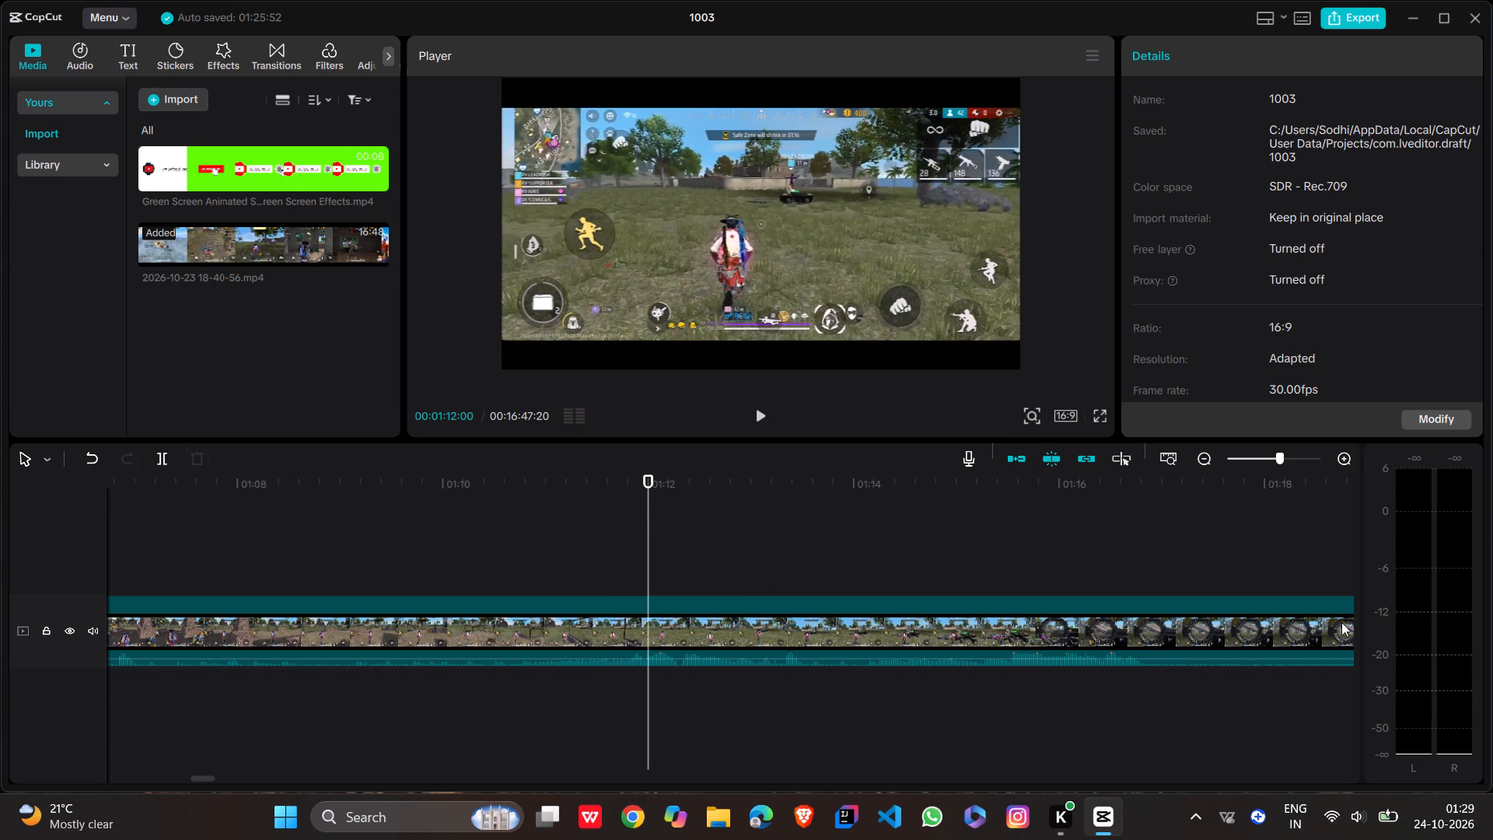
key("space")
key("space")
key("space")
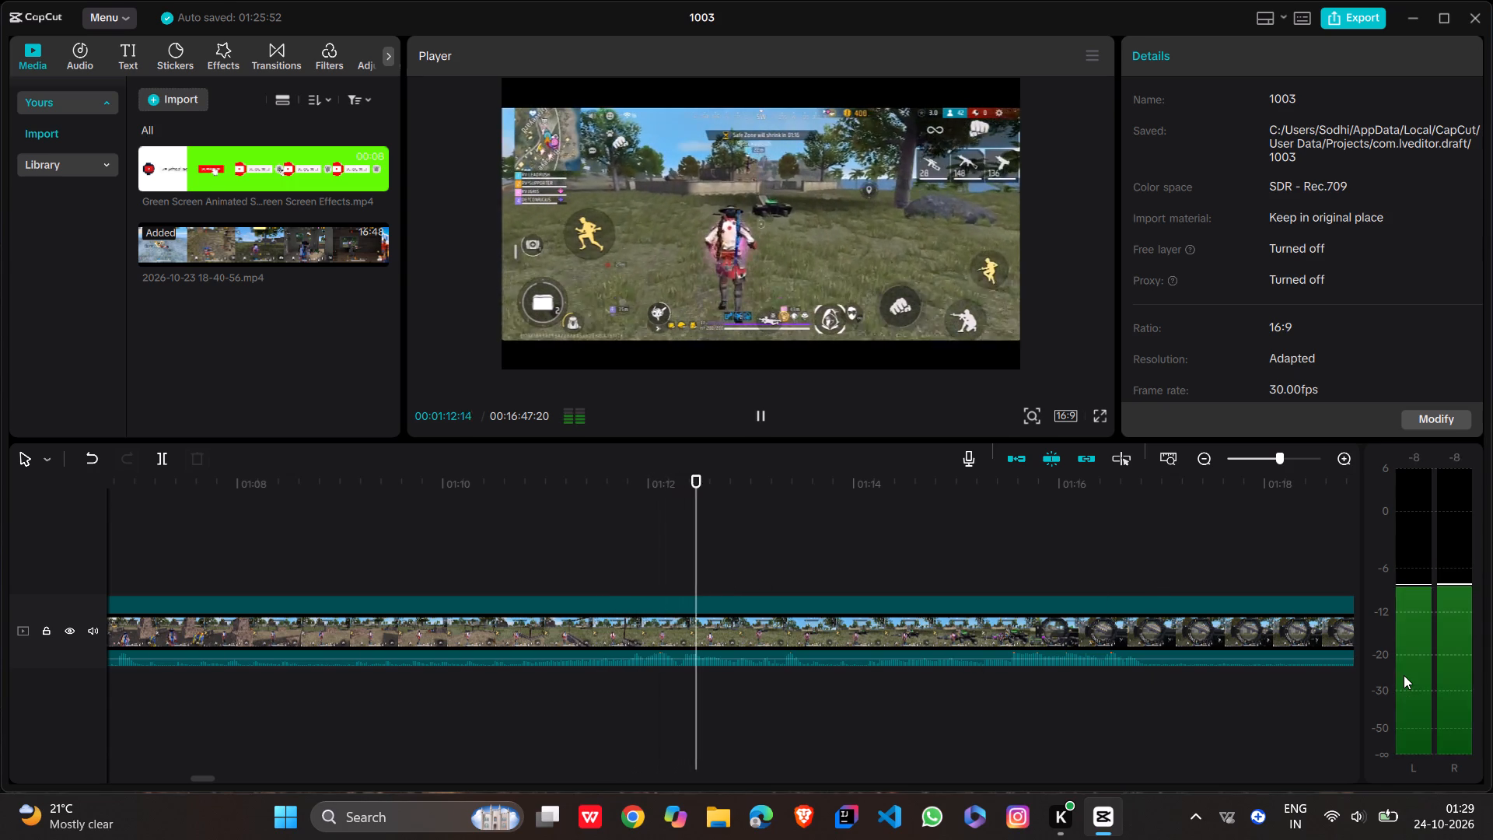
key("space")
key("space")
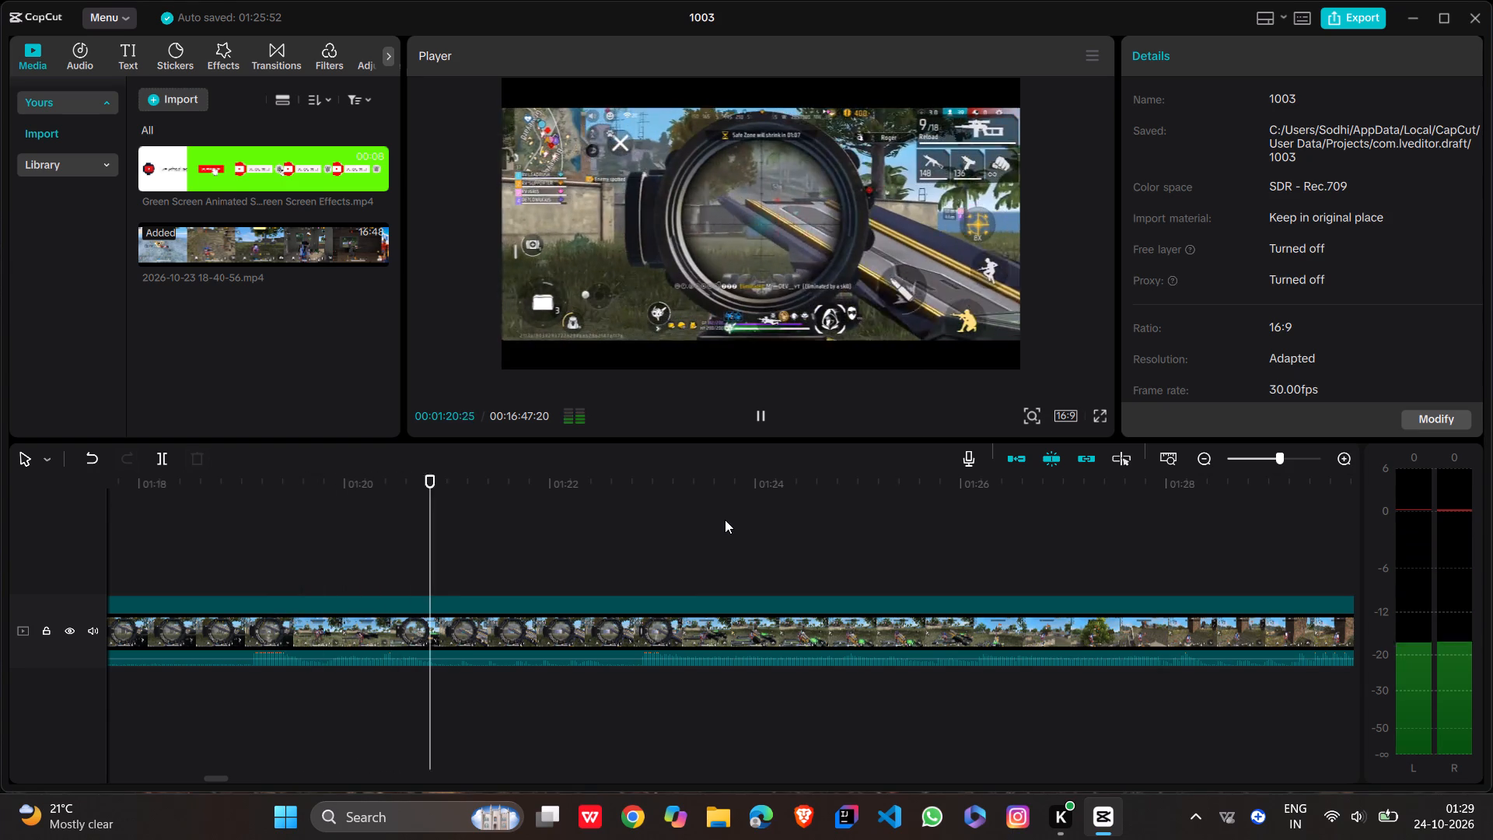
Step the playhead back frame by frame from about 00:01:21 to 00:01:15:12 to examine the gameplay moments there.
key("Left")
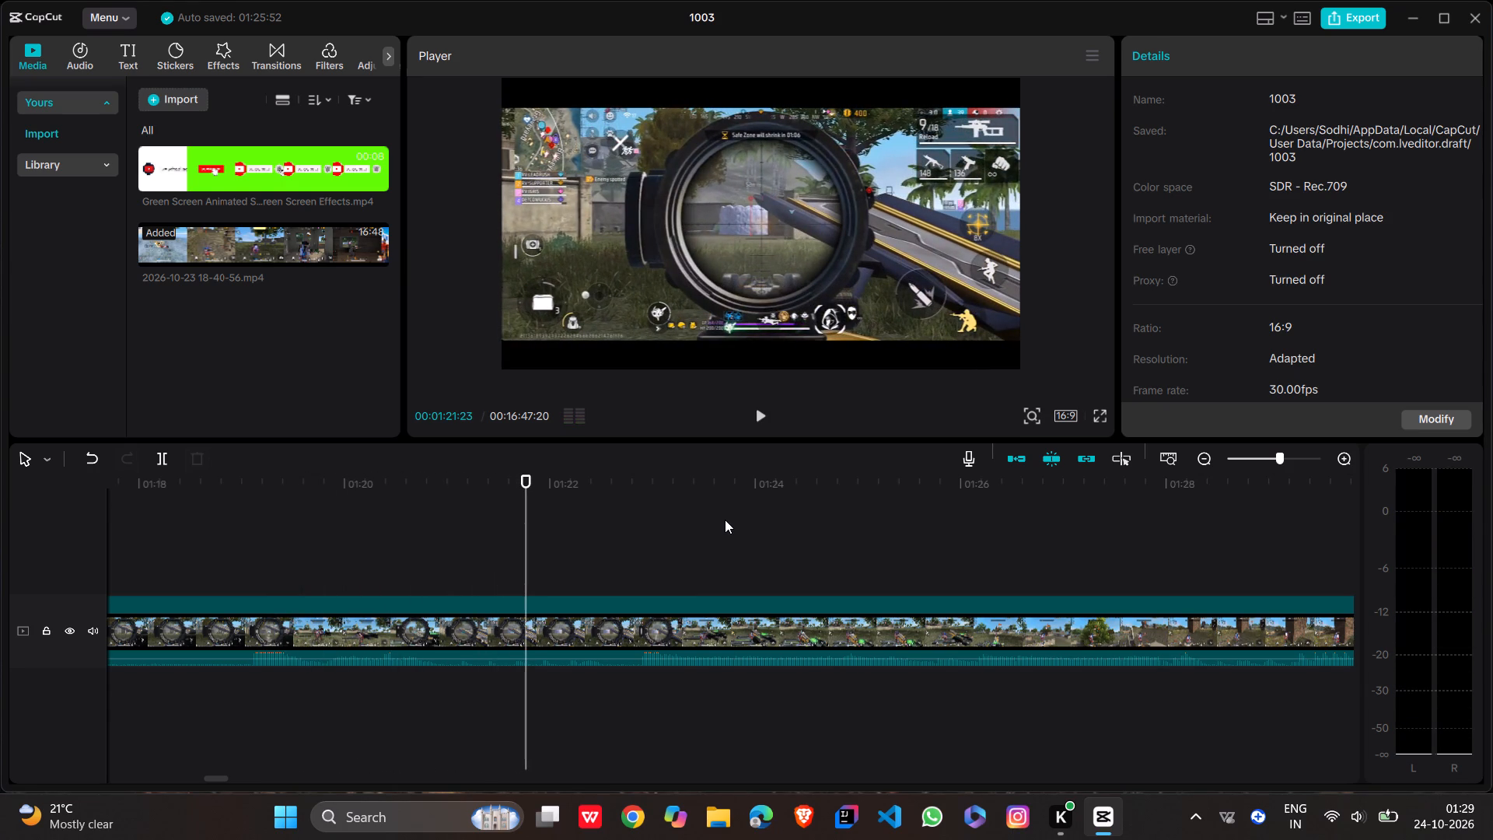
key("Left")
key("Left")
key("Left")
key("Left")
key("Left")
key("Left")
key("Left")
key("Left")
key("Left")
key("Left")
key("Left")
key("Left")
key("Left")
key("Left")
key("Left")
key("space")
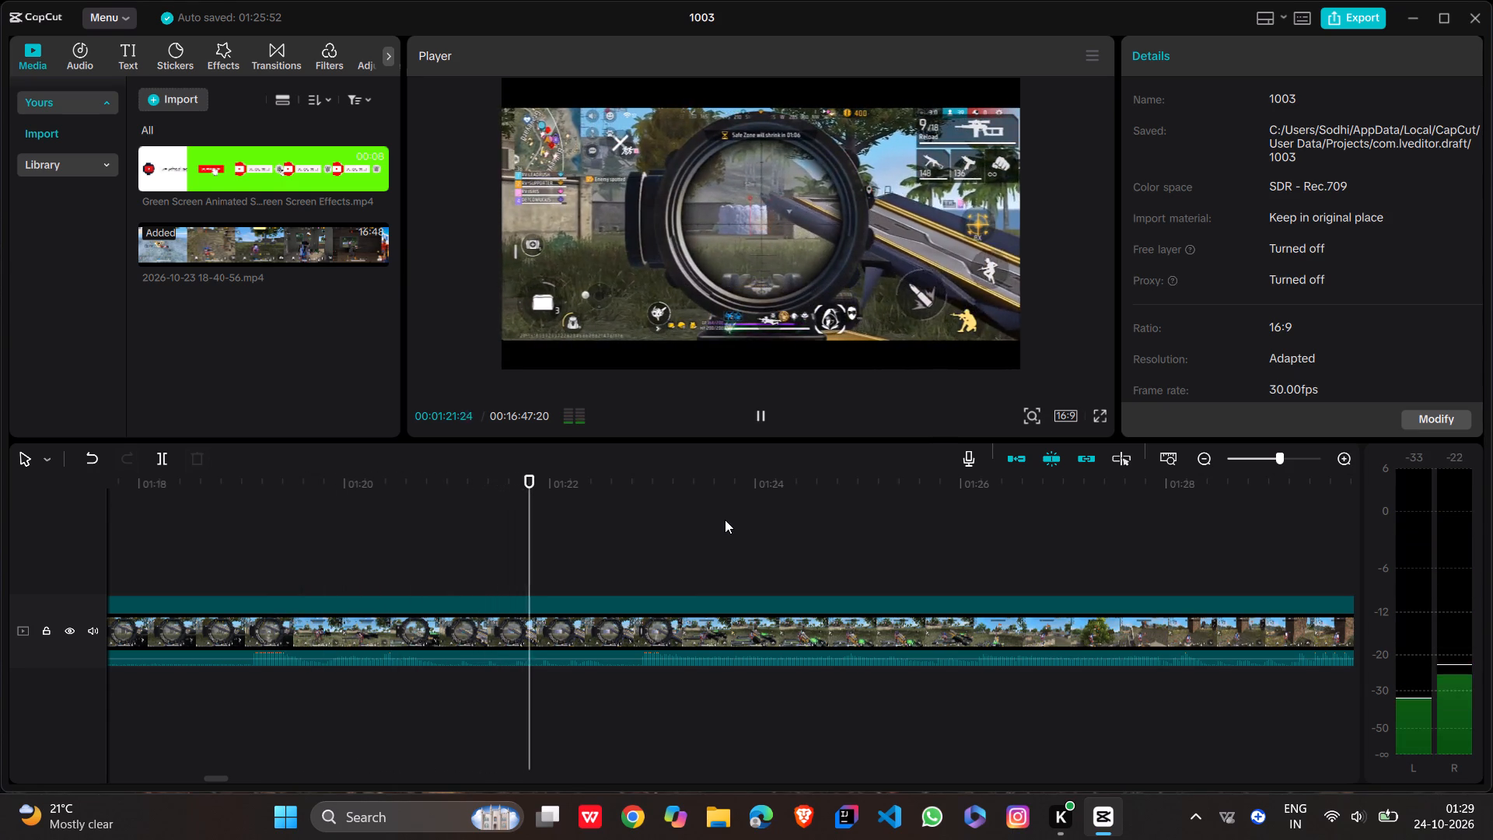
key("Left")
key("Left")
key("Left")
key("Left")
key("Left")
key("Left")
key("Left")
key("Left")
key("Left")
key("Left")
key("Left")
key("Left")
key("Left")
key("Left")
key("Left")
key("Left")
key("Left")
key("Left")
key("Left")
key("Left")
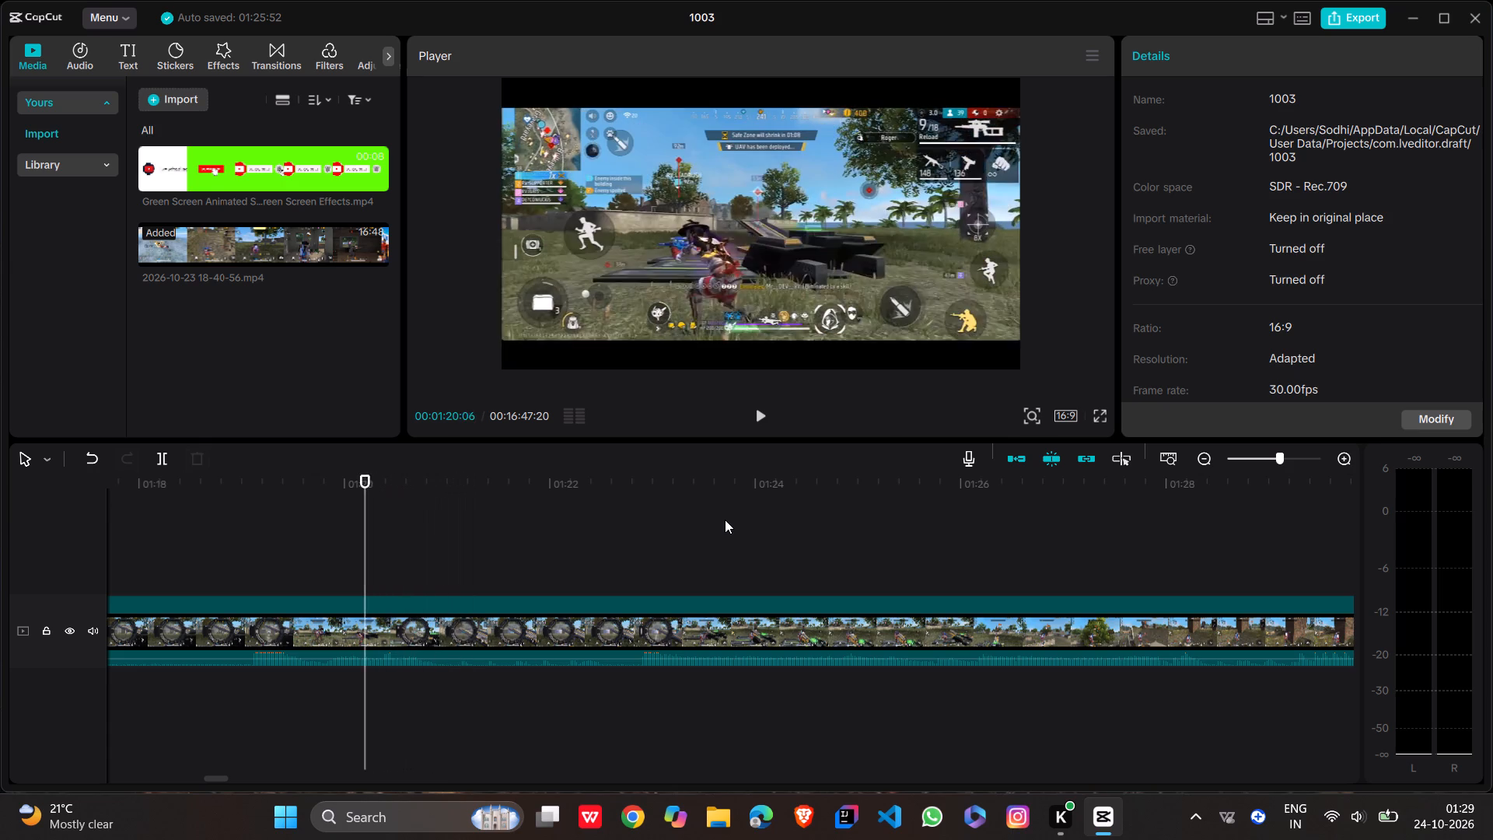
key("Left")
key("Left")
key("Left")
key("Left")
key("Left")
key("Left")
key("Left")
key("Left")
key("Left")
key("Left")
key("Left")
key("Left")
key("Left")
key("Left")
key("Left")
key("Left")
key("Left")
key("Left")
key("Left")
key("Left")
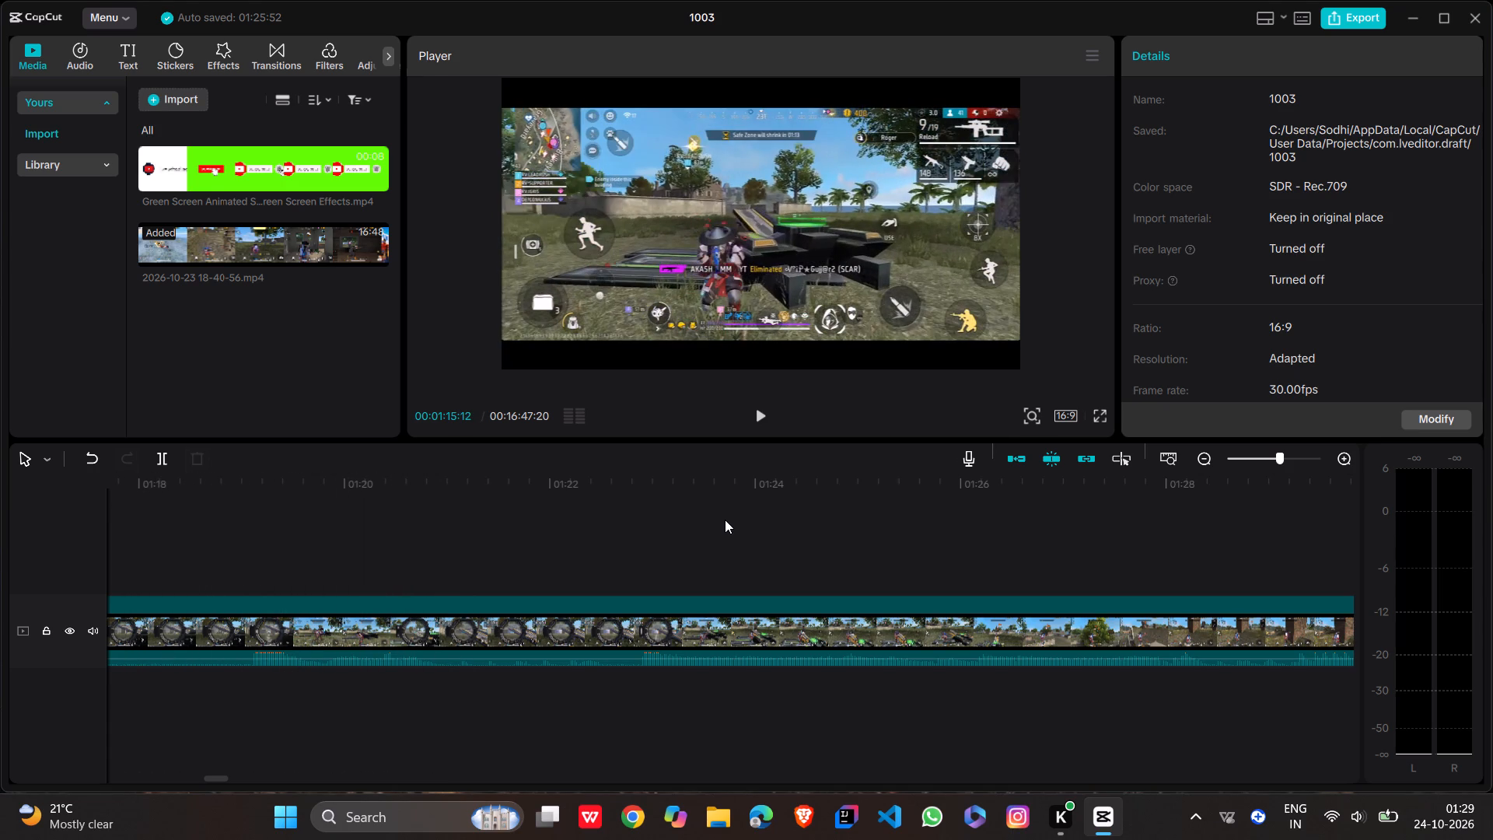
Replay the gameplay clip from 00:01:05:04 to review the footage and its audio levels.
scroll(725, 520, "right", 3)
left_click(704, 527)
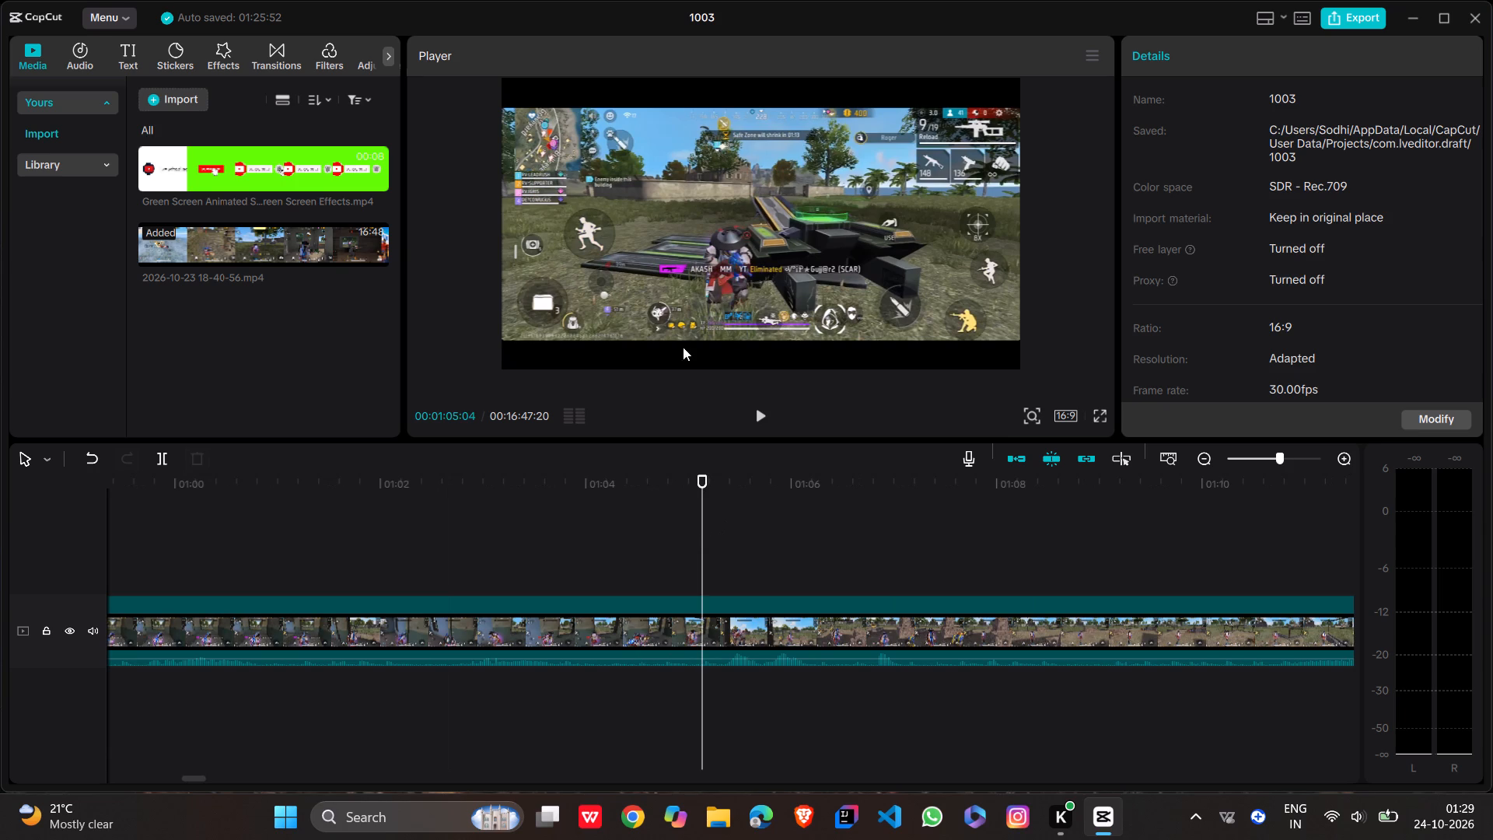
left_click(761, 408)
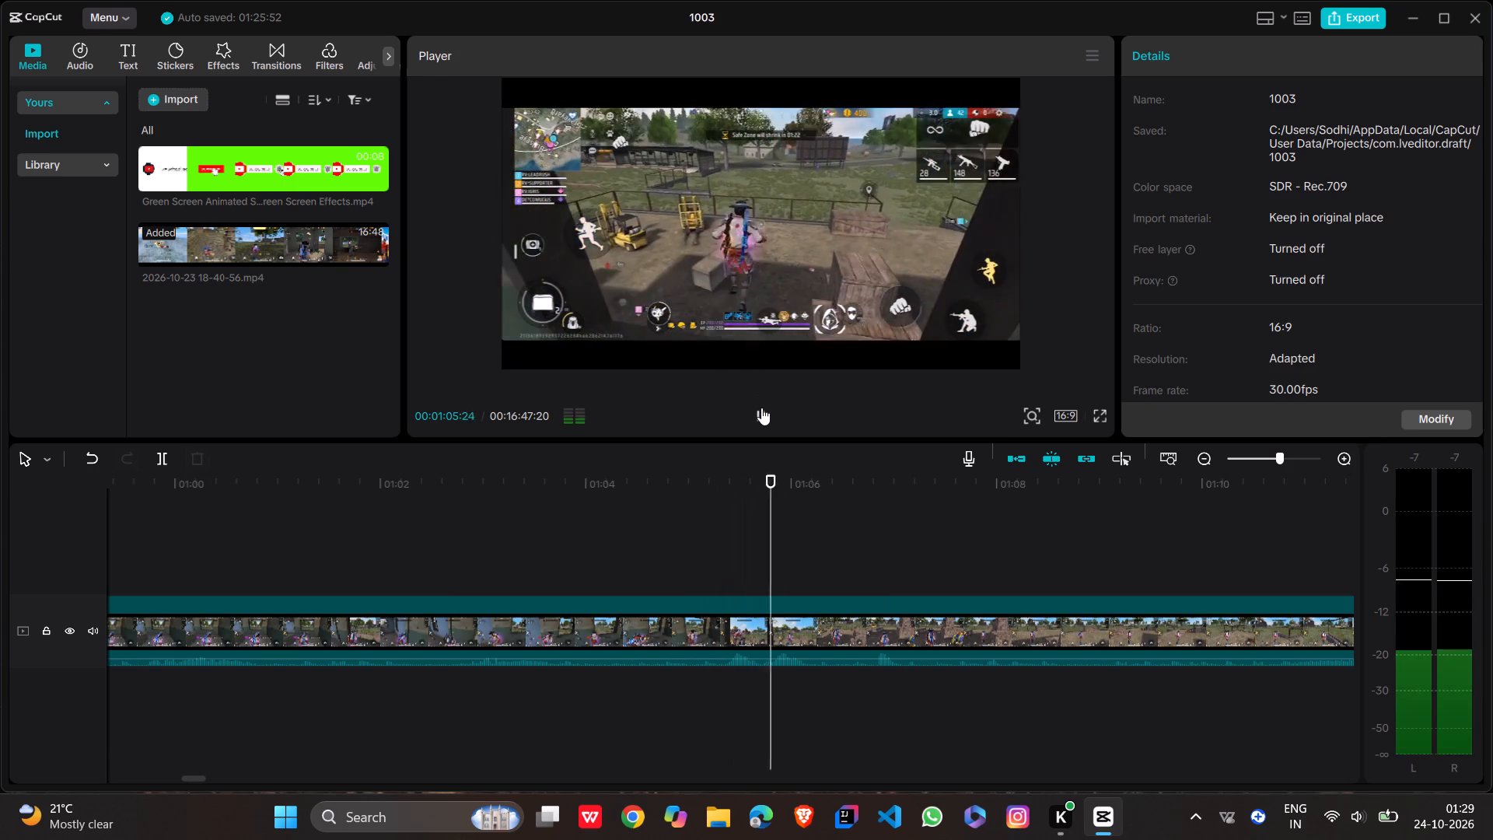
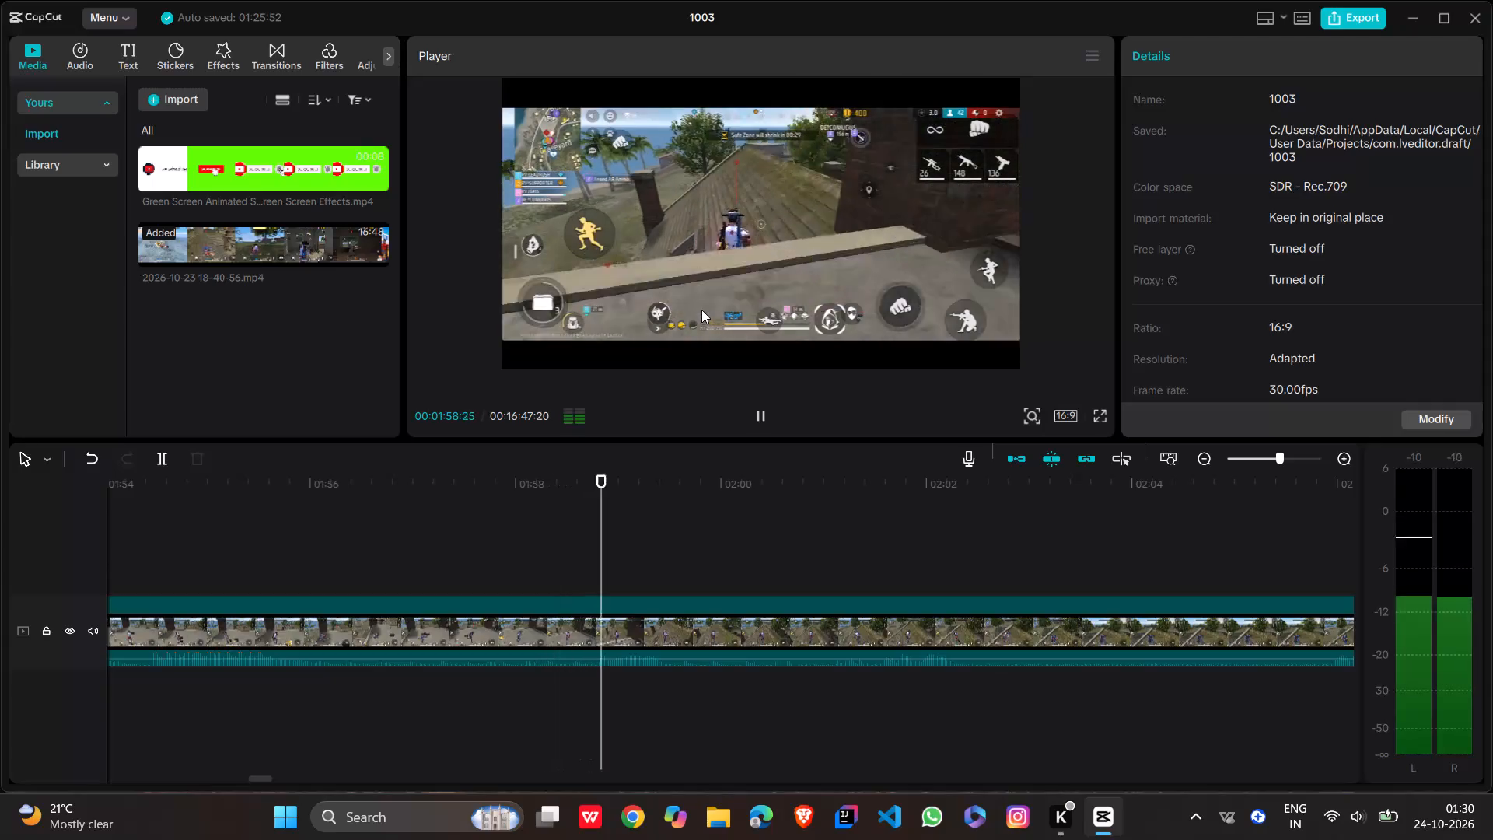
Turn on loudness normalization for the gameplay clip and play it from 00:01:59:01 to hear the result.
left_click(701, 310)
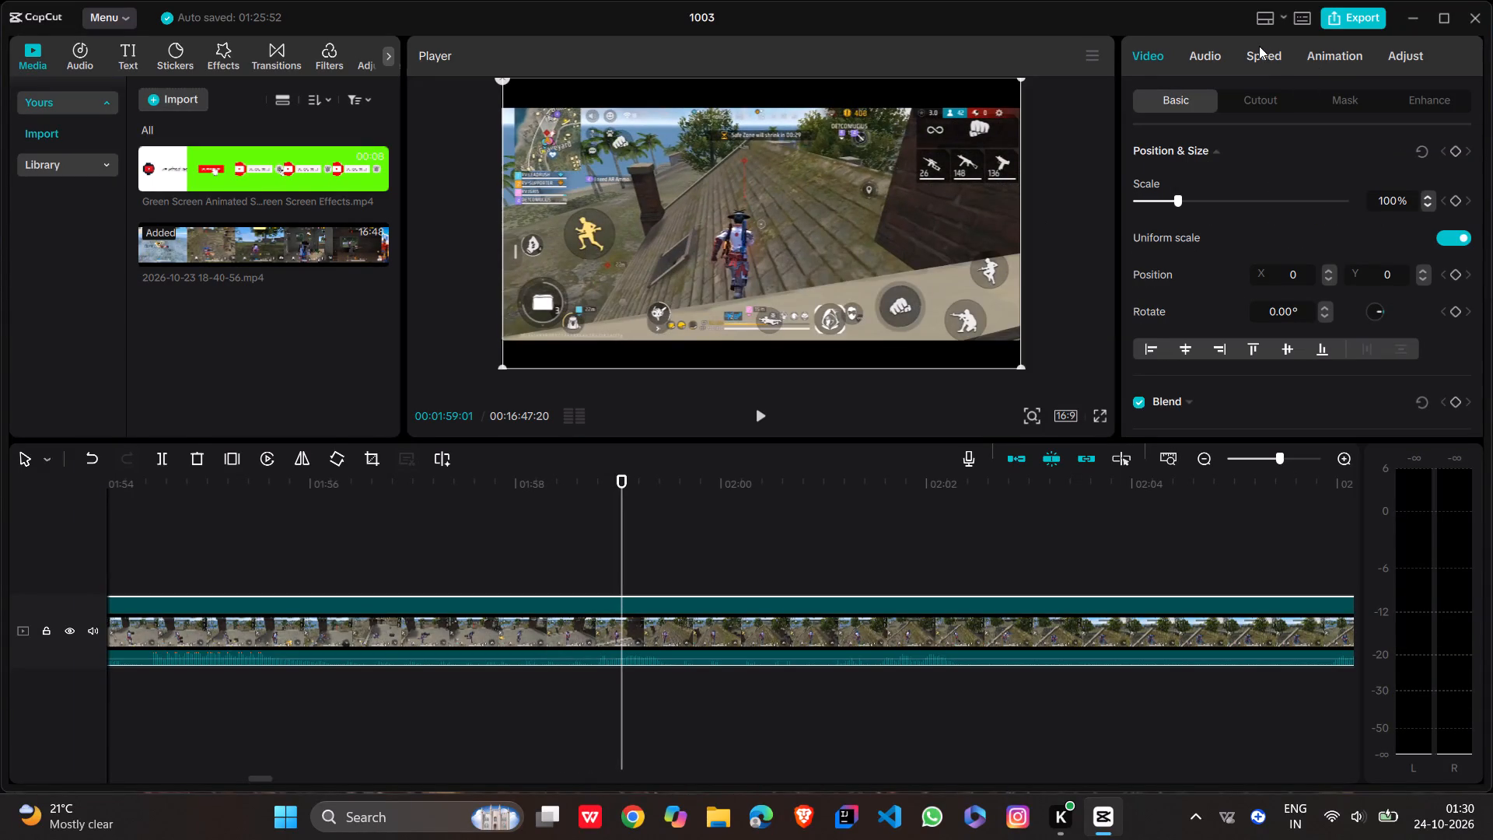
left_click(1196, 58)
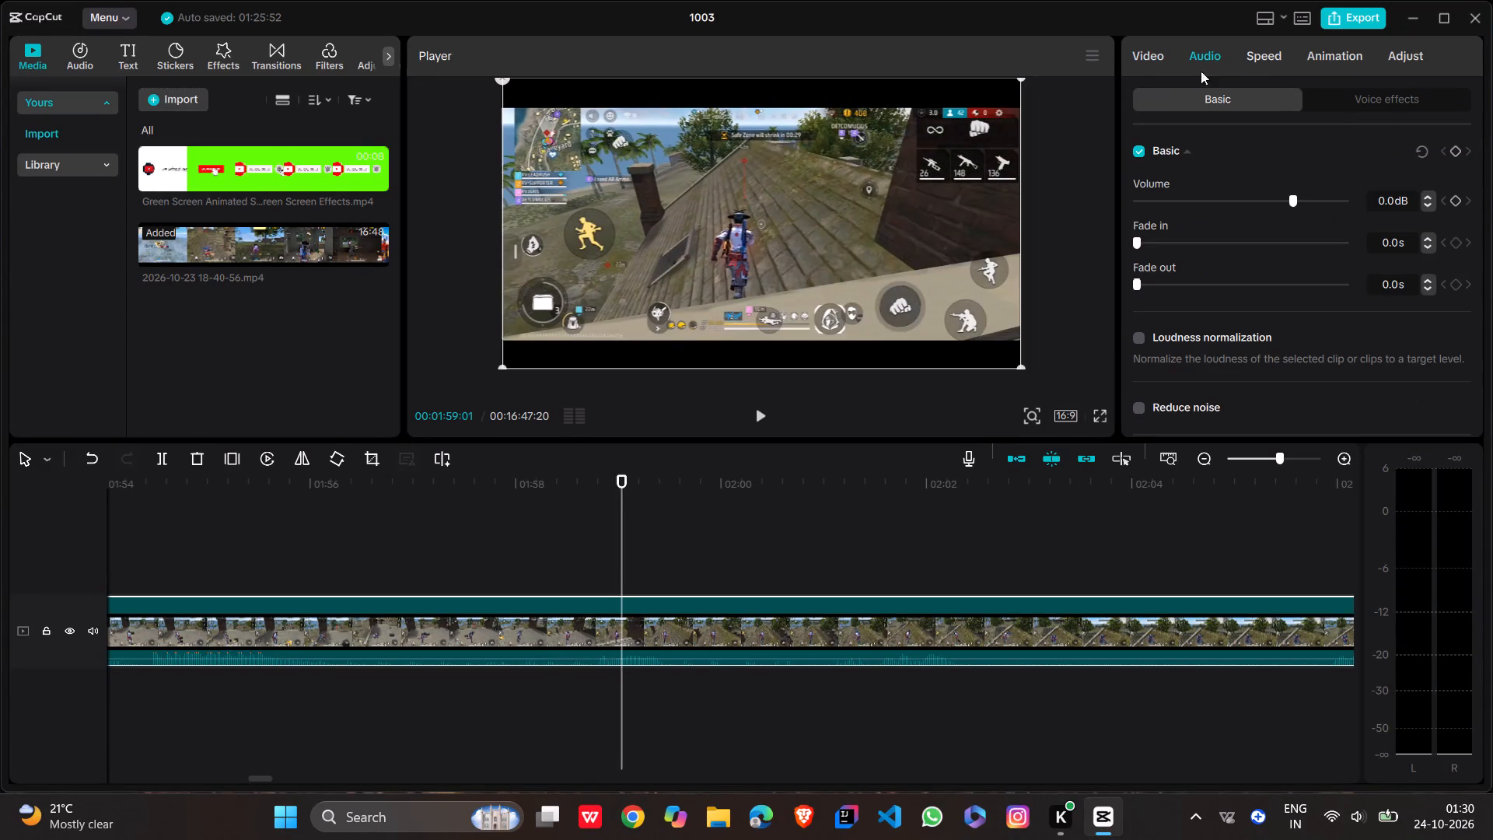
left_click(1138, 336)
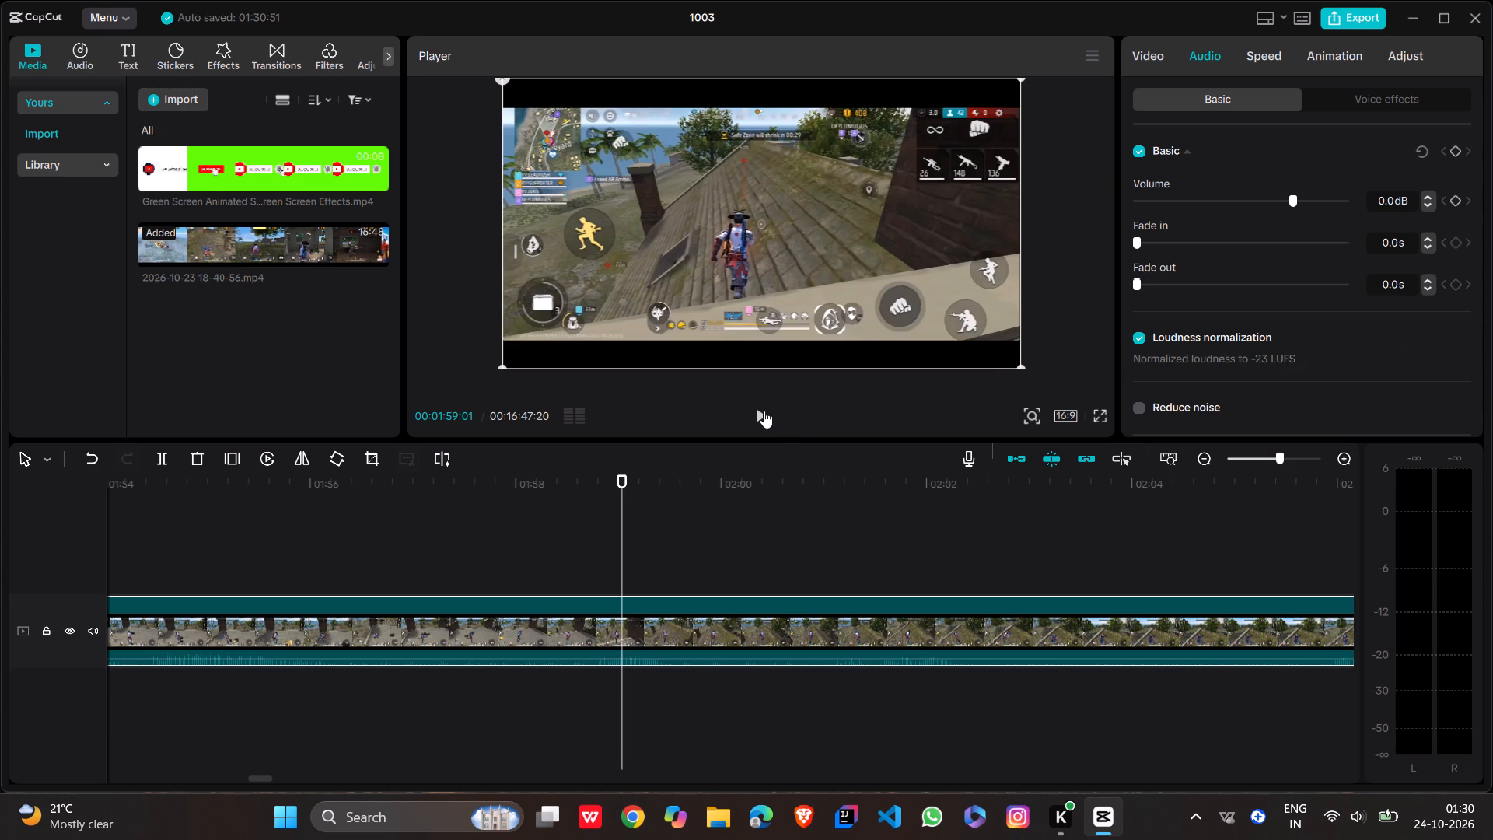
left_click(764, 411)
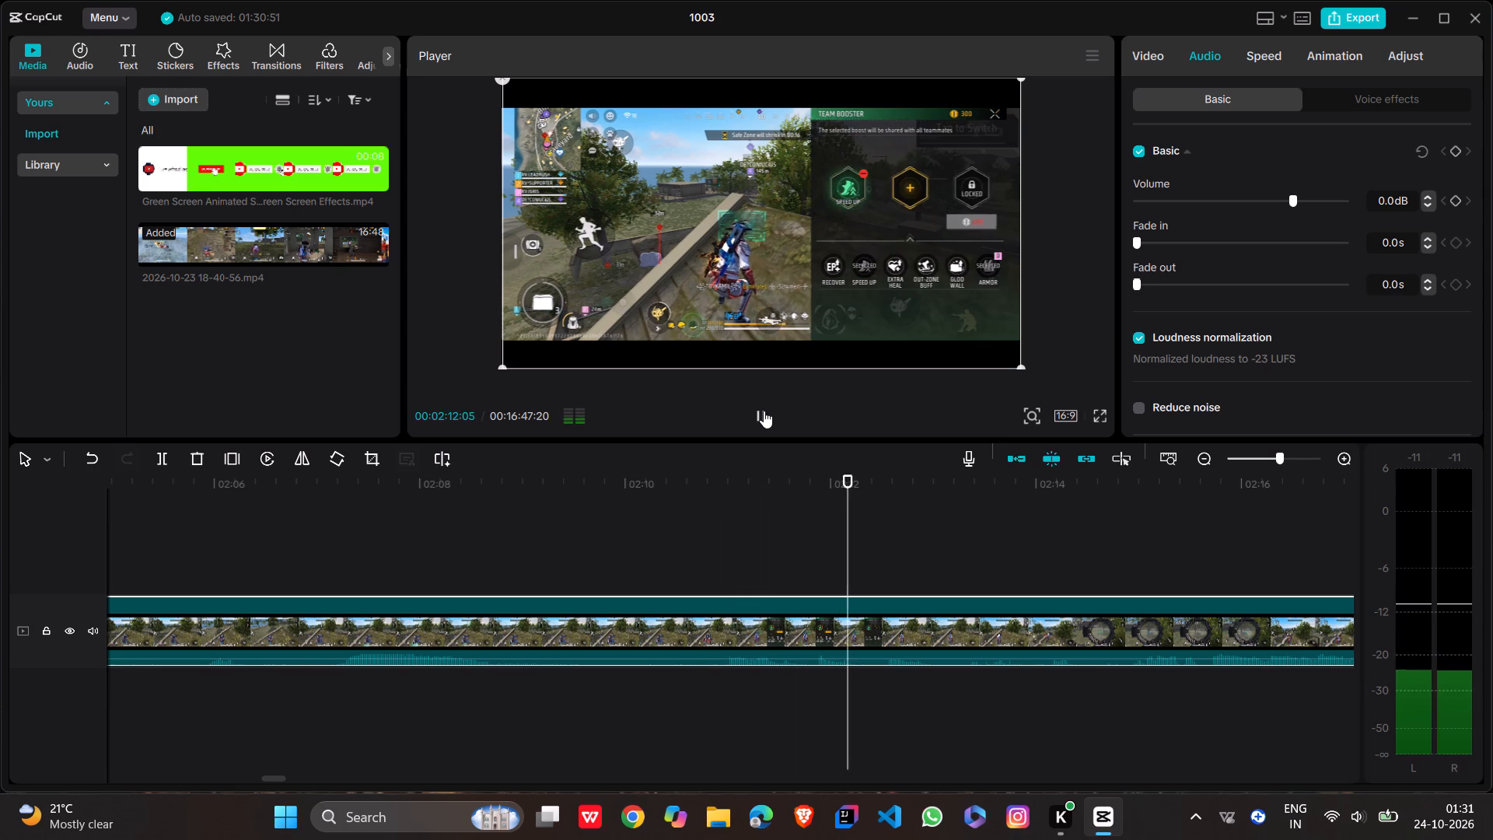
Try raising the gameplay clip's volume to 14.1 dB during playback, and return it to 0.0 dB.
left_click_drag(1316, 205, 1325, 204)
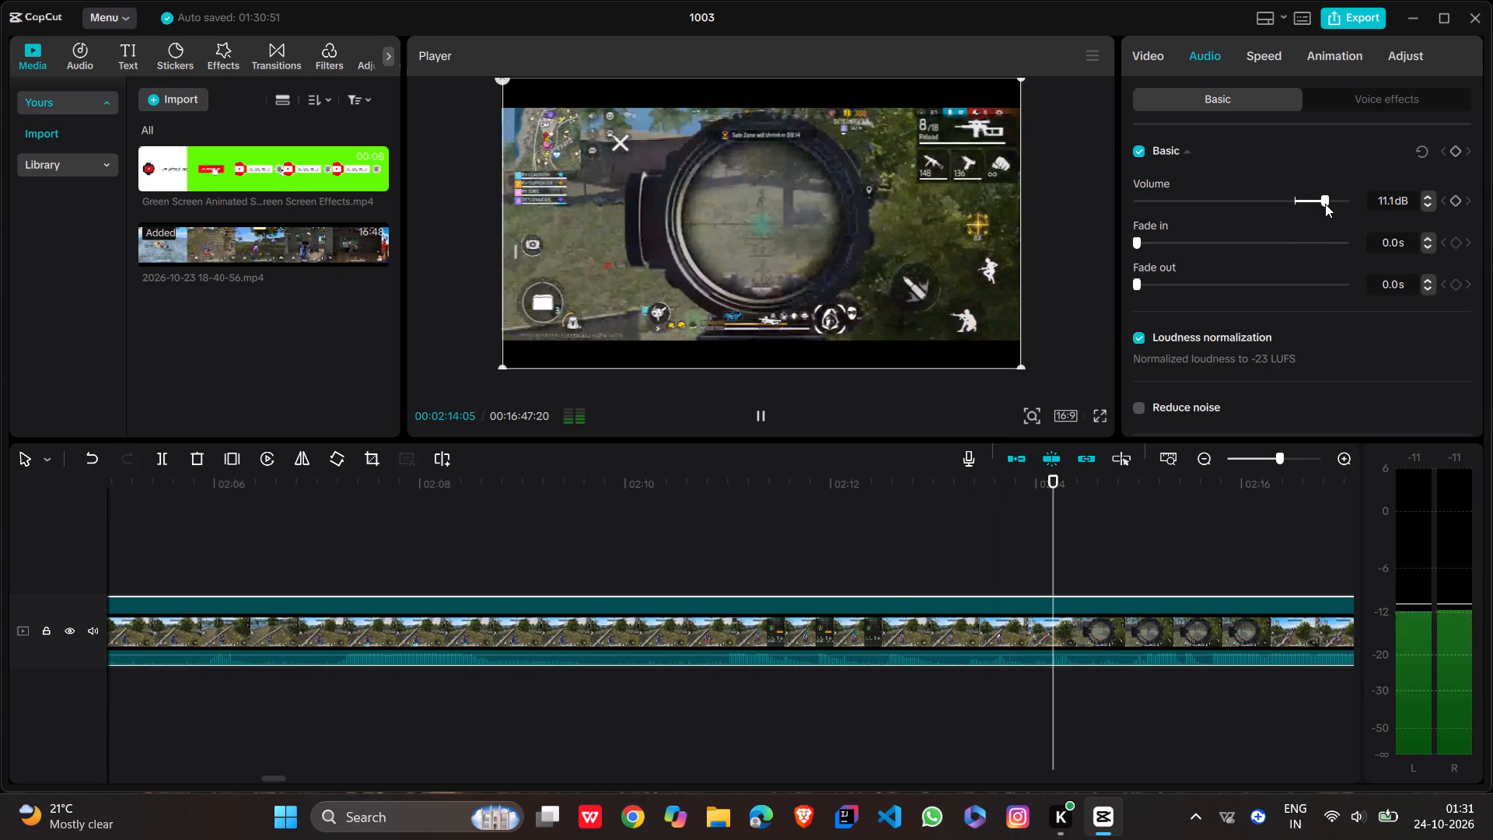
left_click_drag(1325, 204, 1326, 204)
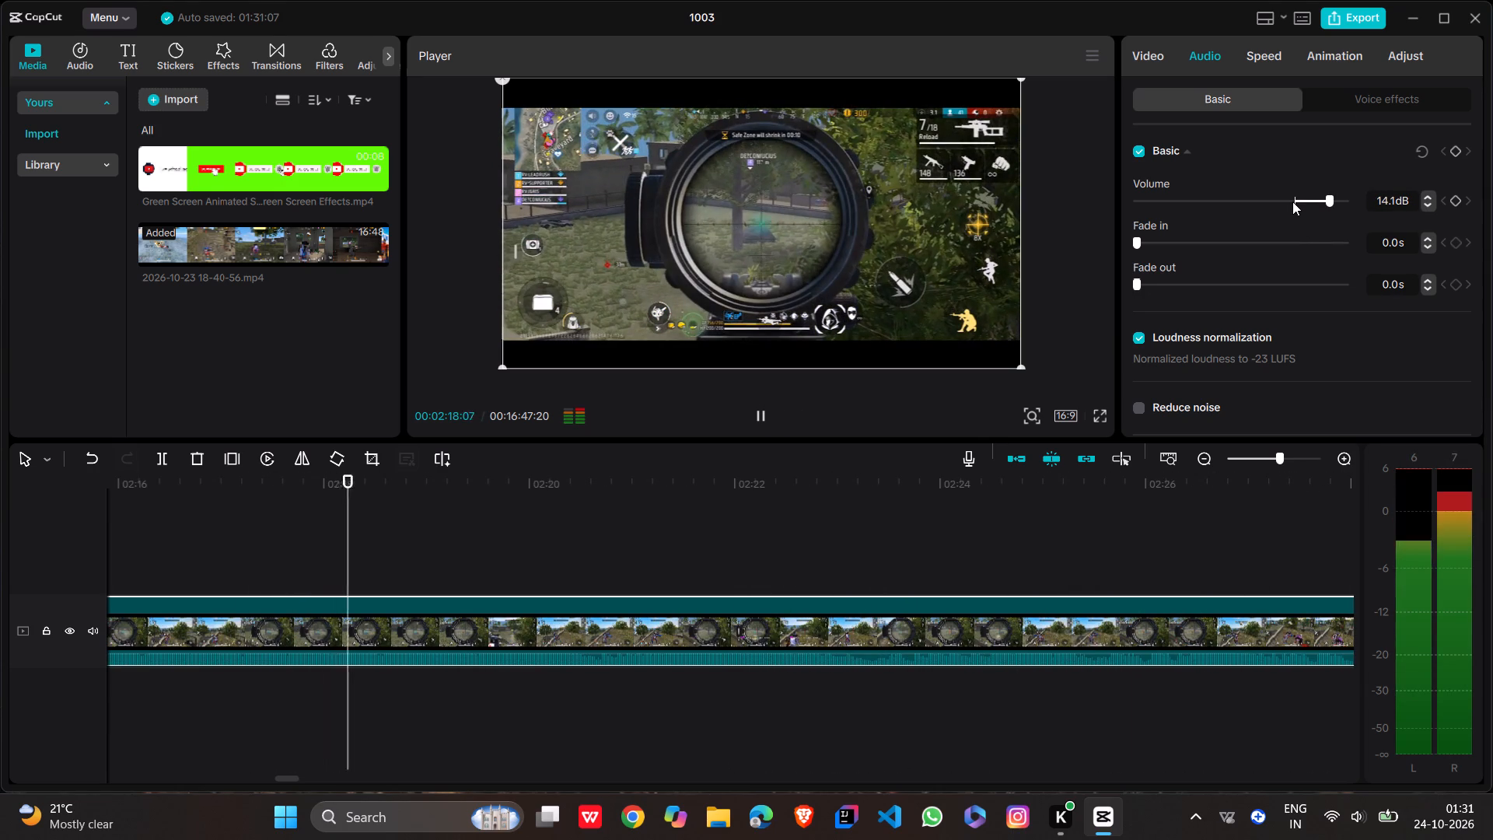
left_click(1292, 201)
Turn on Fill channel for the gameplay clip's audio and play it from 00:02:25:16 to check the sound.
scroll(1243, 268, "down", 1)
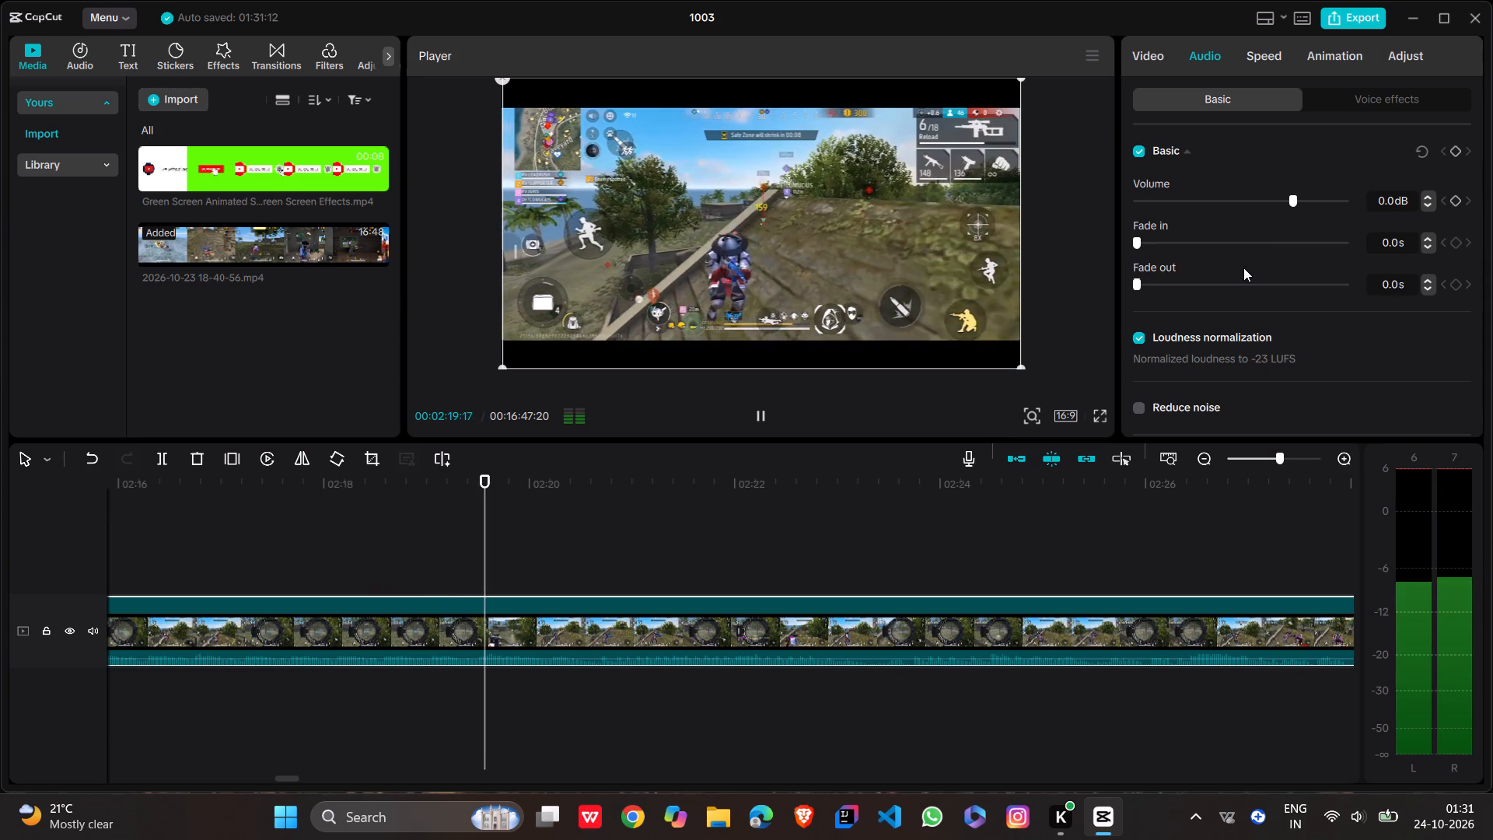
scroll(1243, 268, "down", 1)
scroll(1204, 387, "down", 1)
left_click(1146, 400)
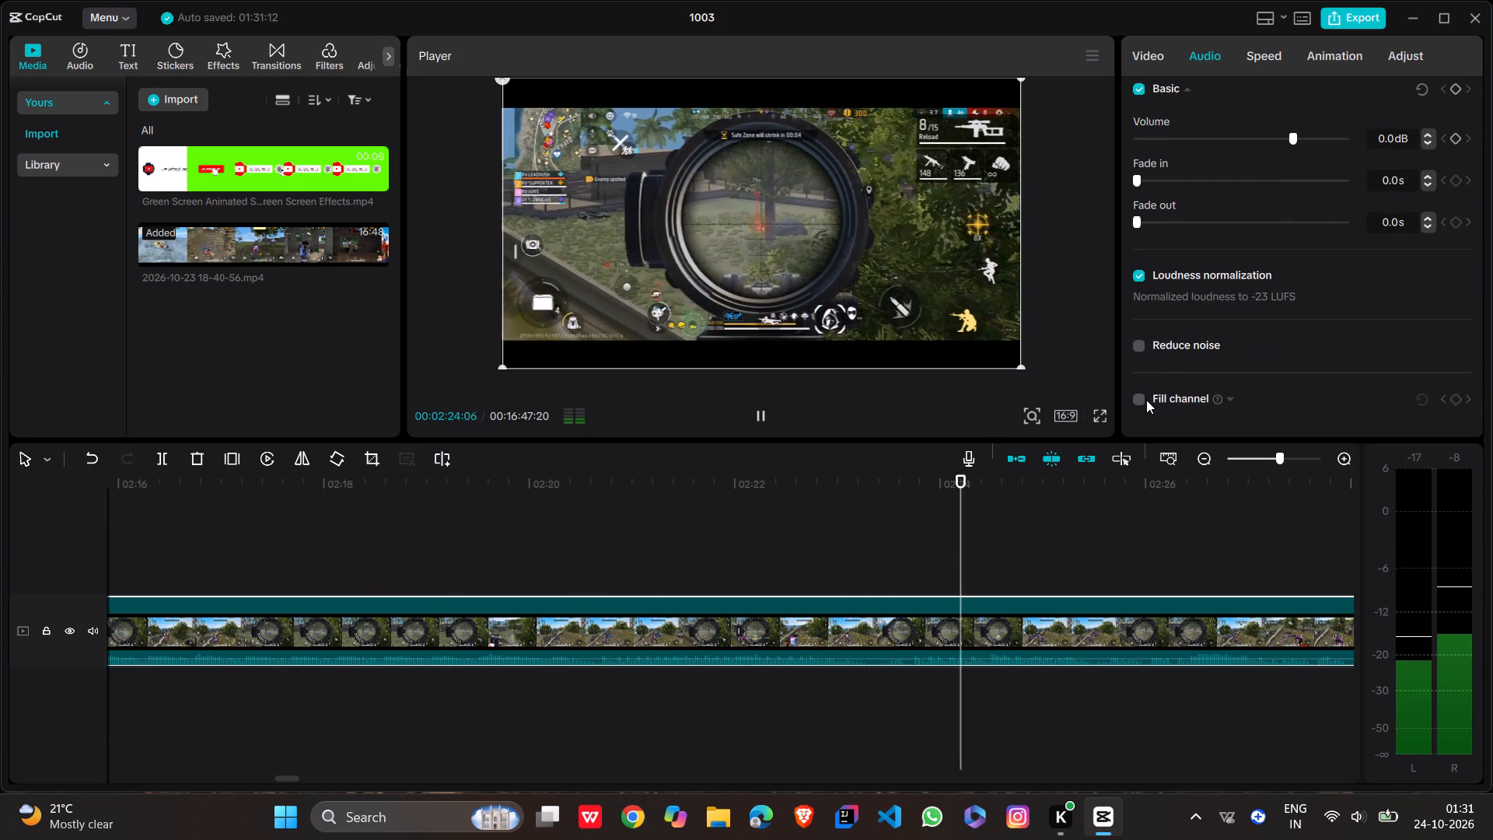
left_click(1142, 400)
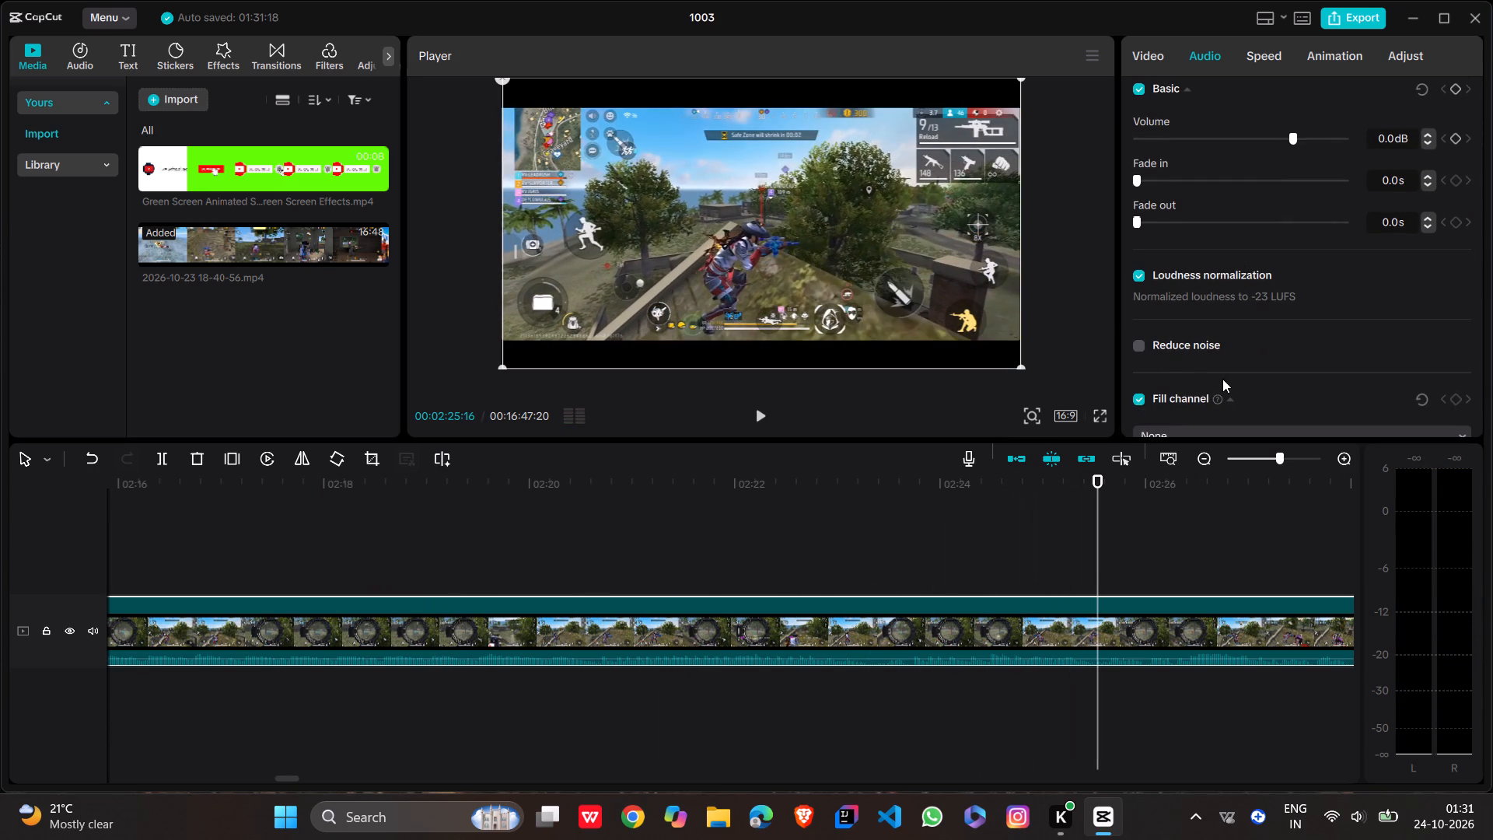
scroll(1222, 379, "down", 5)
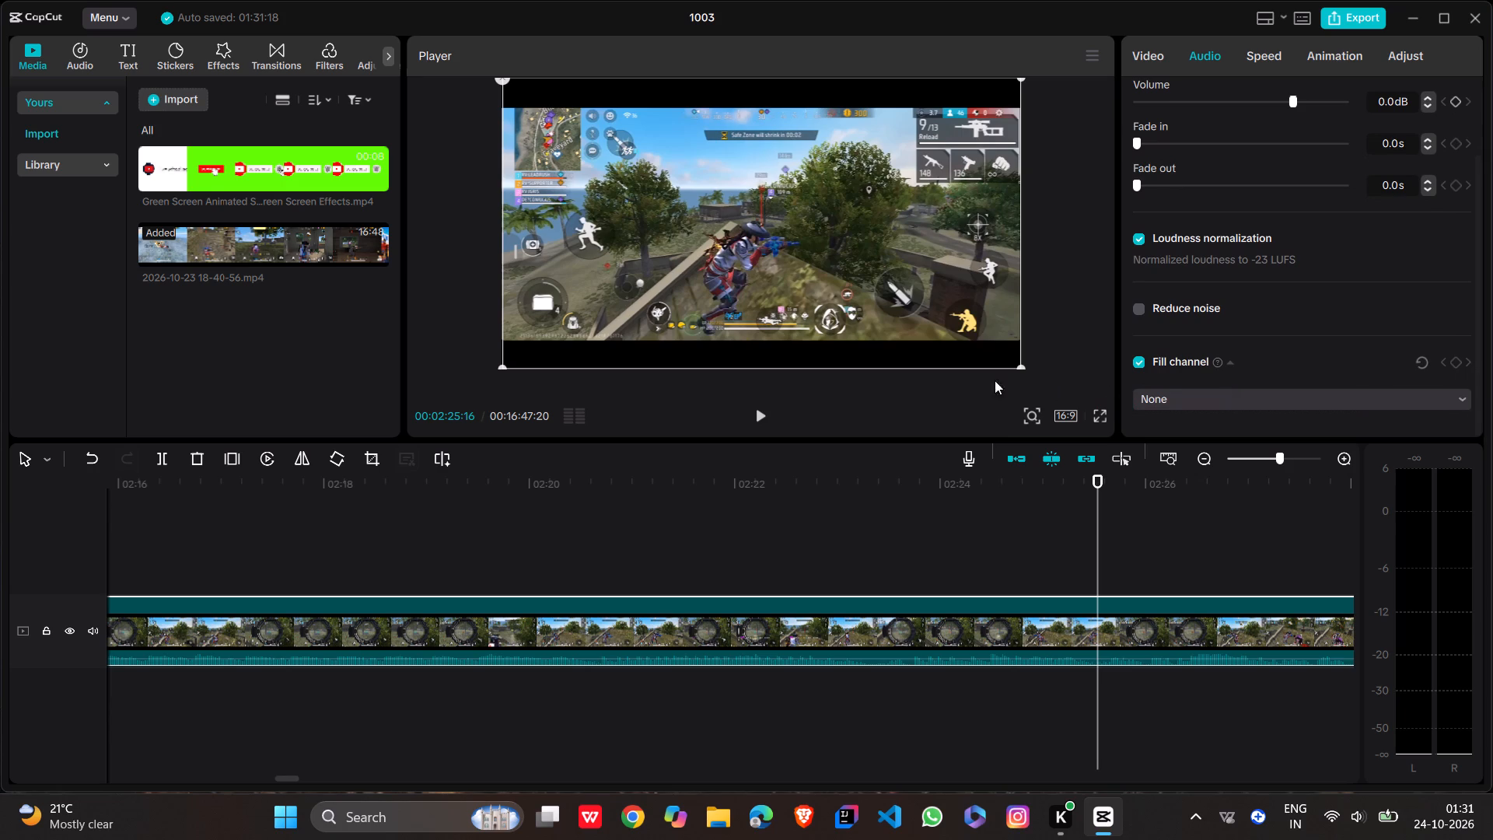
left_click(763, 406)
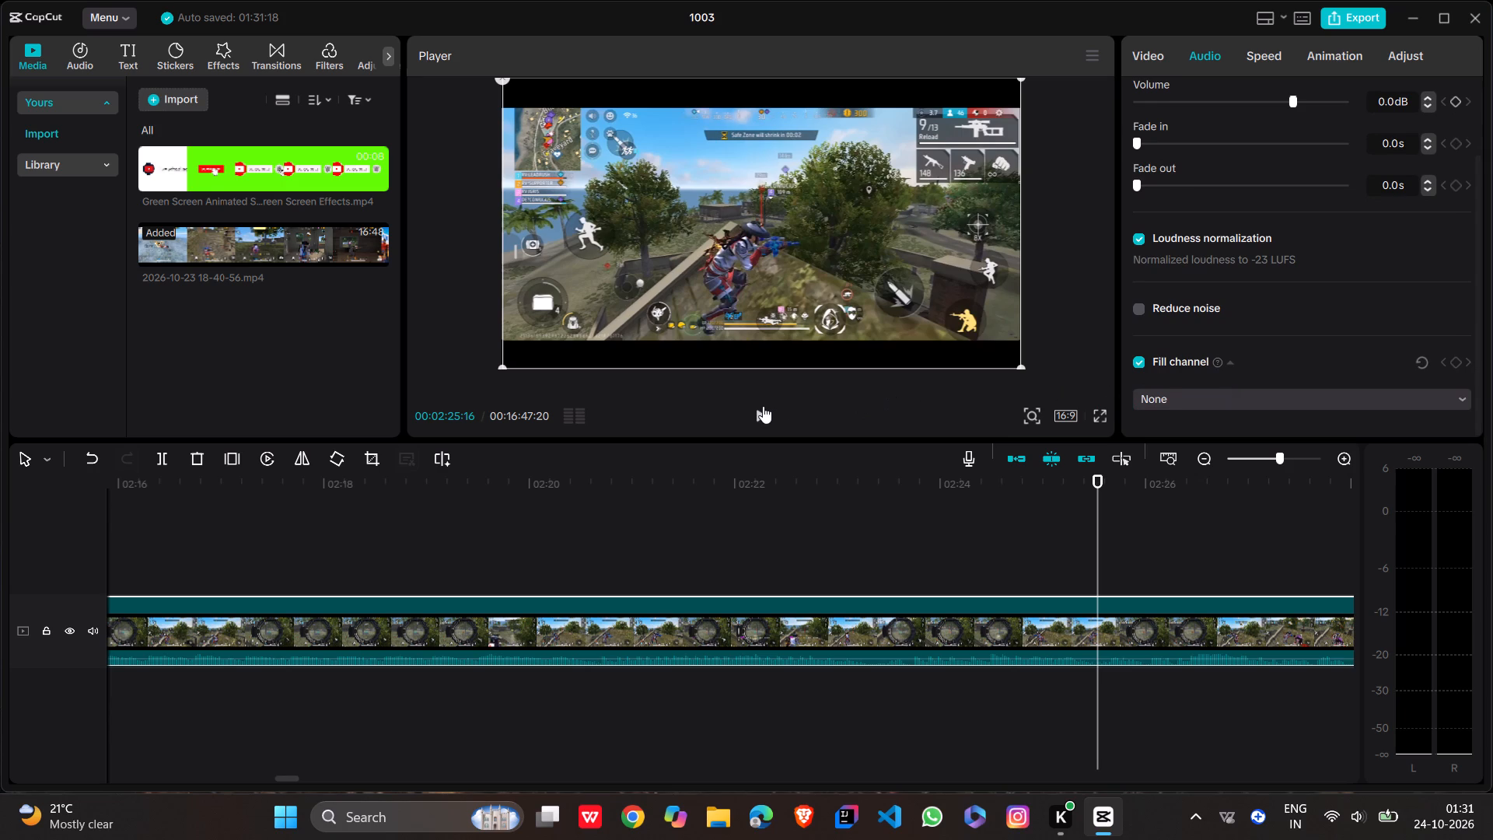
left_click(763, 406)
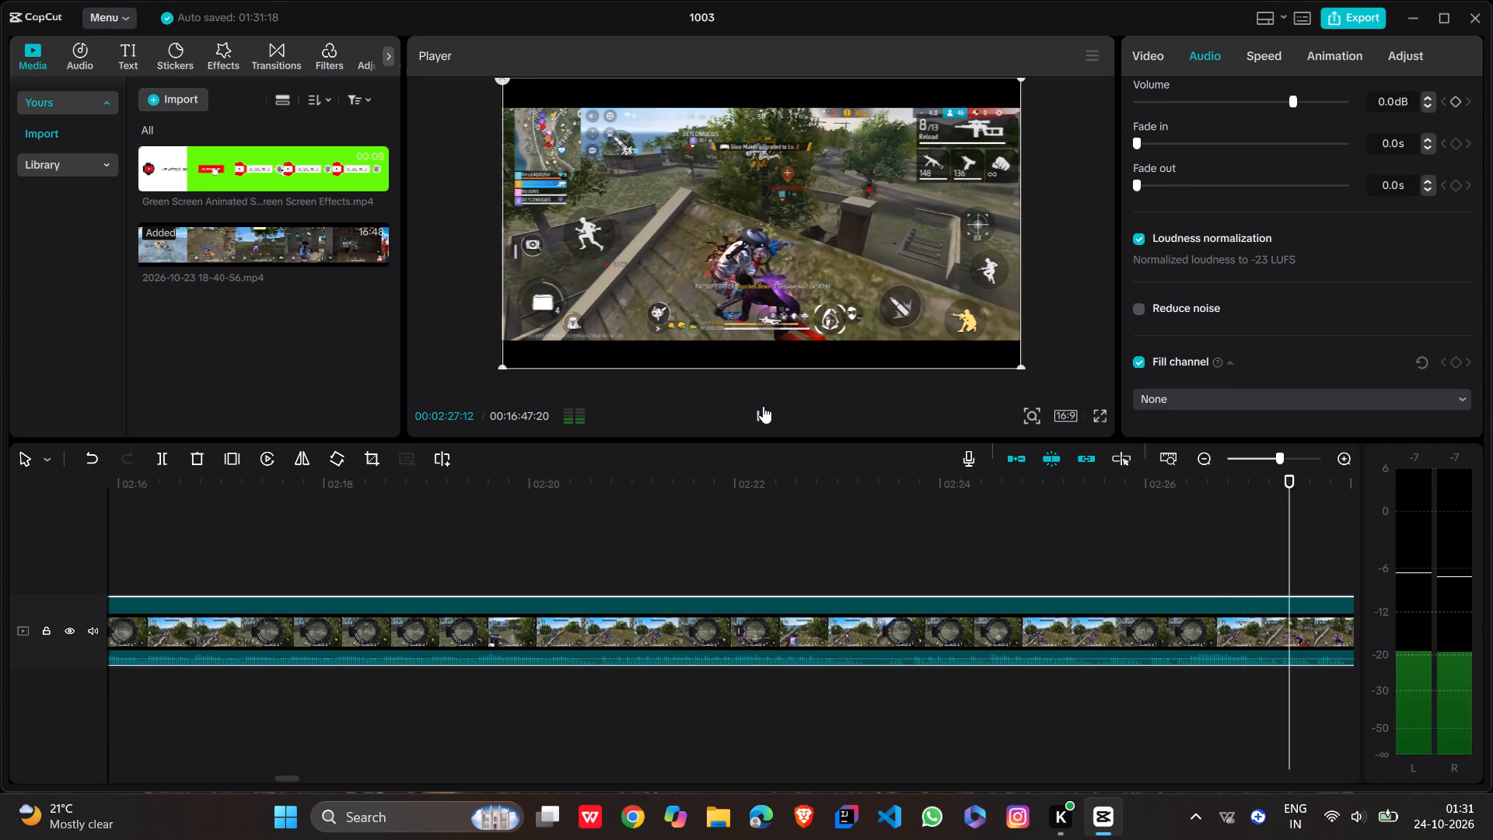
Turn on noise reduction for the gameplay clip and play it from 00:02:27:12.
left_click(1138, 305)
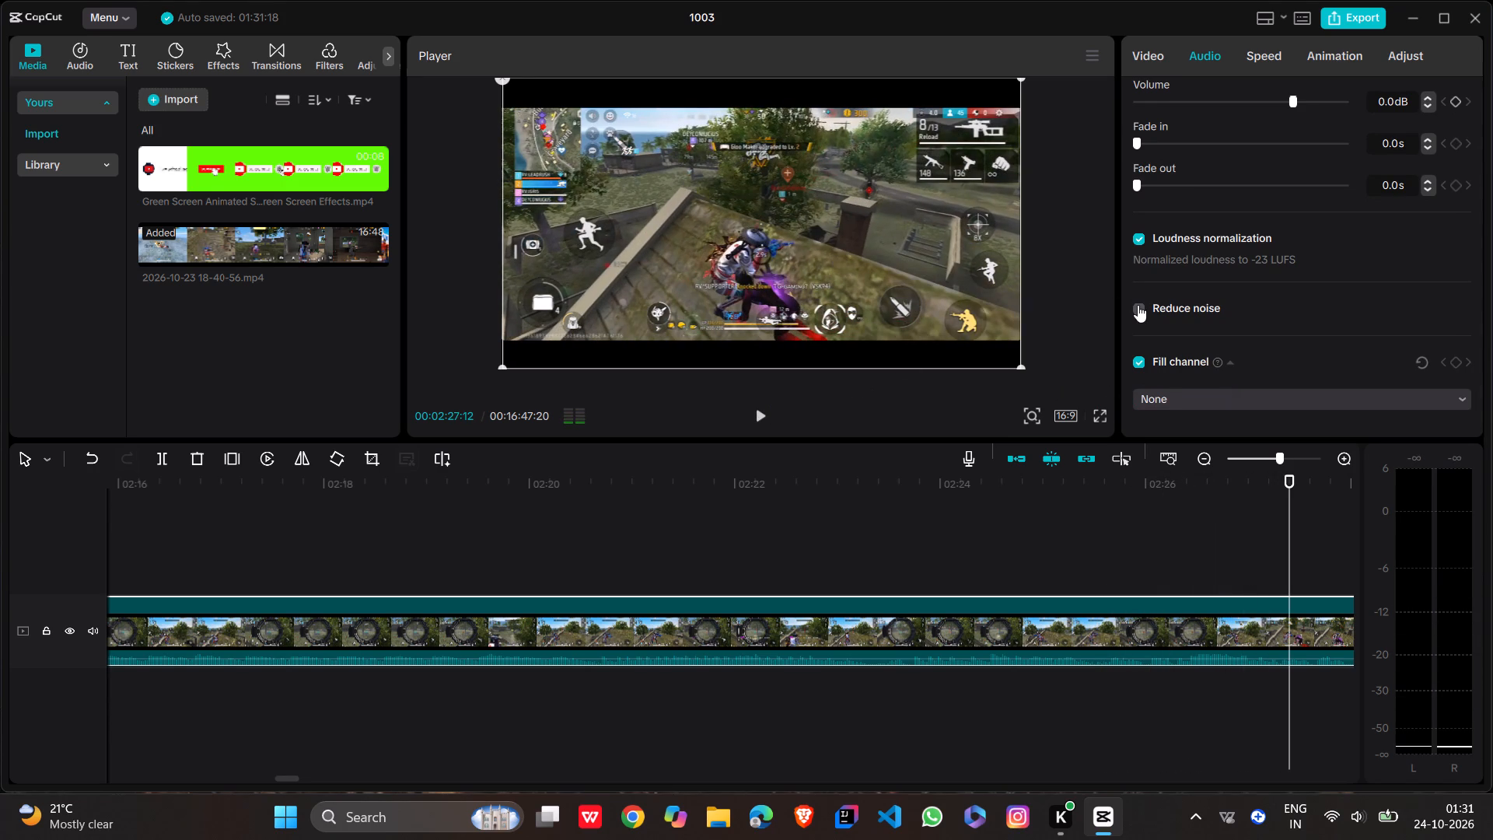
left_click(763, 408)
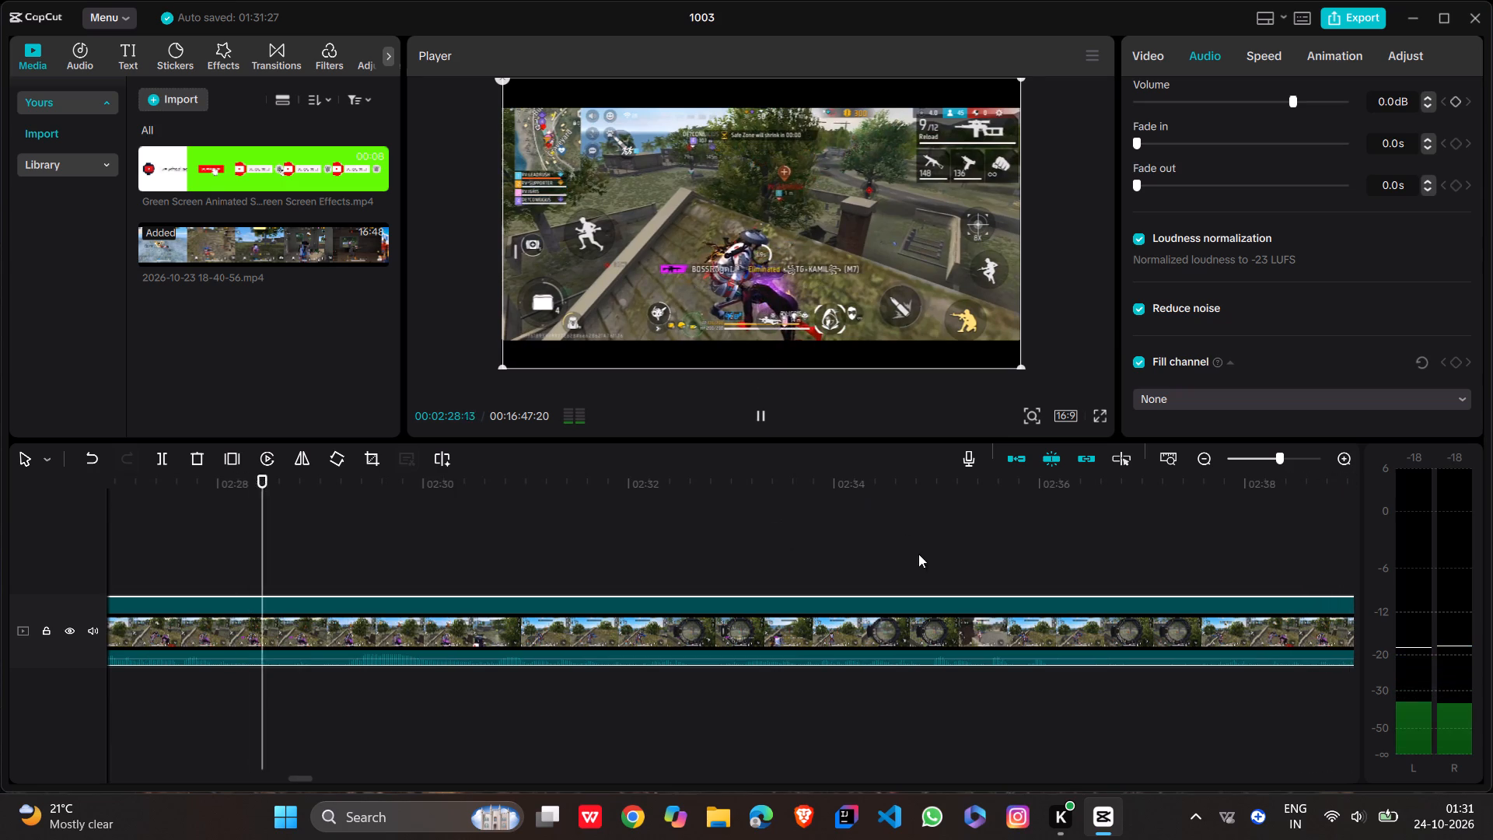
Replay the gameplay clip from 00:02:26:13 to check its audio with noise reduction applied.
left_click_drag(927, 562, 673, 573)
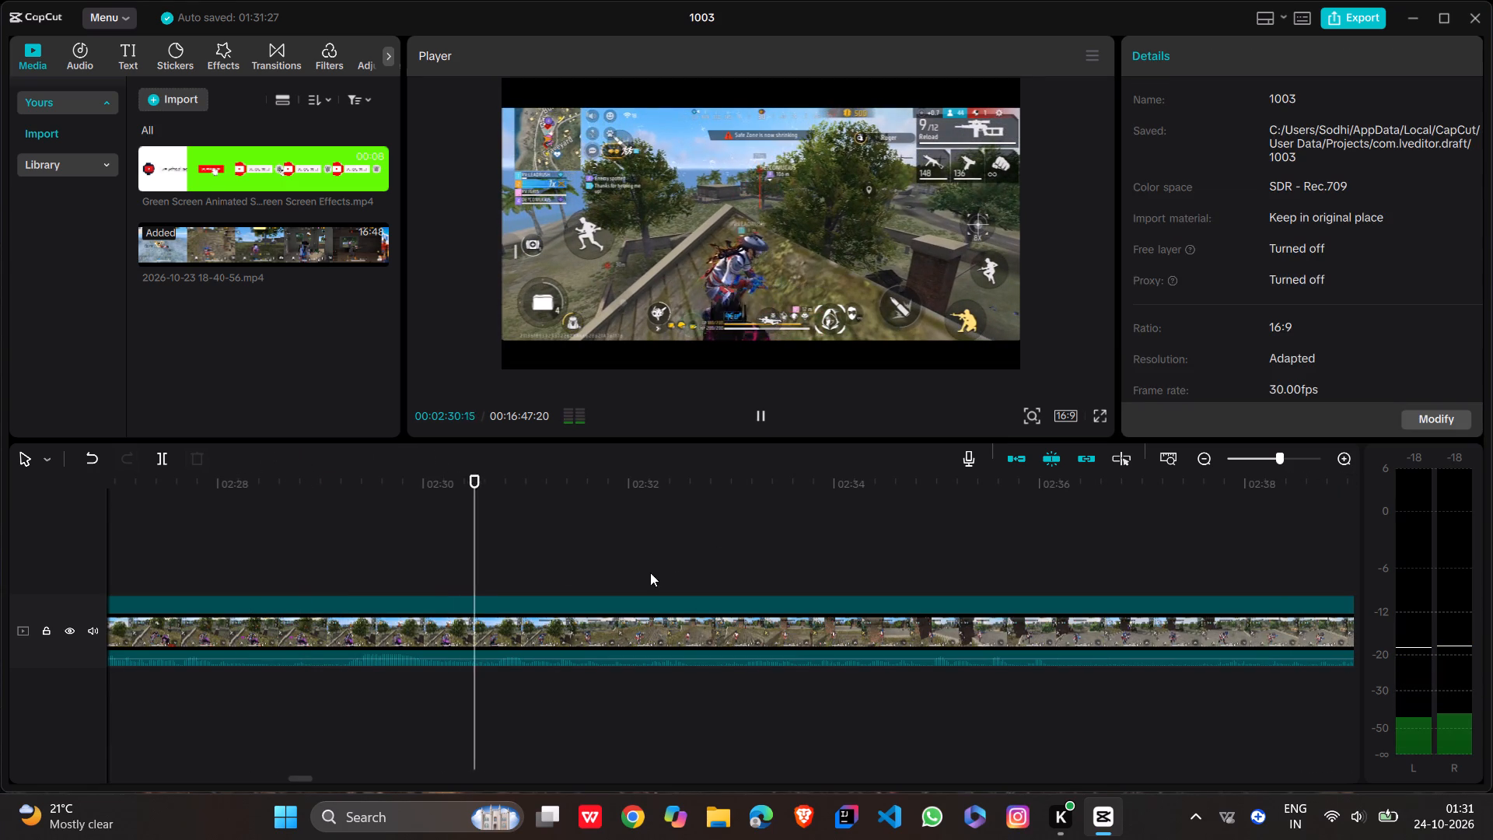
scroll(529, 560, "right", 4)
left_click(613, 560)
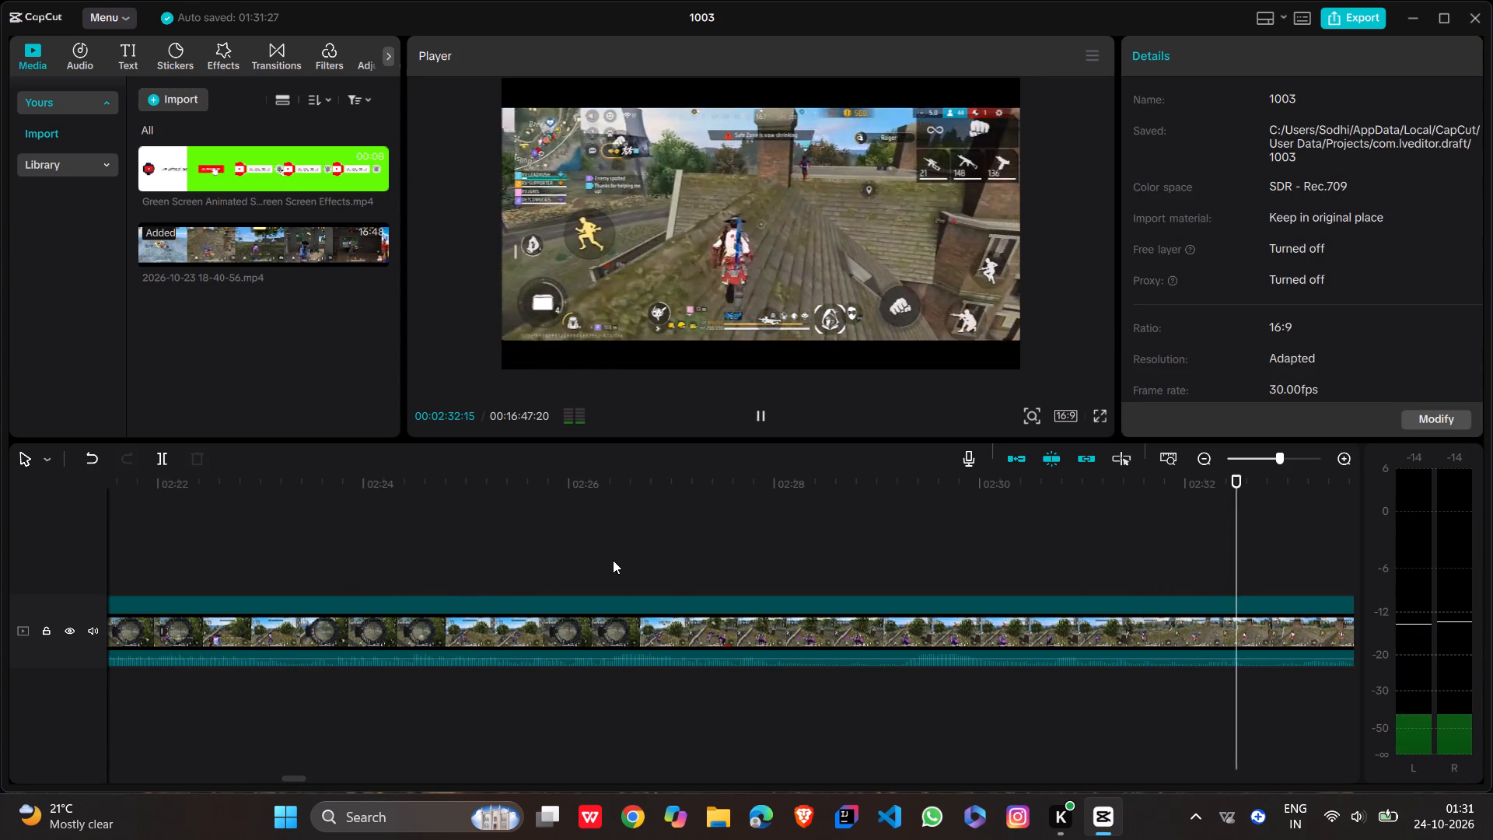
left_click(754, 411)
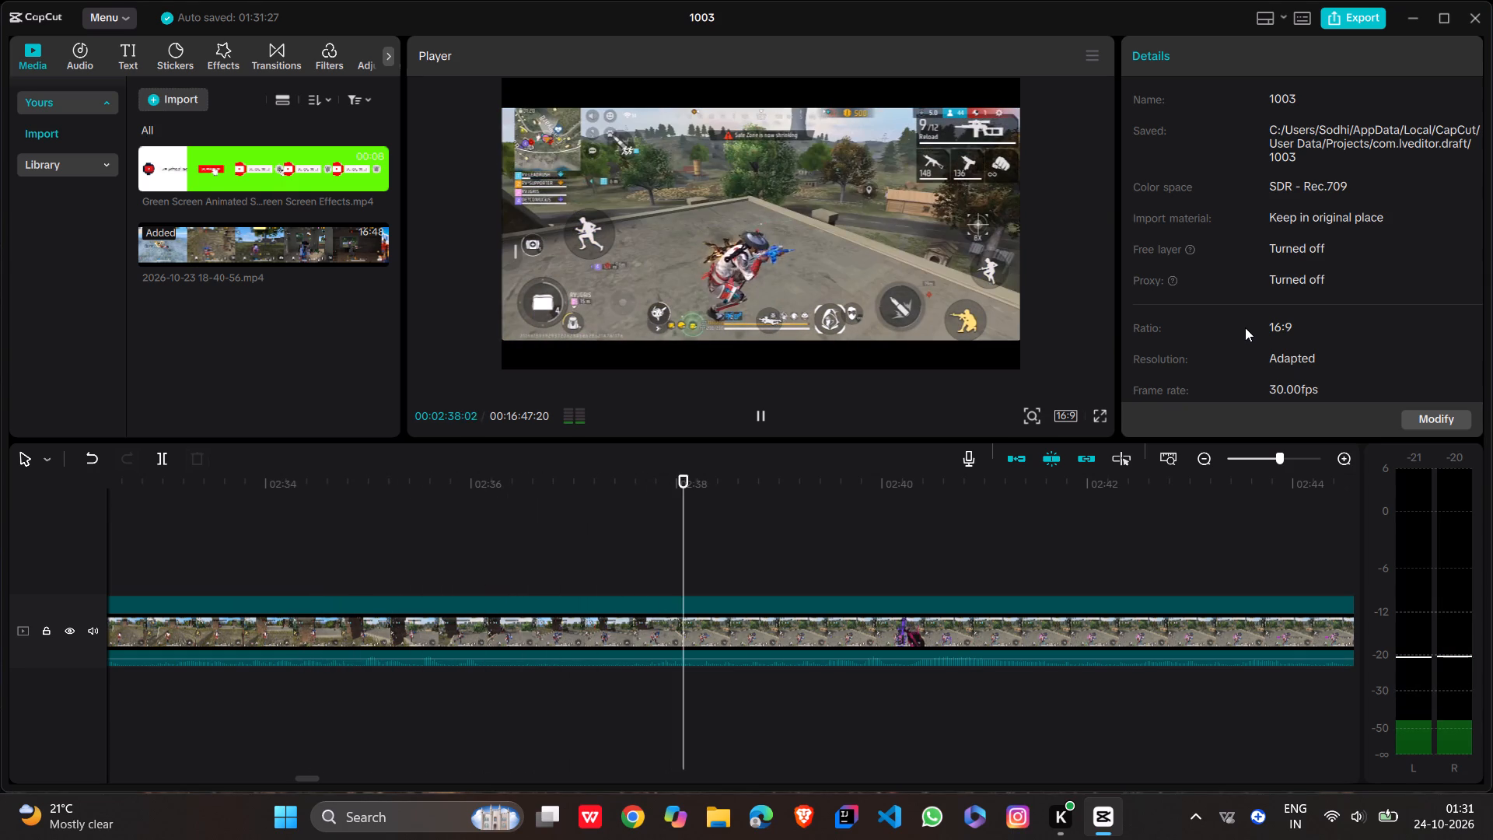
Set the gameplay clip's vertical position to Y -47.
scroll(1245, 327, "up", 1)
left_click(893, 187)
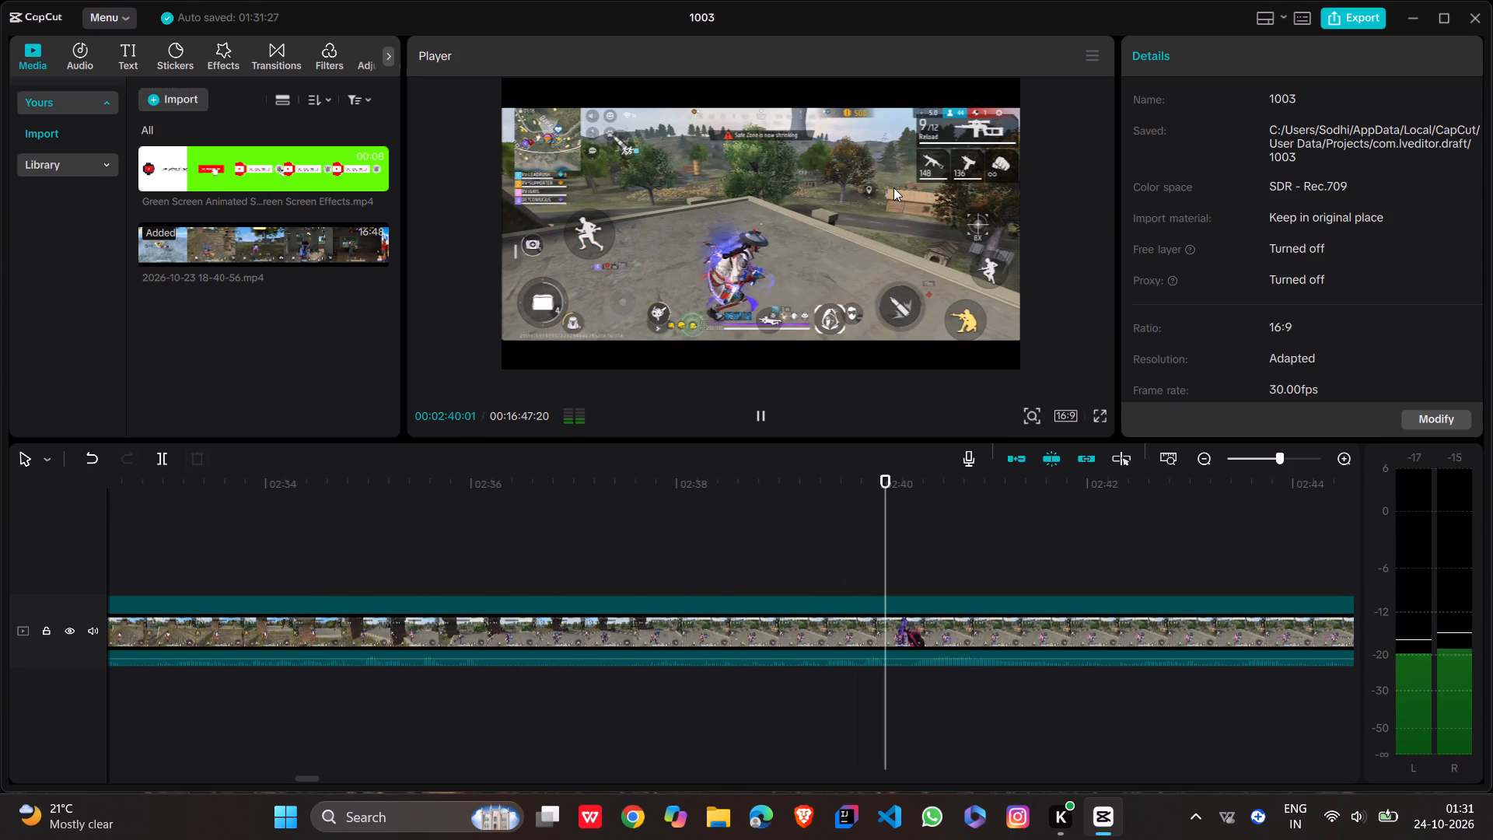
left_click(757, 425)
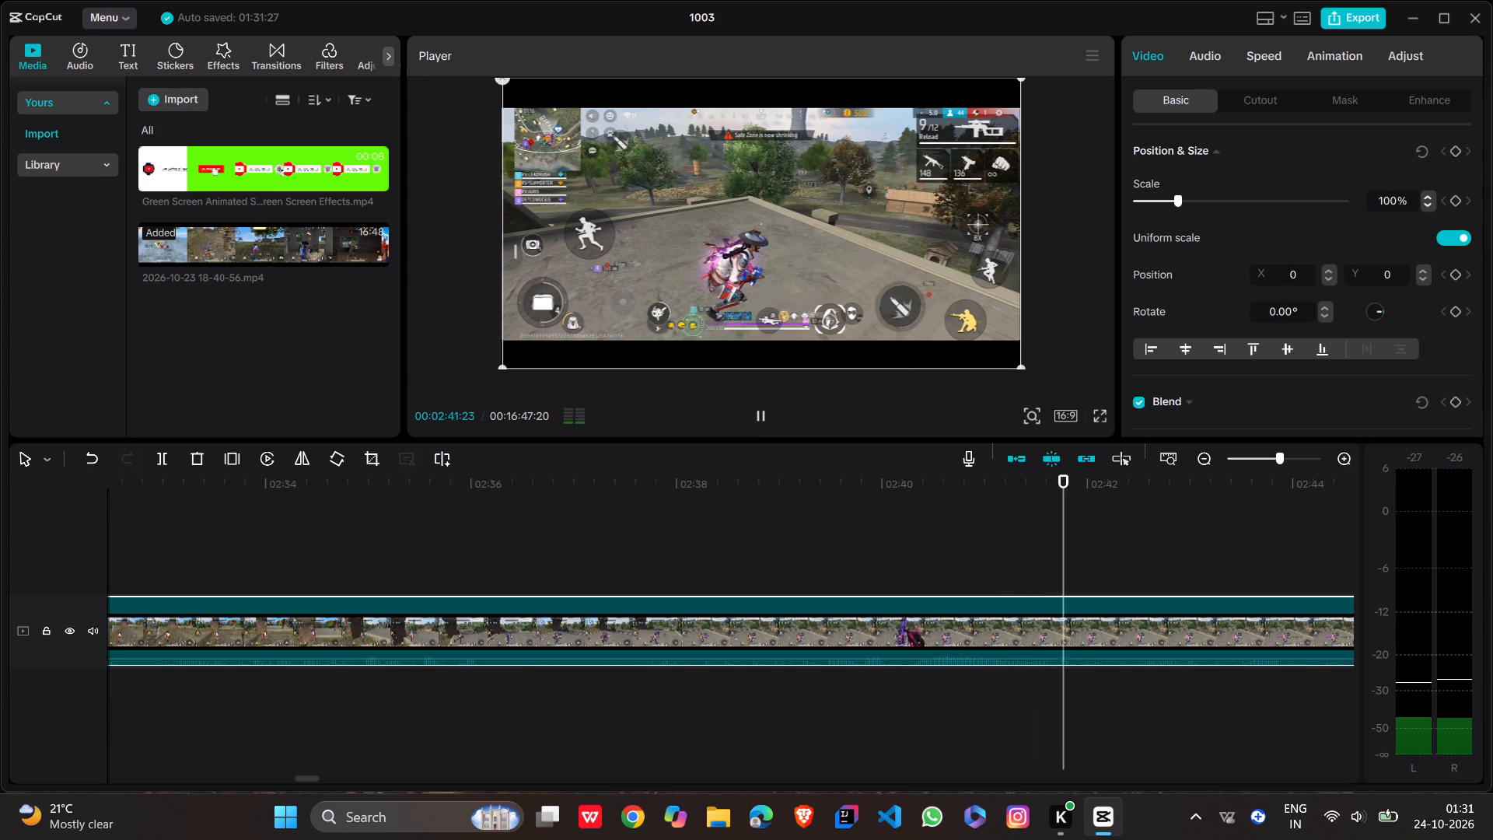
triple_click(1422, 264)
triple_click(1422, 264)
left_click(1422, 264)
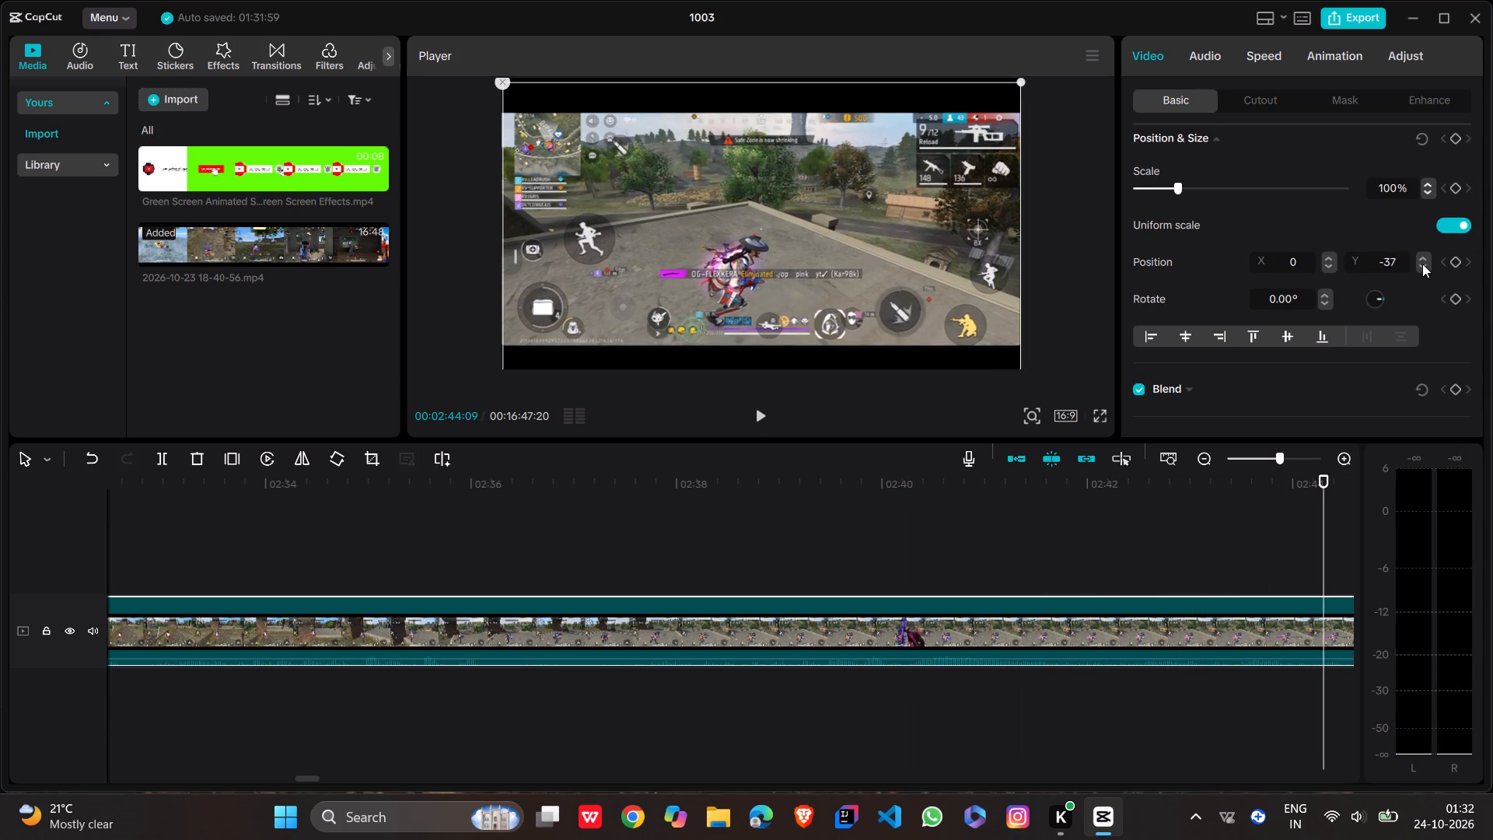
left_click(1347, 169)
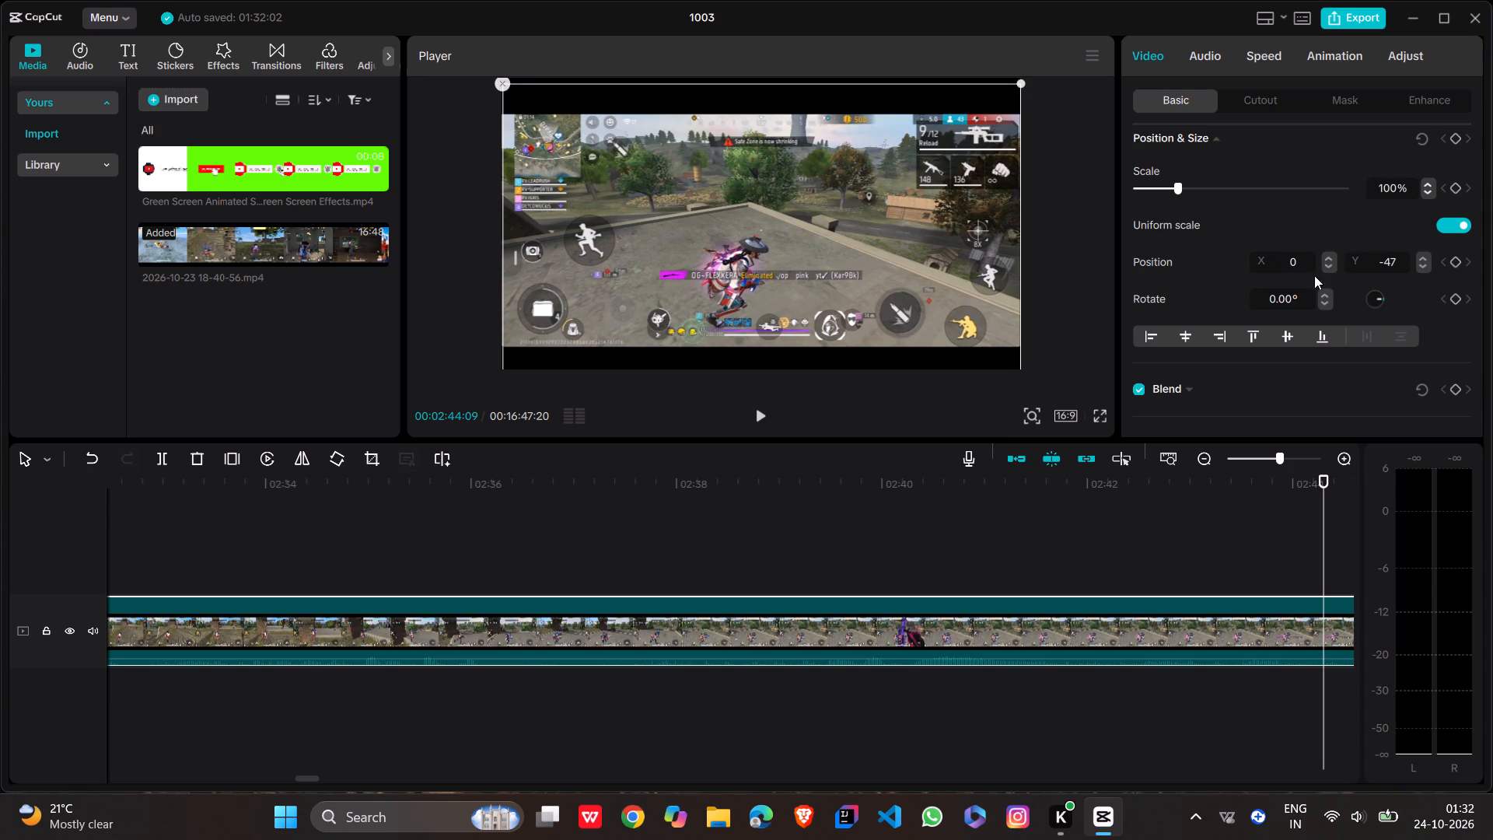
Examine the gameplay clip's basic audio settings, including the options offered for Fill channel.
left_click(1217, 59)
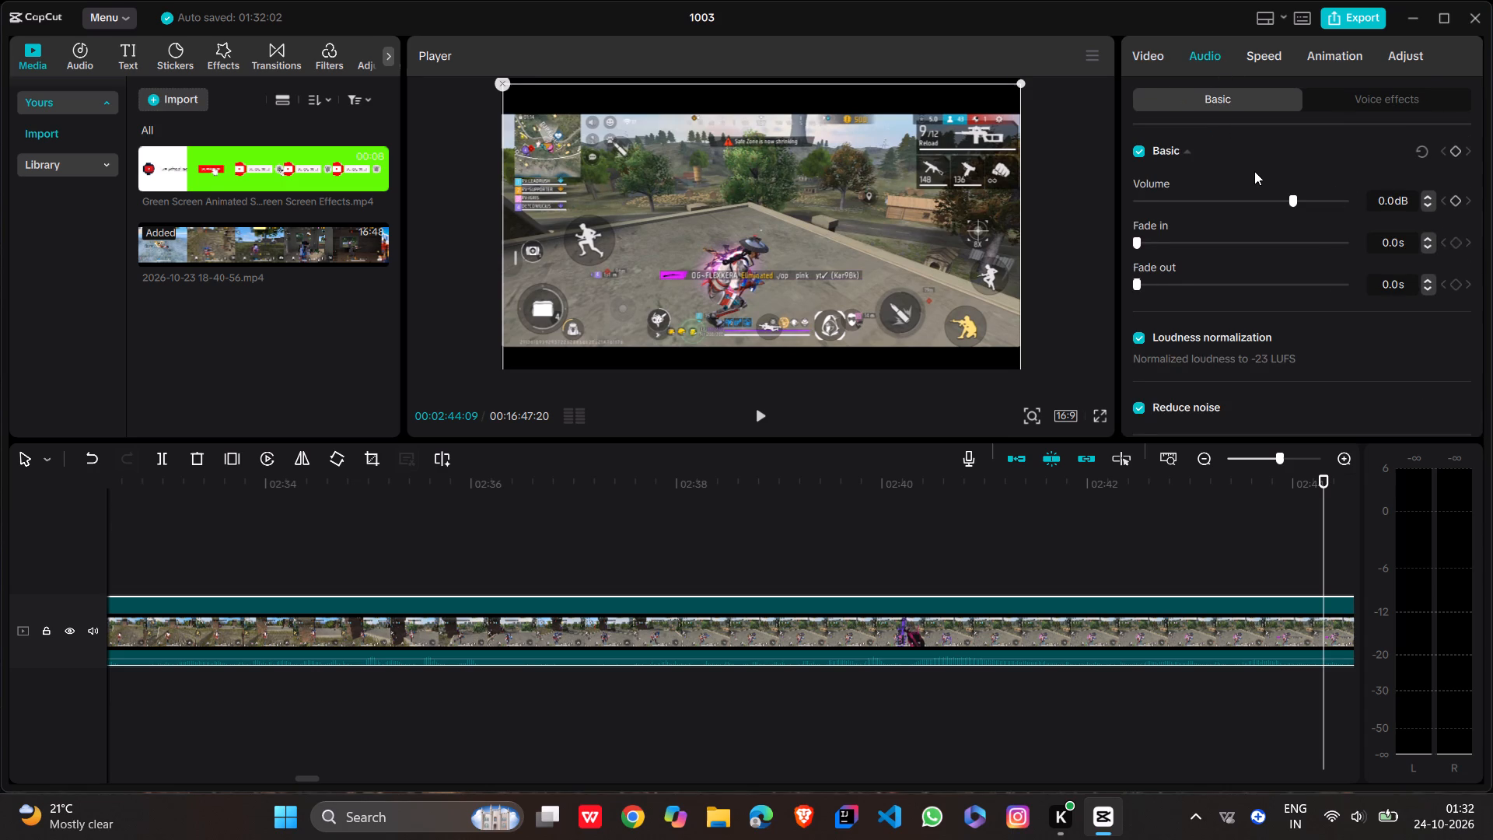
scroll(1254, 171, "down", 3)
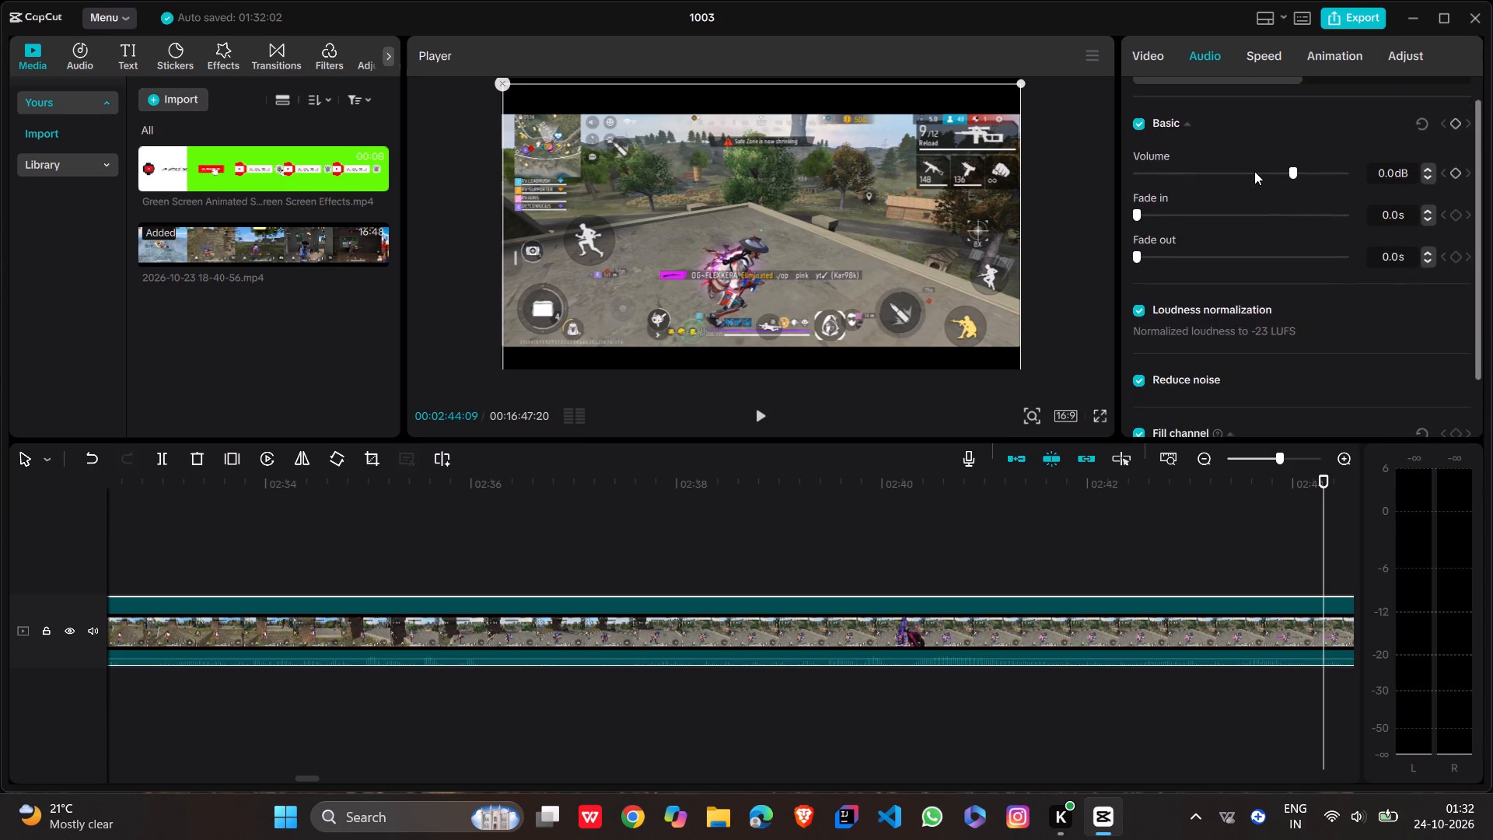
scroll(1254, 171, "down", 2)
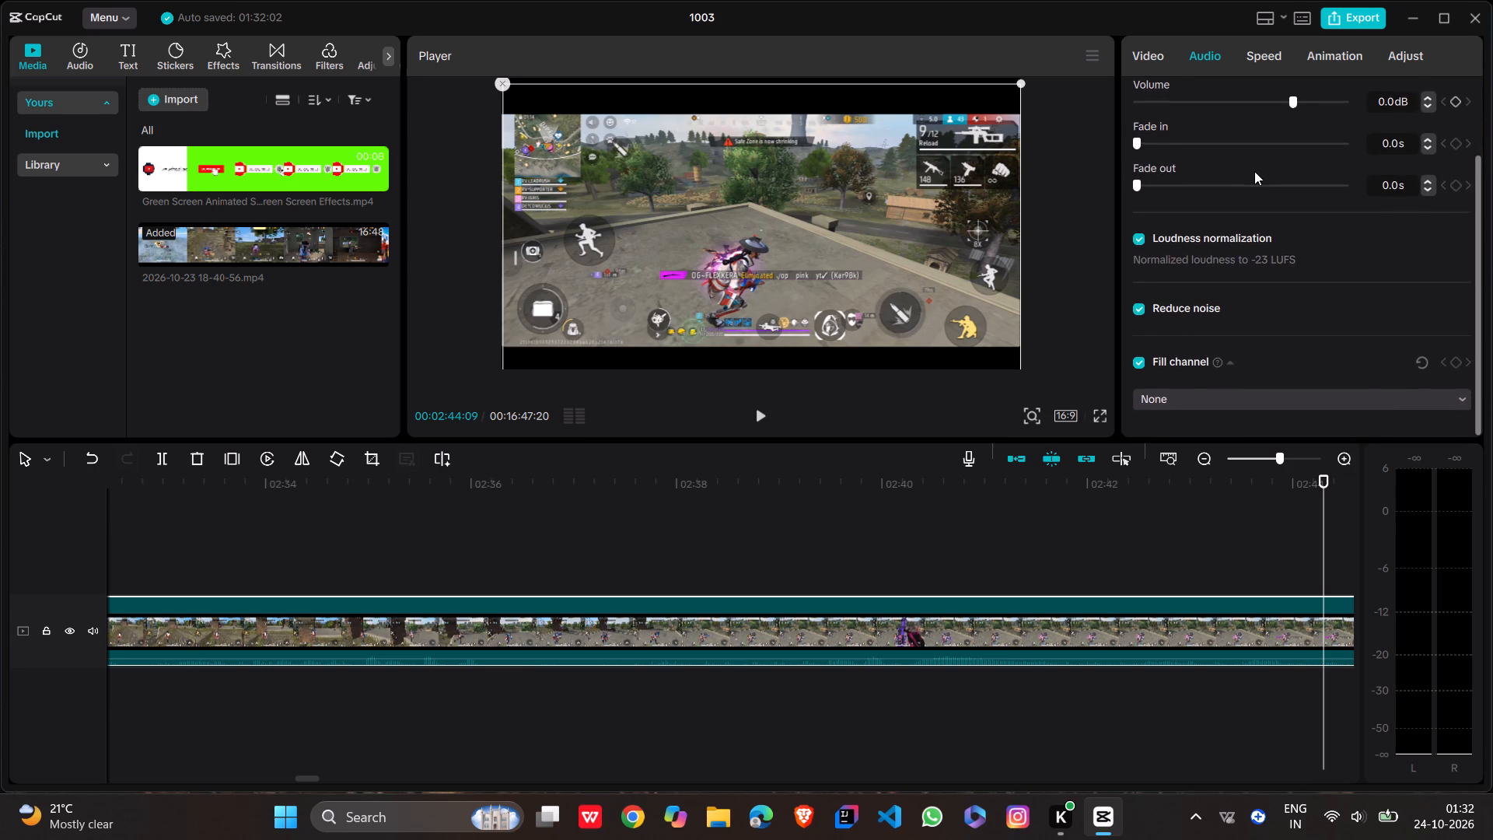
scroll(1254, 171, "down", 1)
left_click(1362, 408)
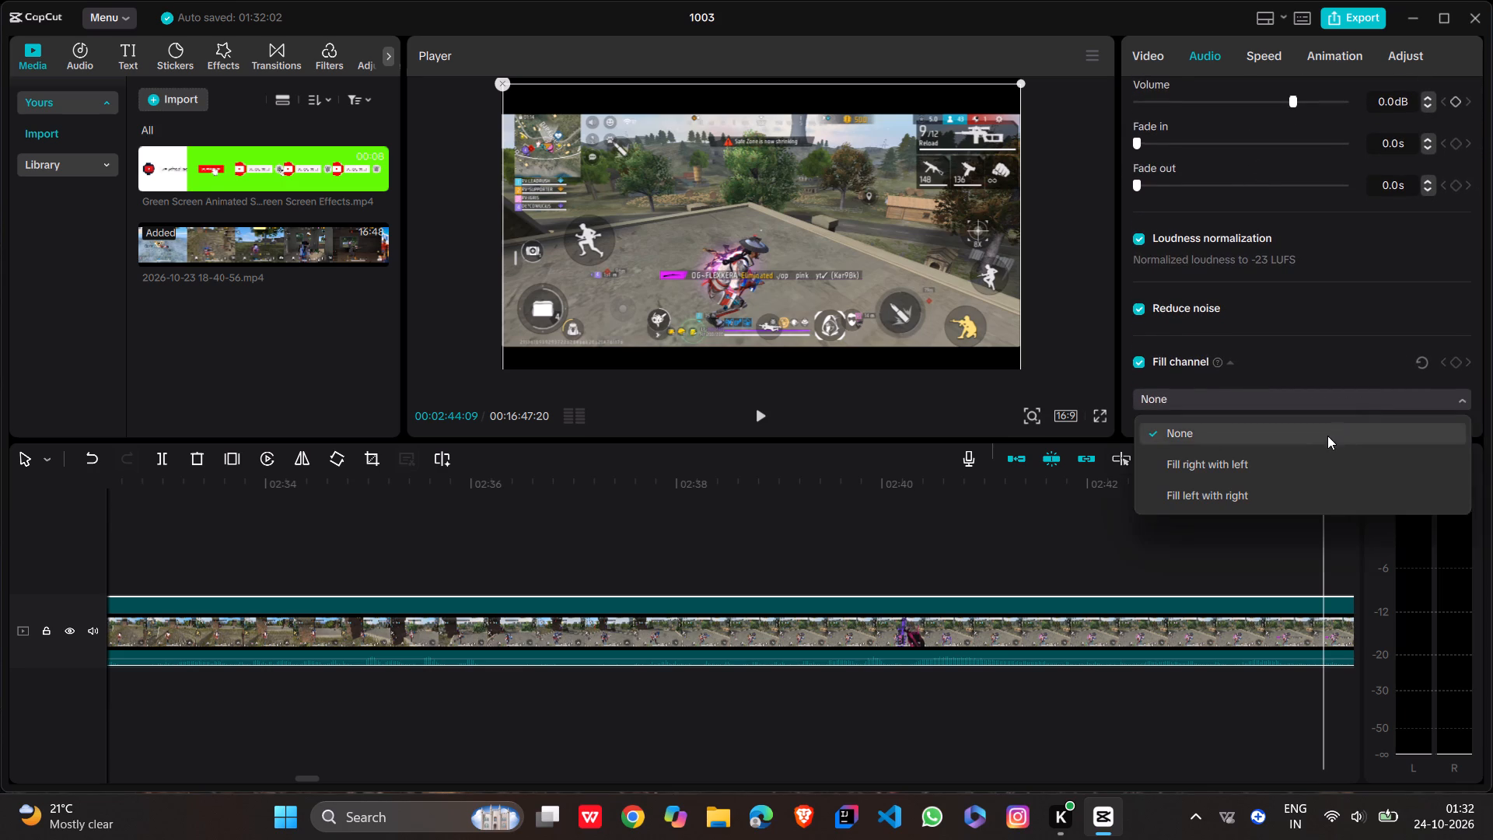
scroll(1293, 460, "down", 2)
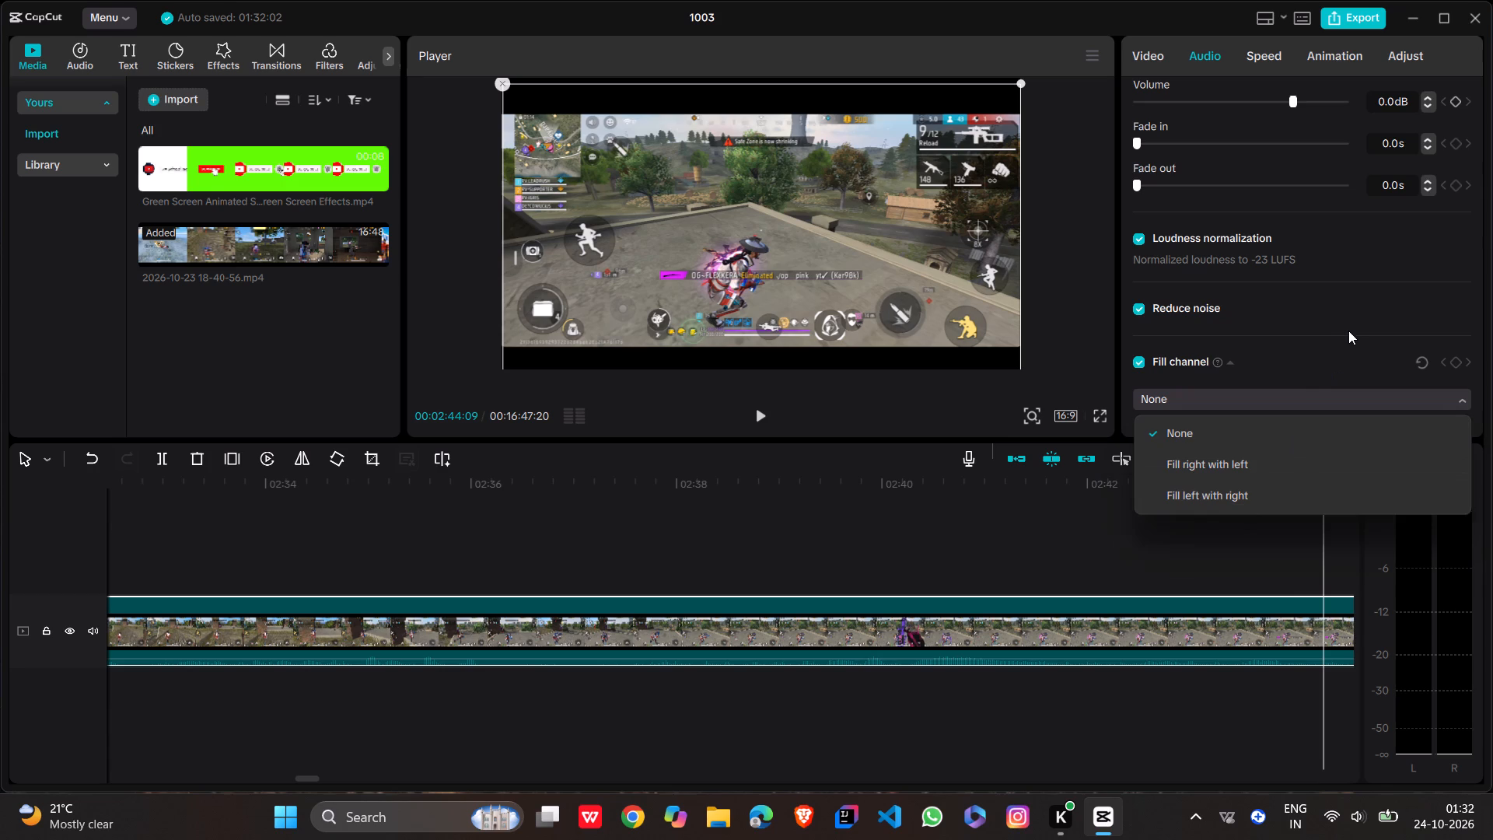
left_click(1348, 331)
scroll(1348, 331, "down", 1)
scroll(1348, 331, "up", 2)
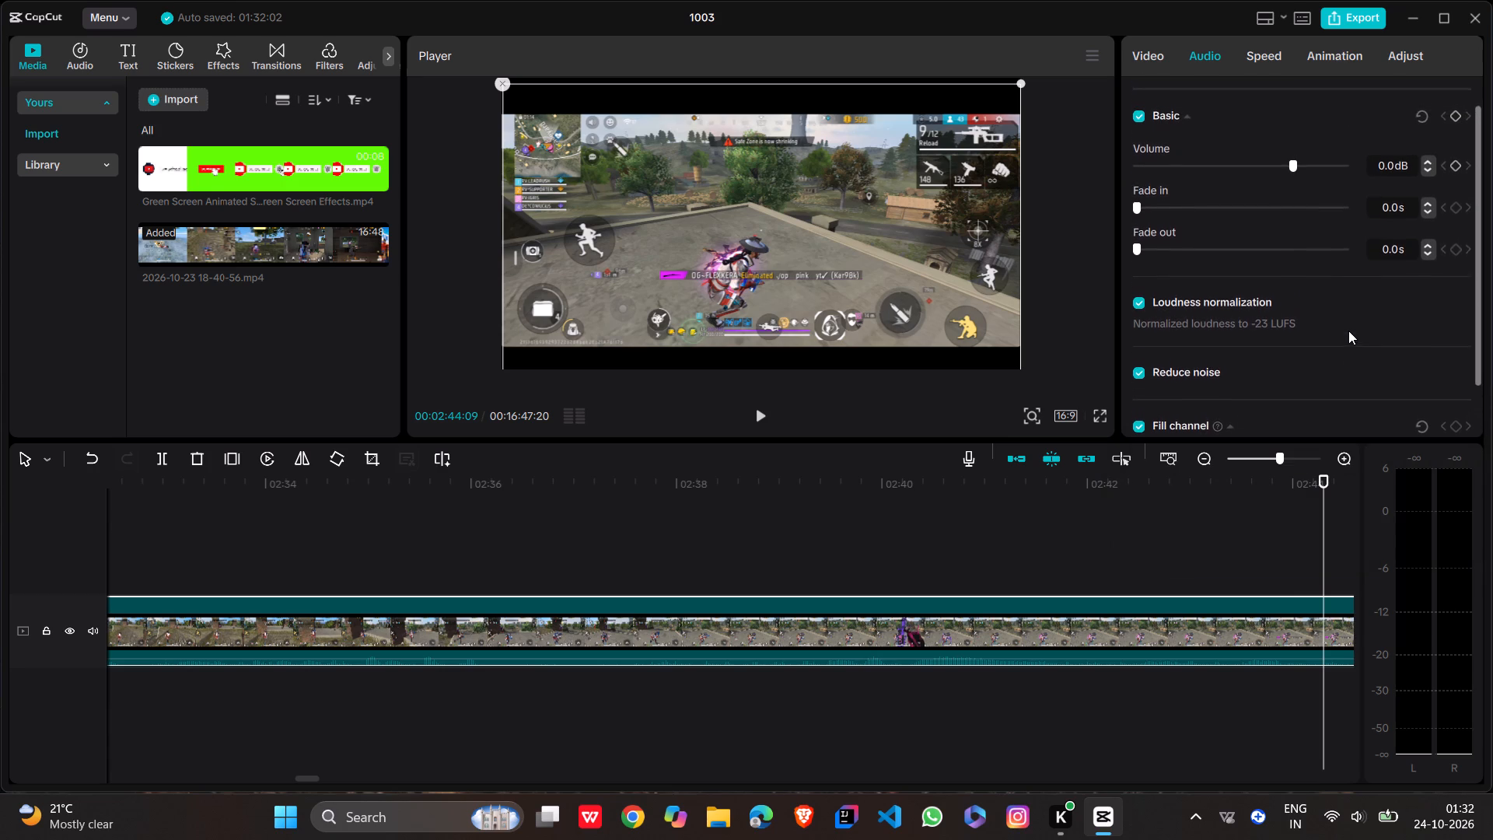
scroll(1348, 331, "up", 1)
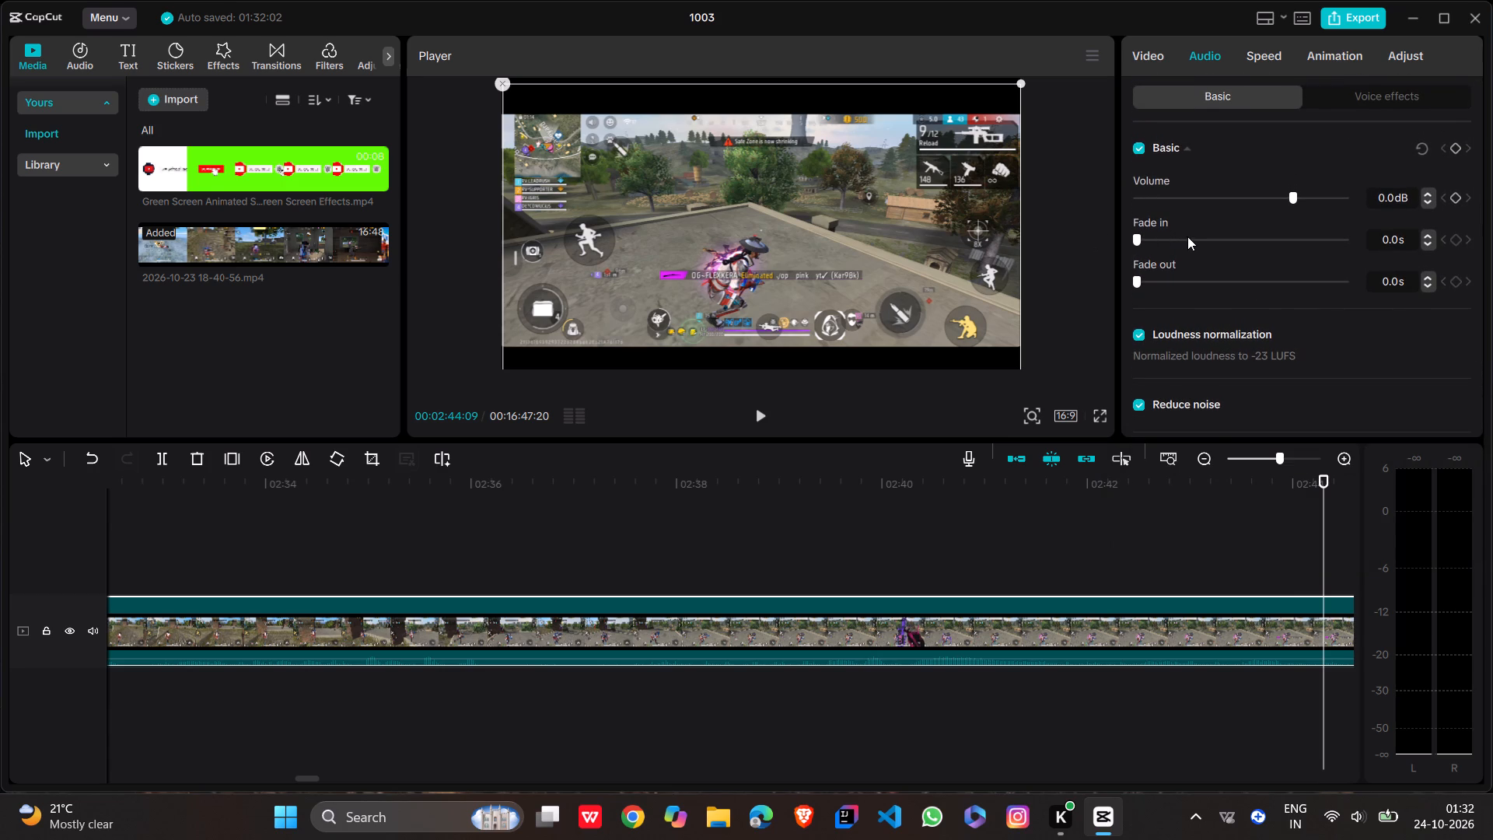
Set the gameplay clip's audio fade-in to 2.4 s and play it from 00:02:44:09 to about 00:02:50.
left_click(1187, 236)
left_click(747, 416)
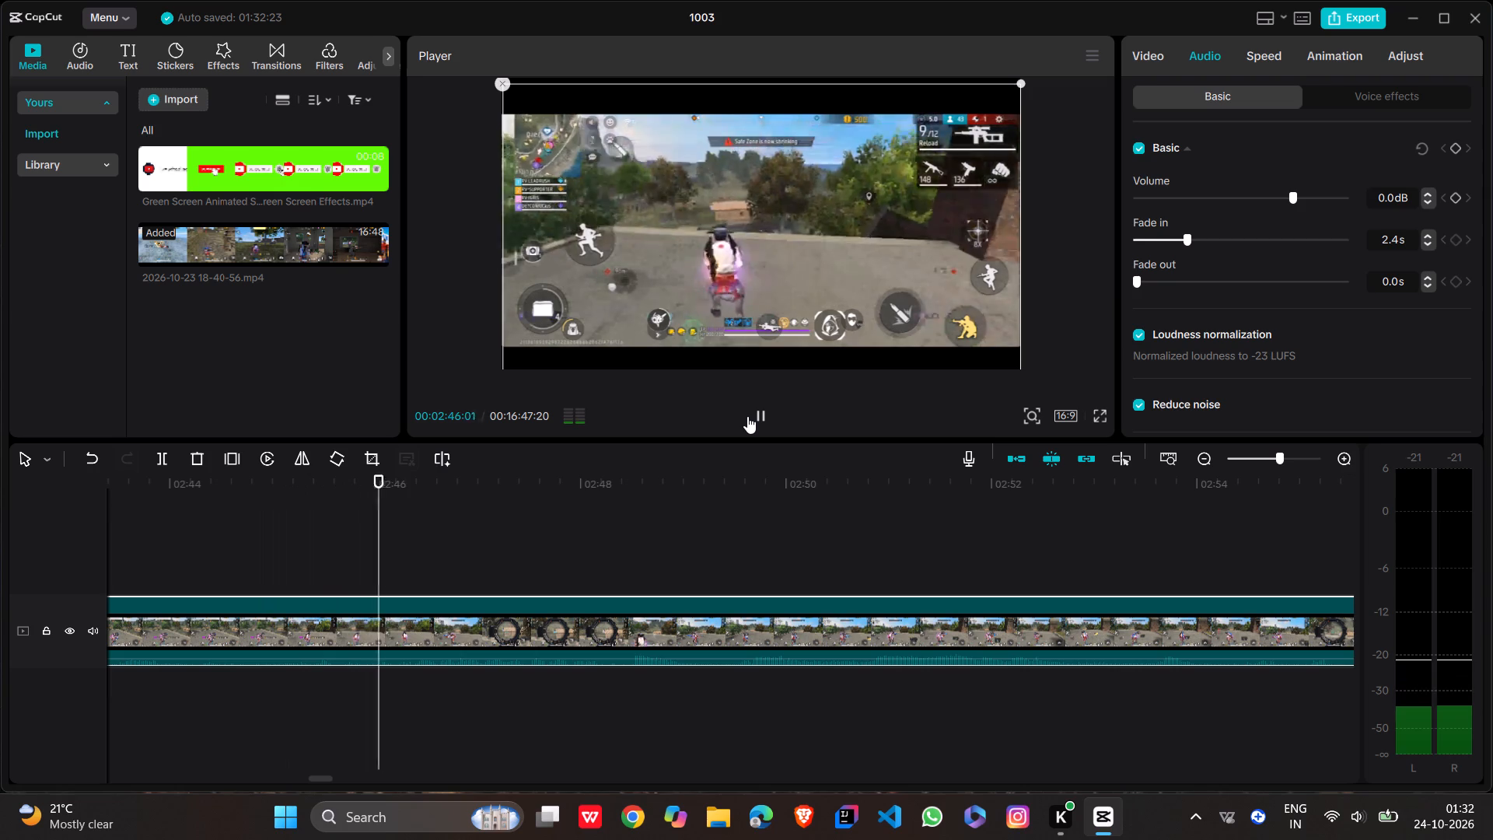
scroll(747, 416, "right", 2)
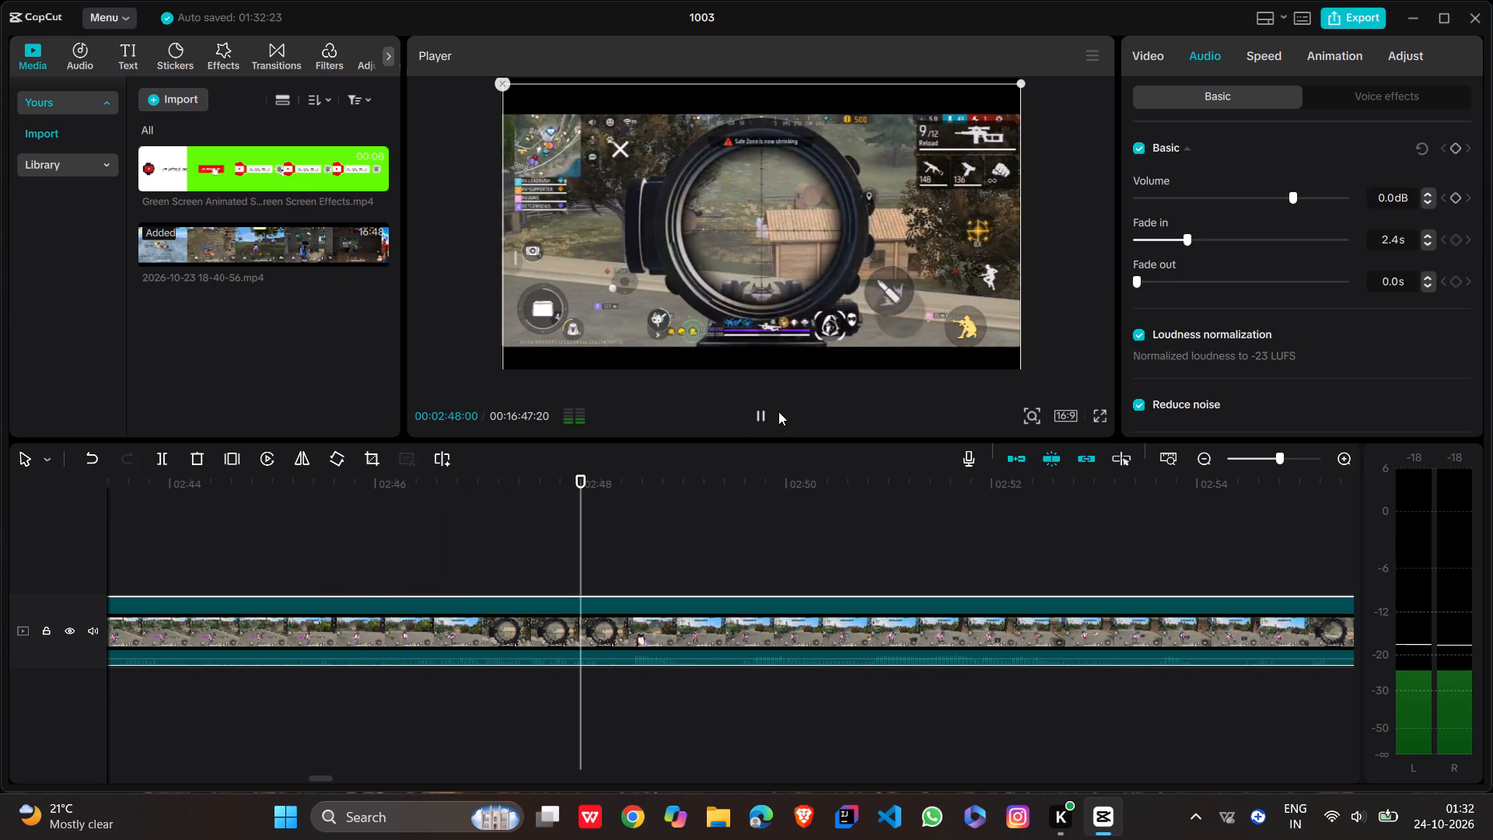
left_click_drag(778, 411, 765, 412)
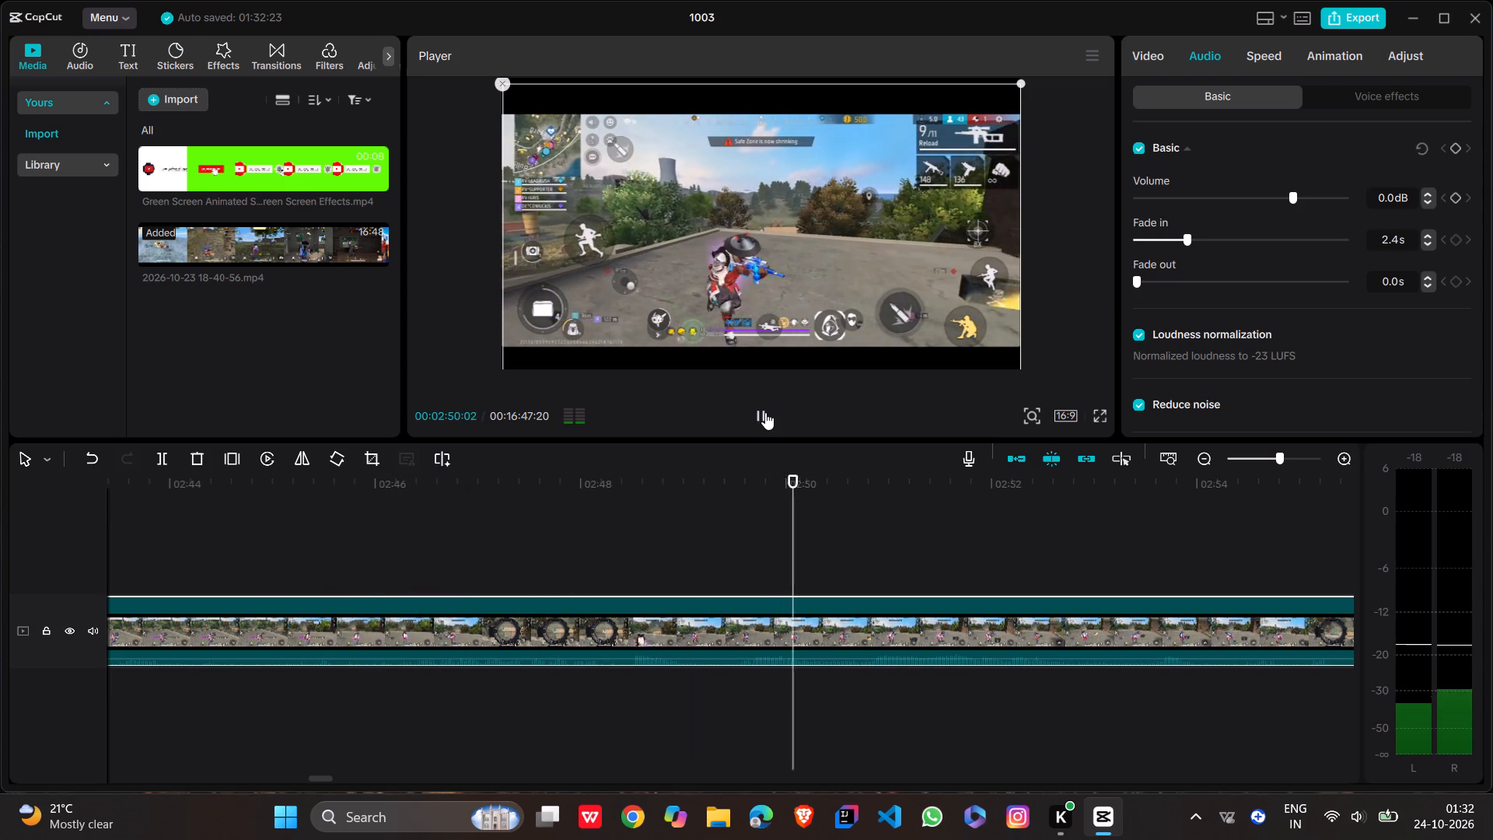
left_click(765, 412)
Replay the gameplay clip from 00:02:20:21 to check its audio levels.
scroll(632, 527, "right", 3)
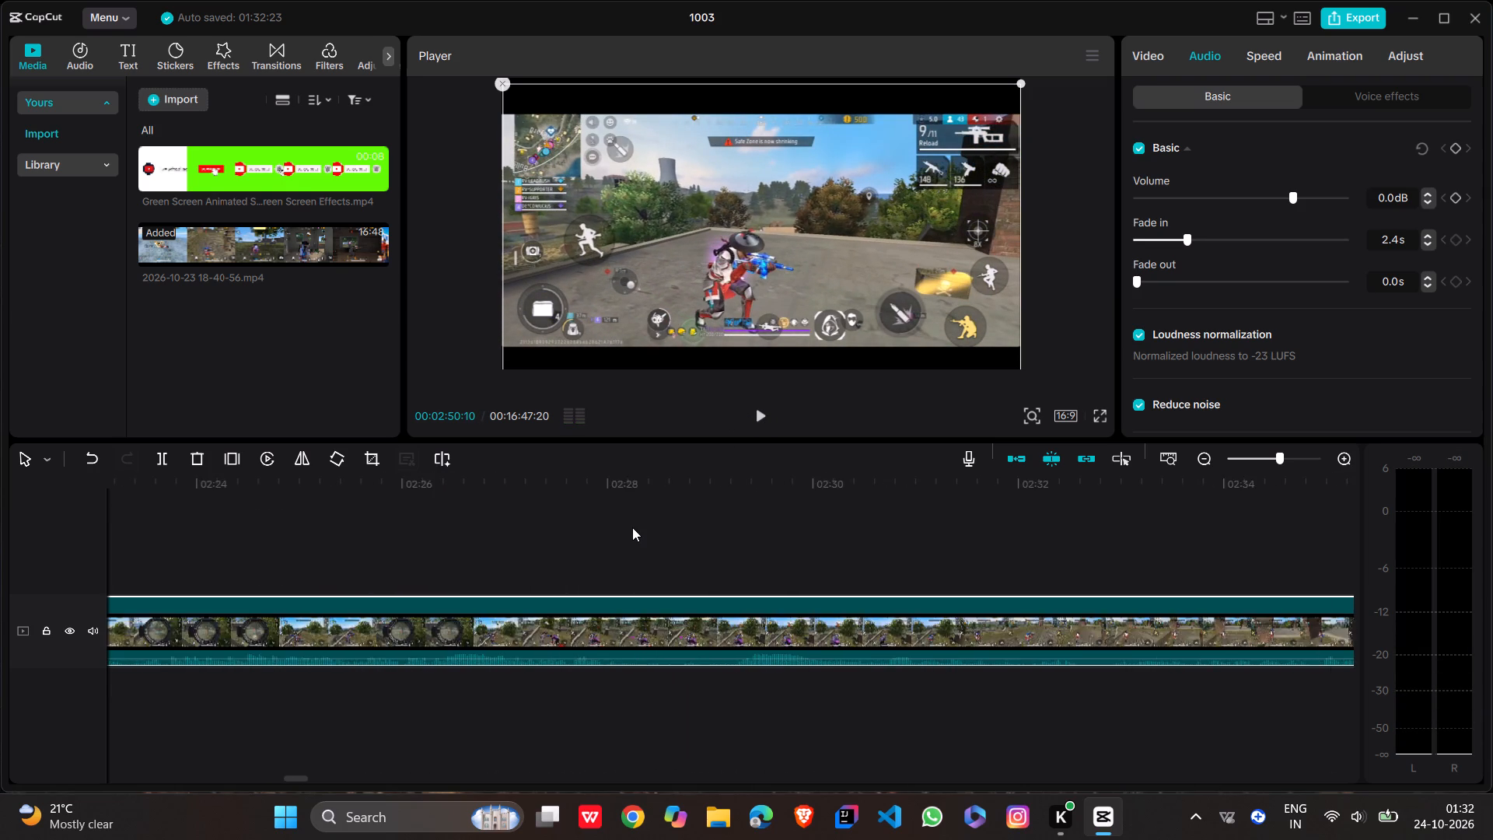
scroll(632, 527, "right", 2)
left_click(473, 568)
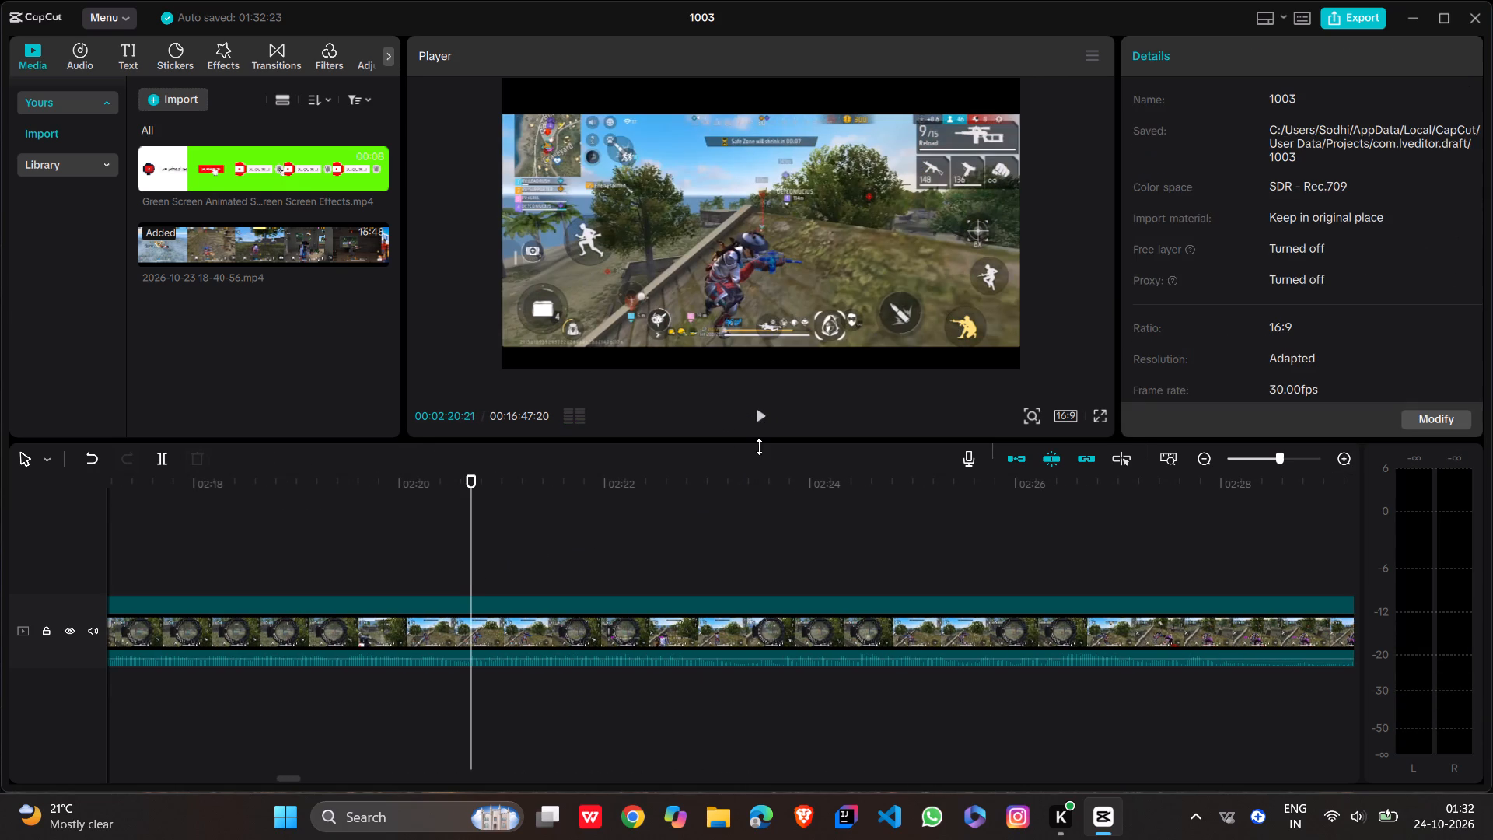
left_click(758, 415)
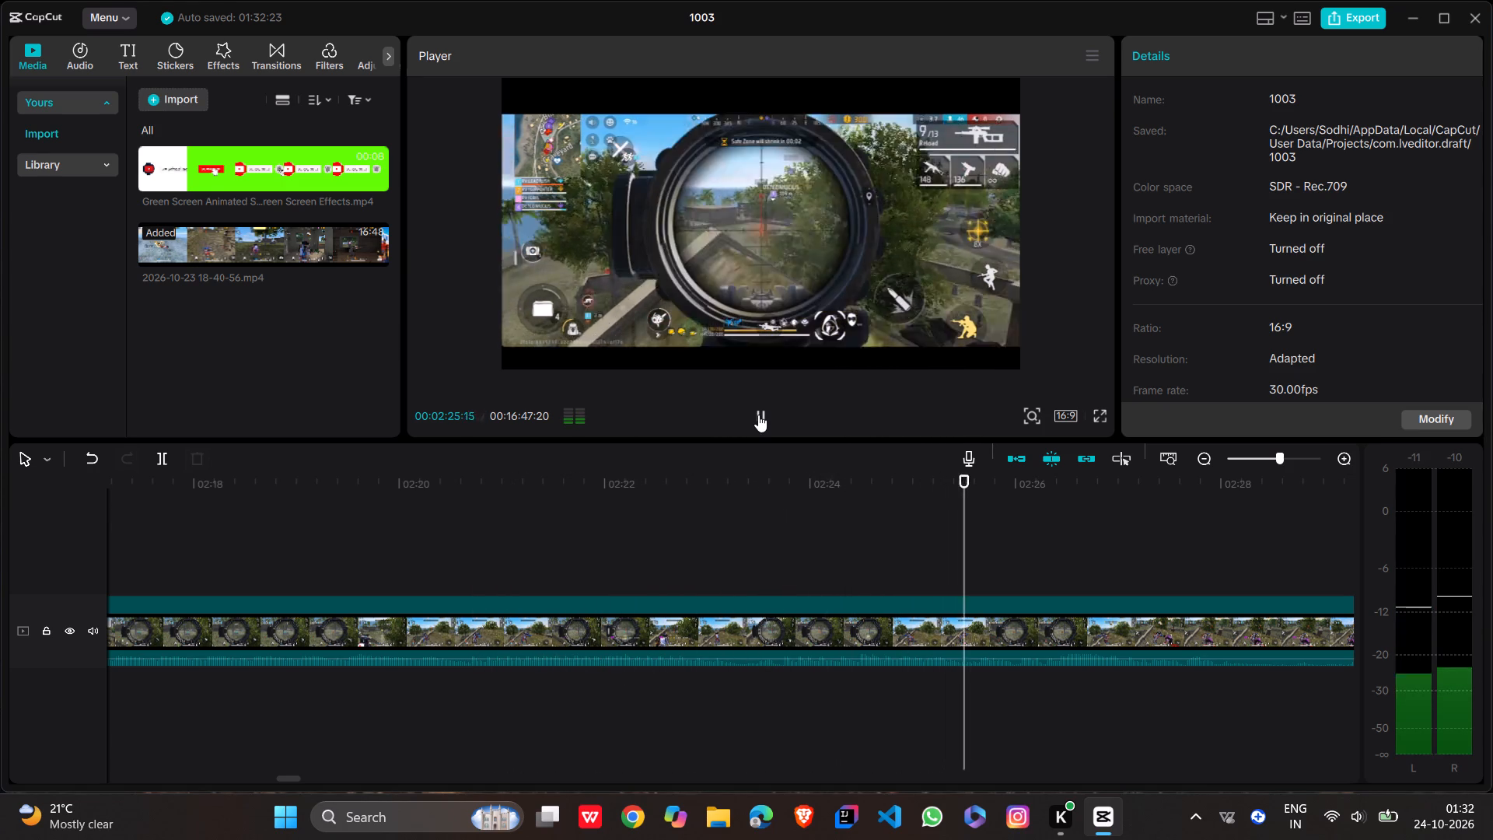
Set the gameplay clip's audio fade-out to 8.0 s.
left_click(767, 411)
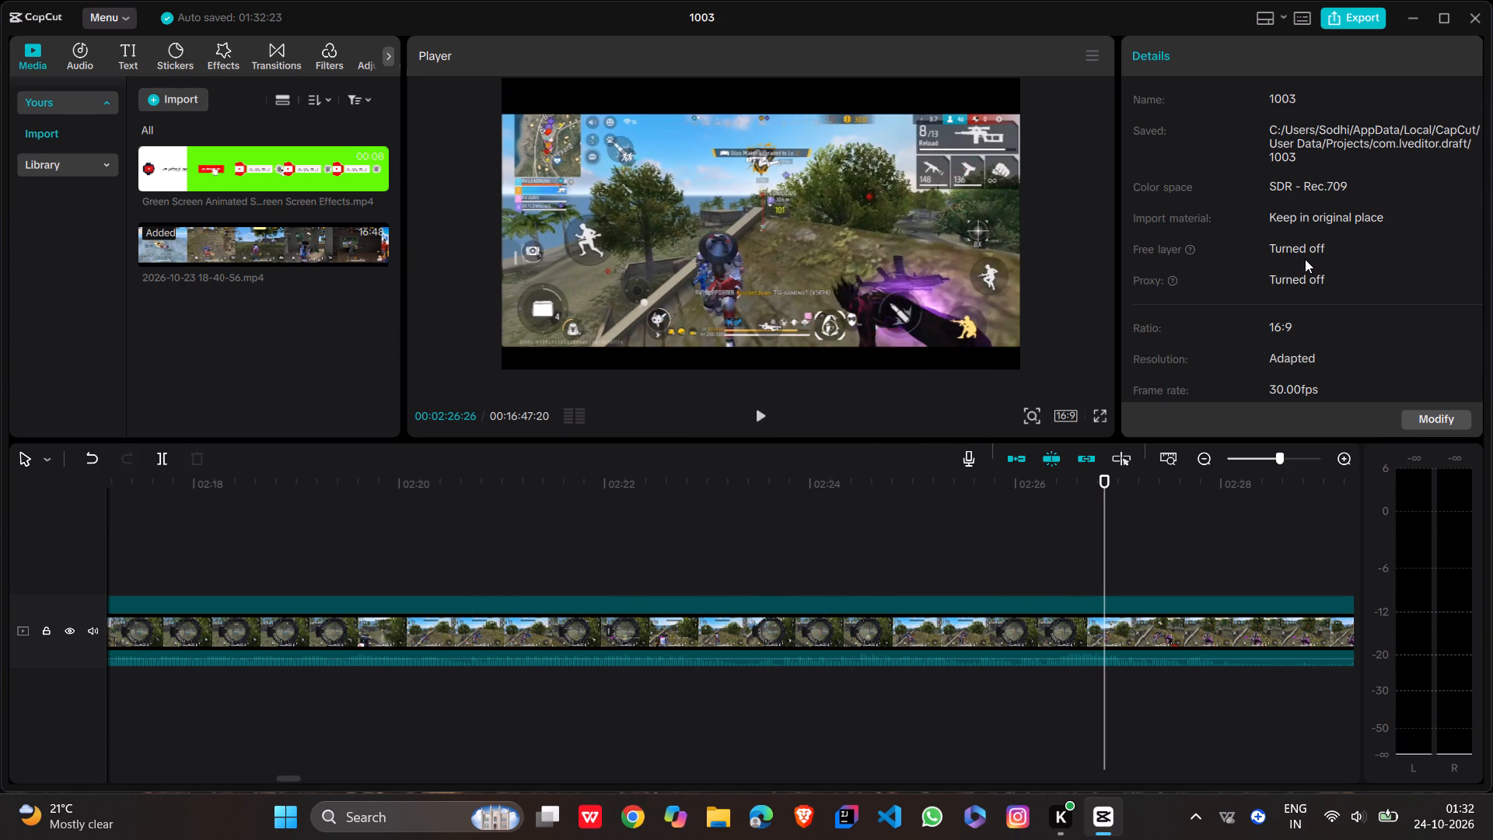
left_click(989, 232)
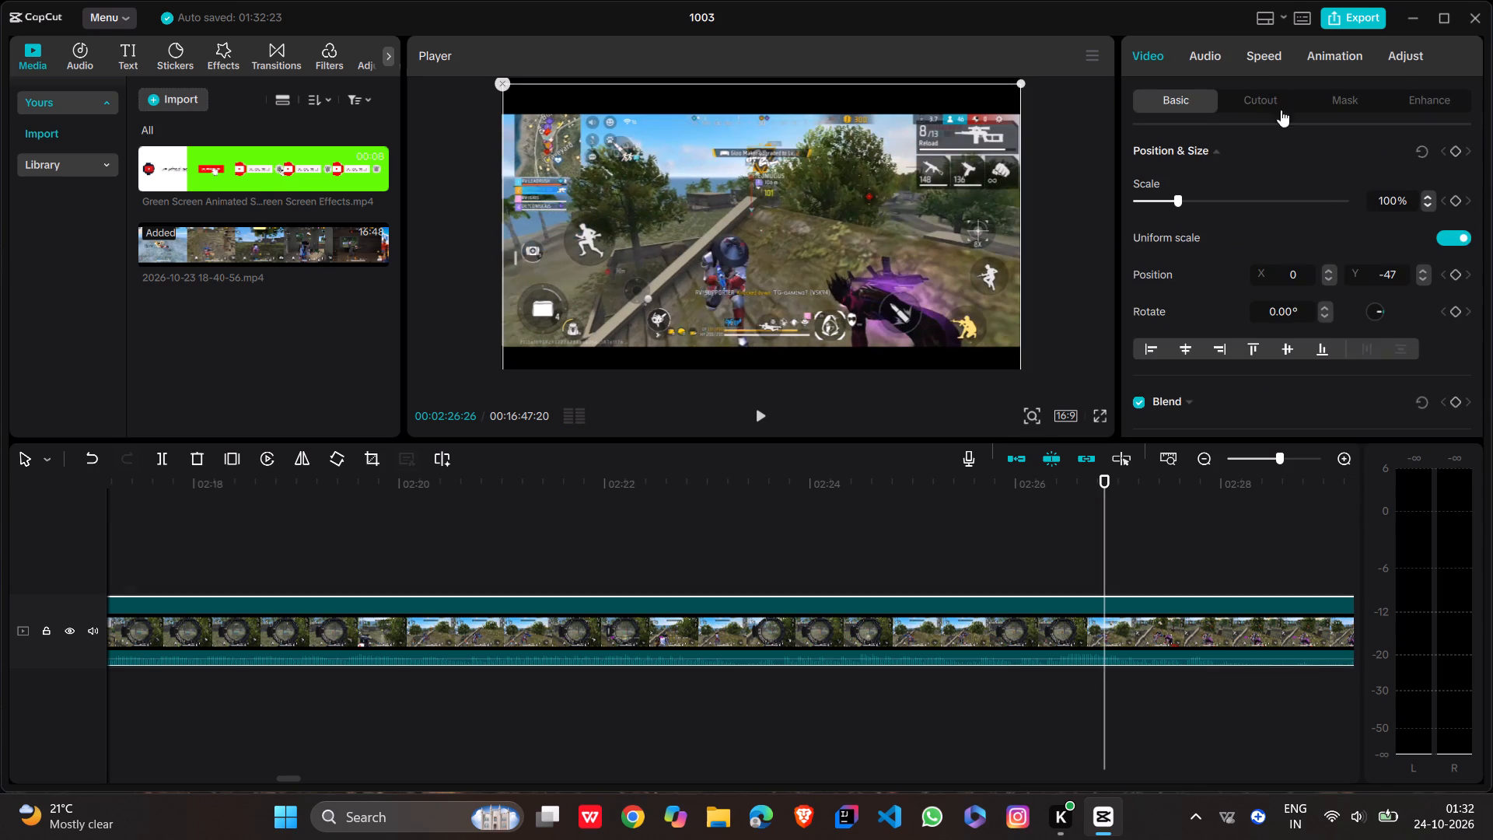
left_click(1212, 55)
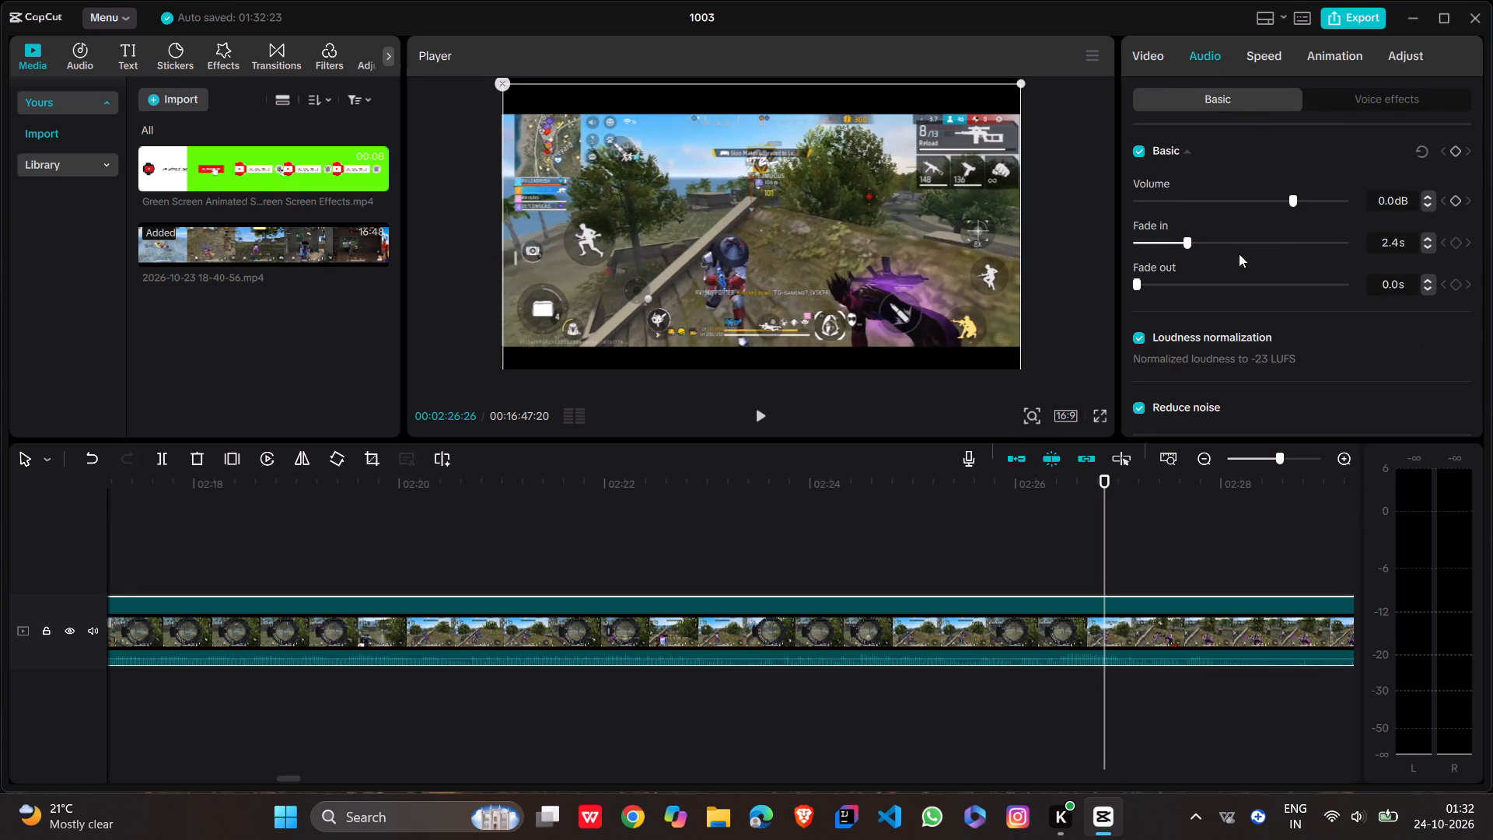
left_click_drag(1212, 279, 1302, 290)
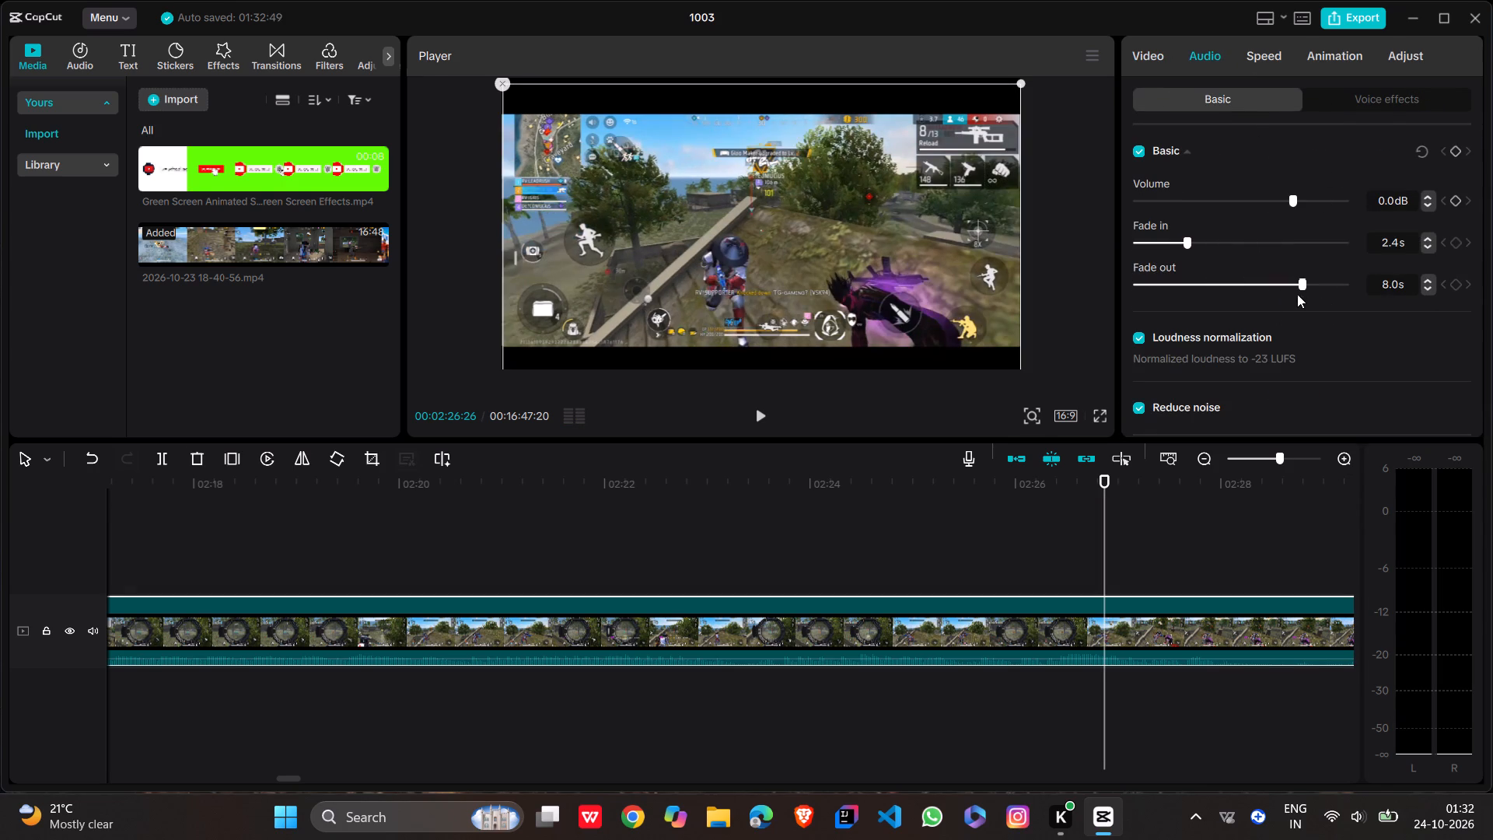
Play the gameplay clip from 00:02:14:13 to about 00:02:28 to check its audio levels.
left_click(796, 521)
scroll(796, 521, "right", 2)
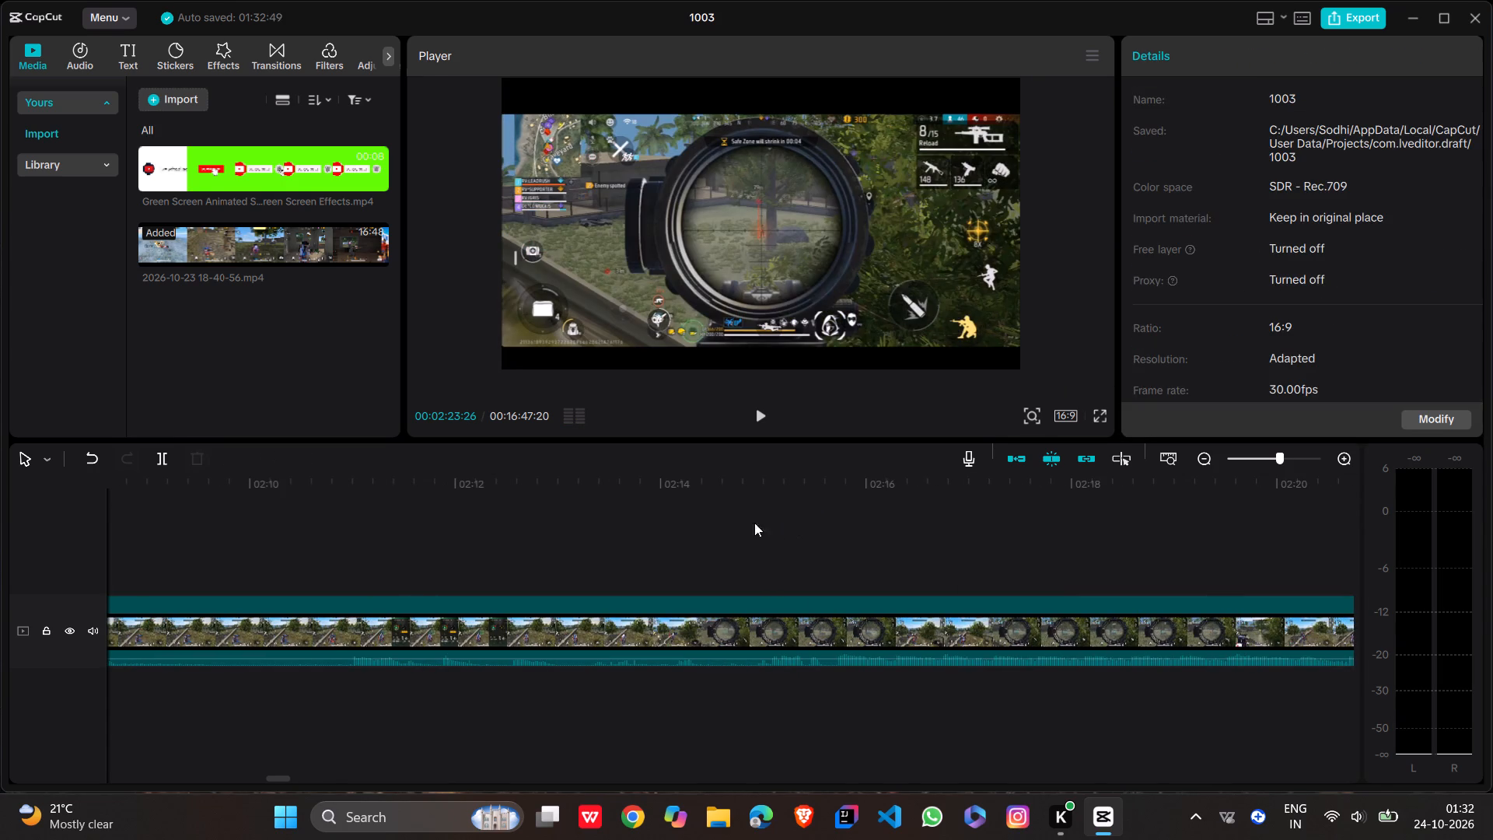
left_click(708, 528)
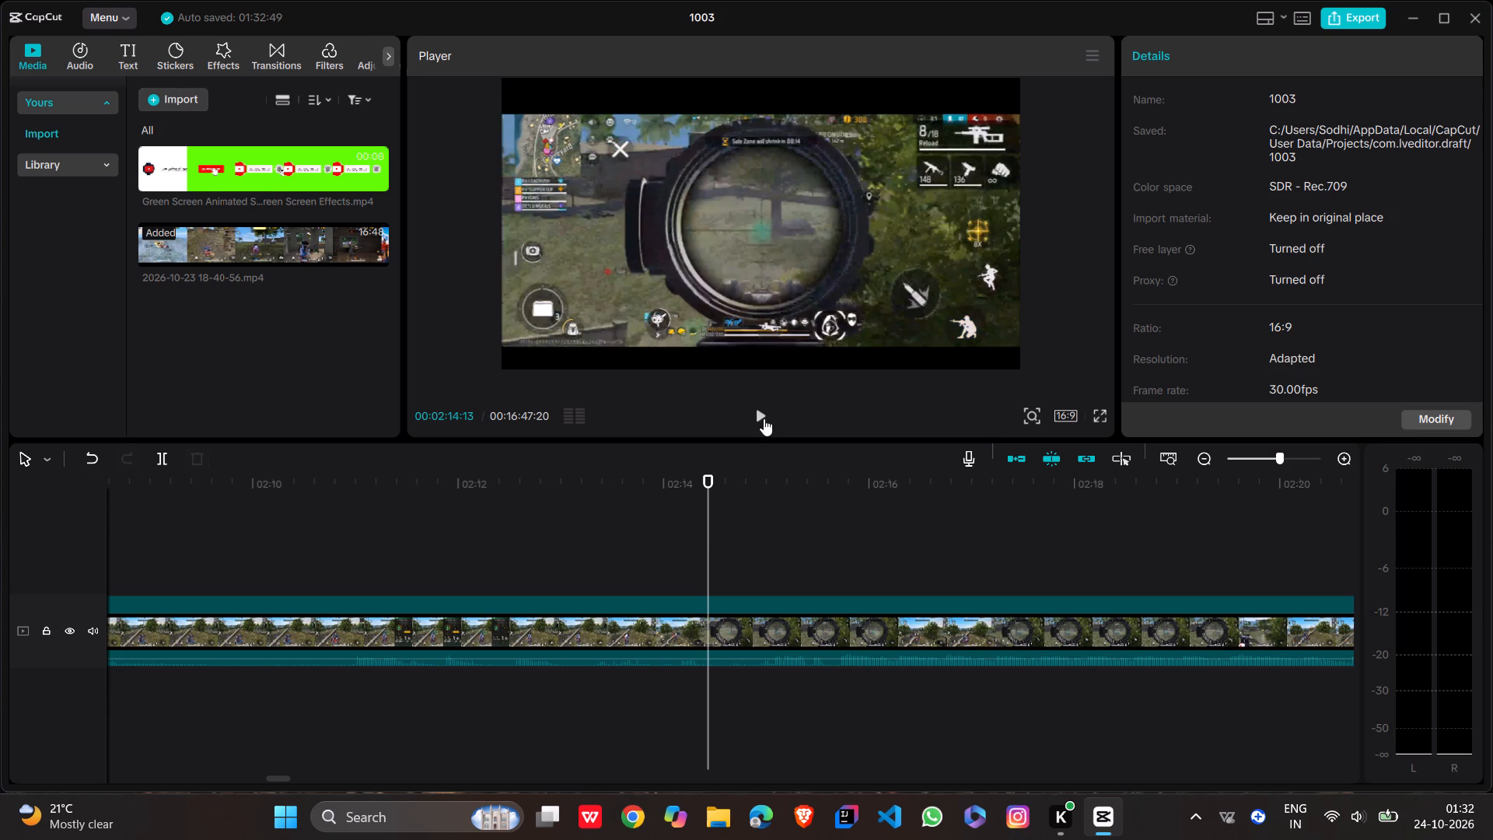
left_click(764, 417)
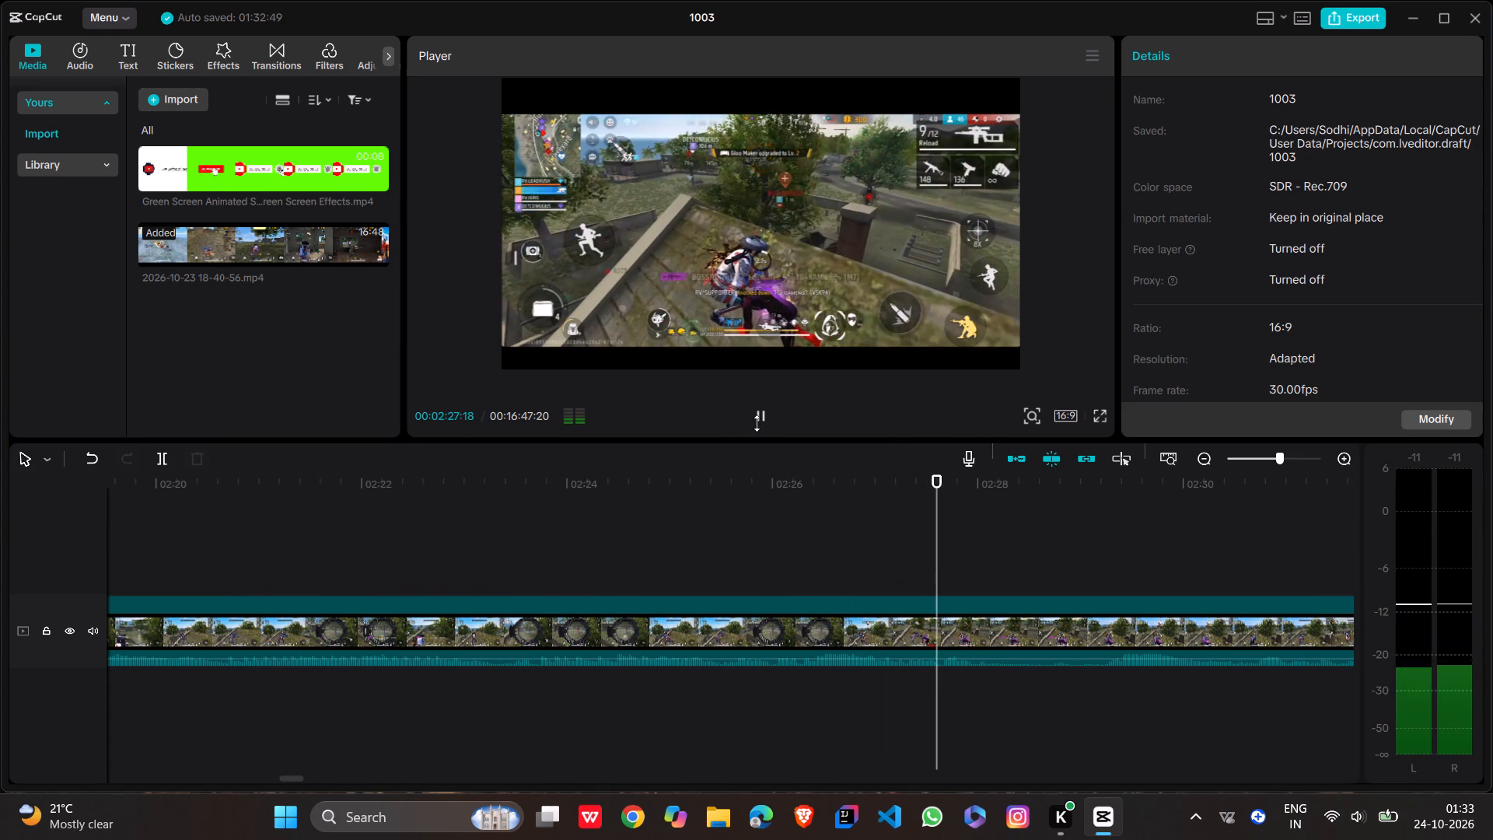
left_click(762, 405)
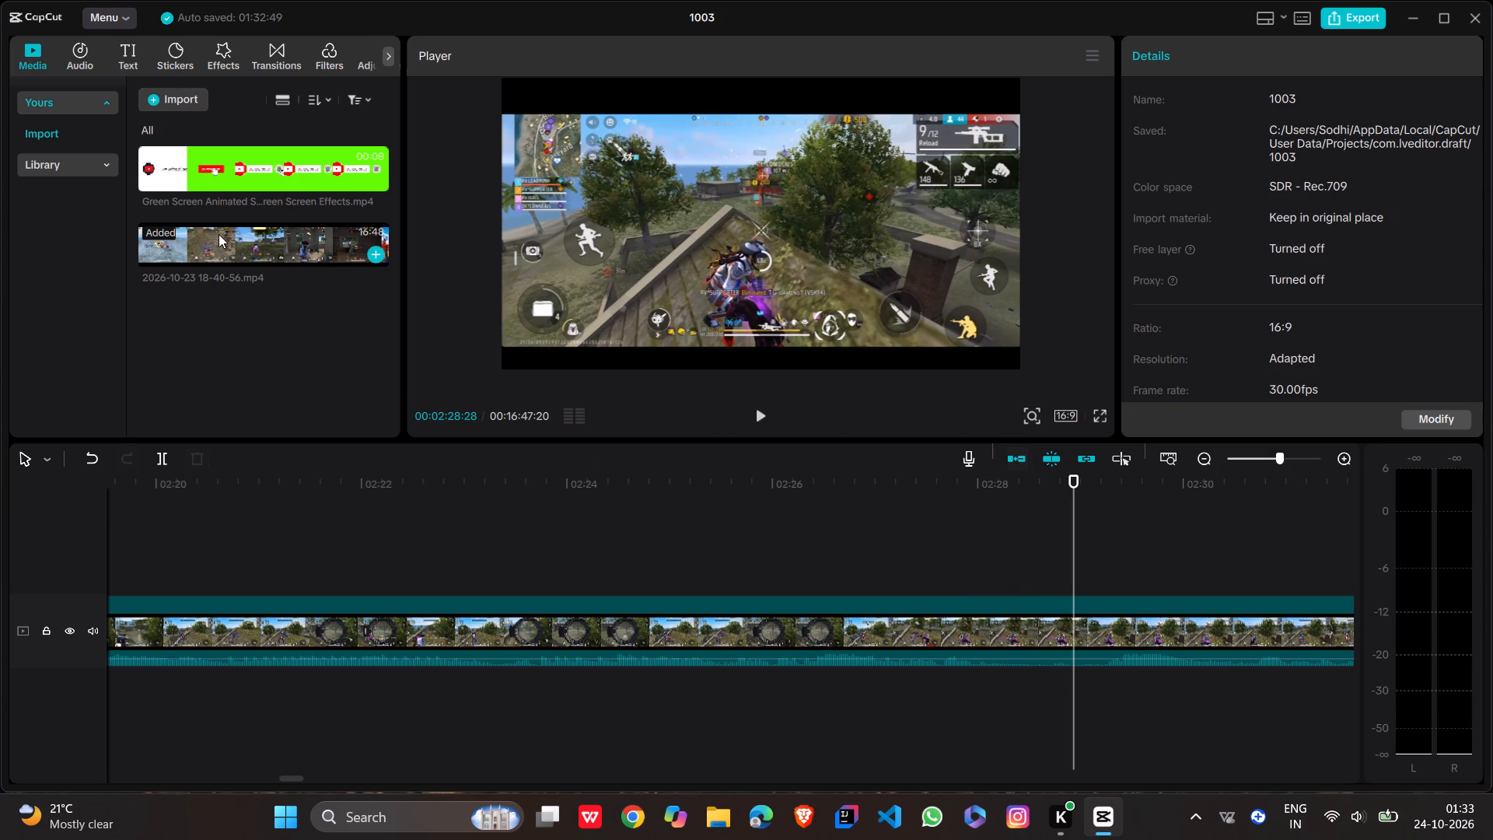
Browse the audio library's music, imported audio and sound effects sections, as well as the filter library.
left_click(80, 50)
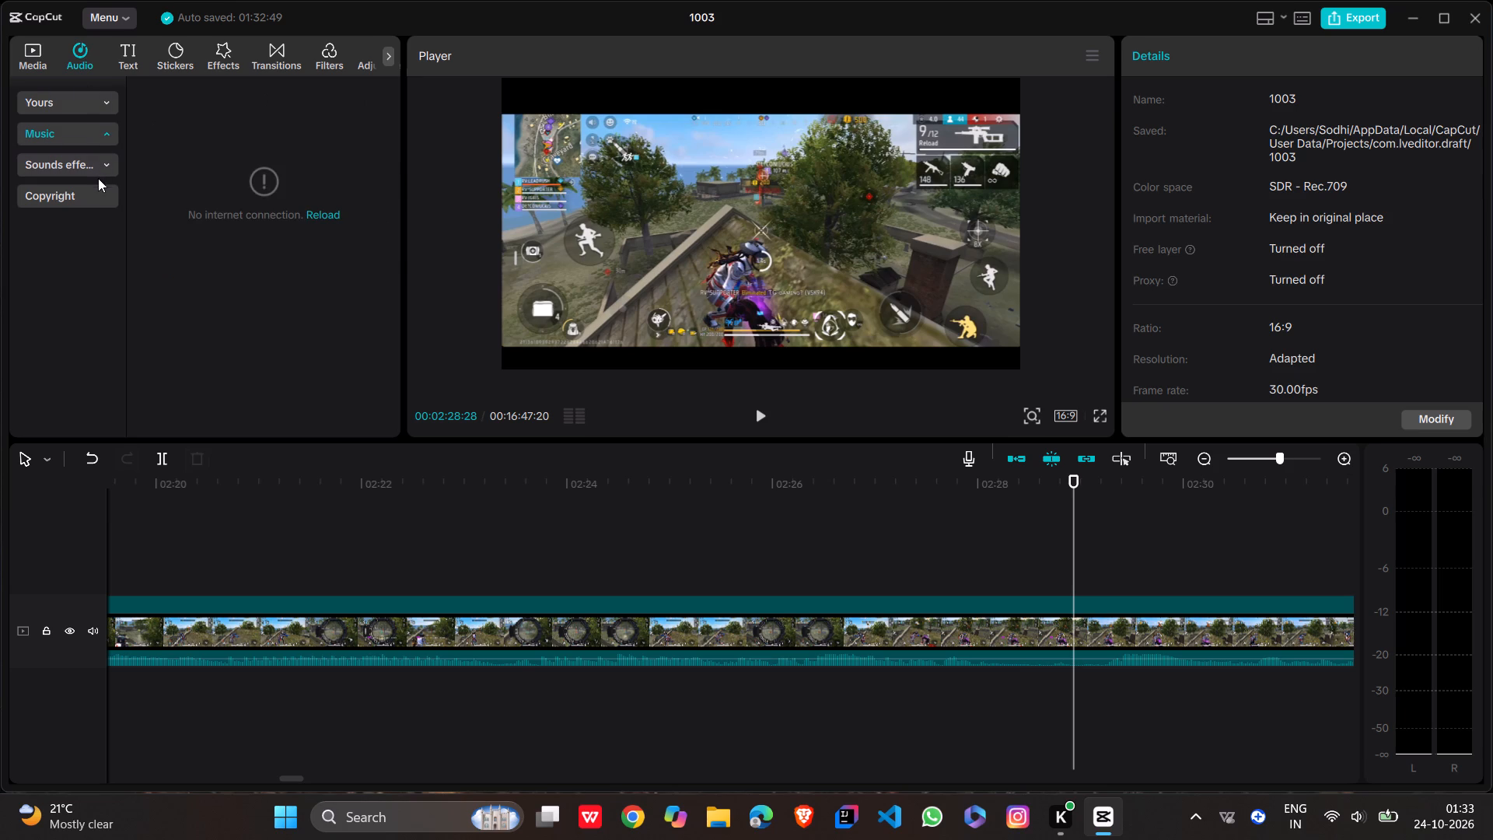
left_click(96, 99)
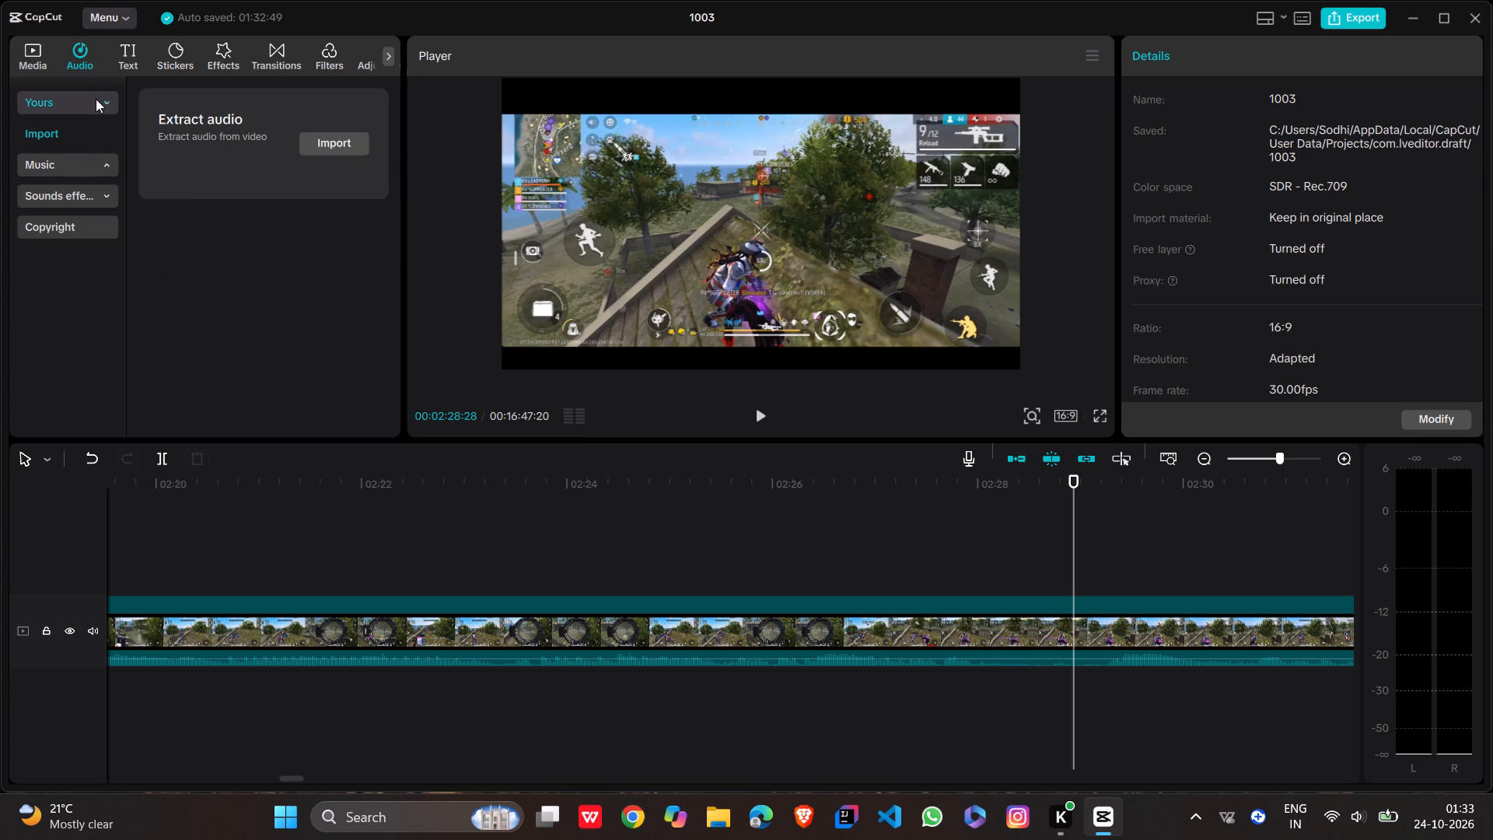
left_click(82, 203)
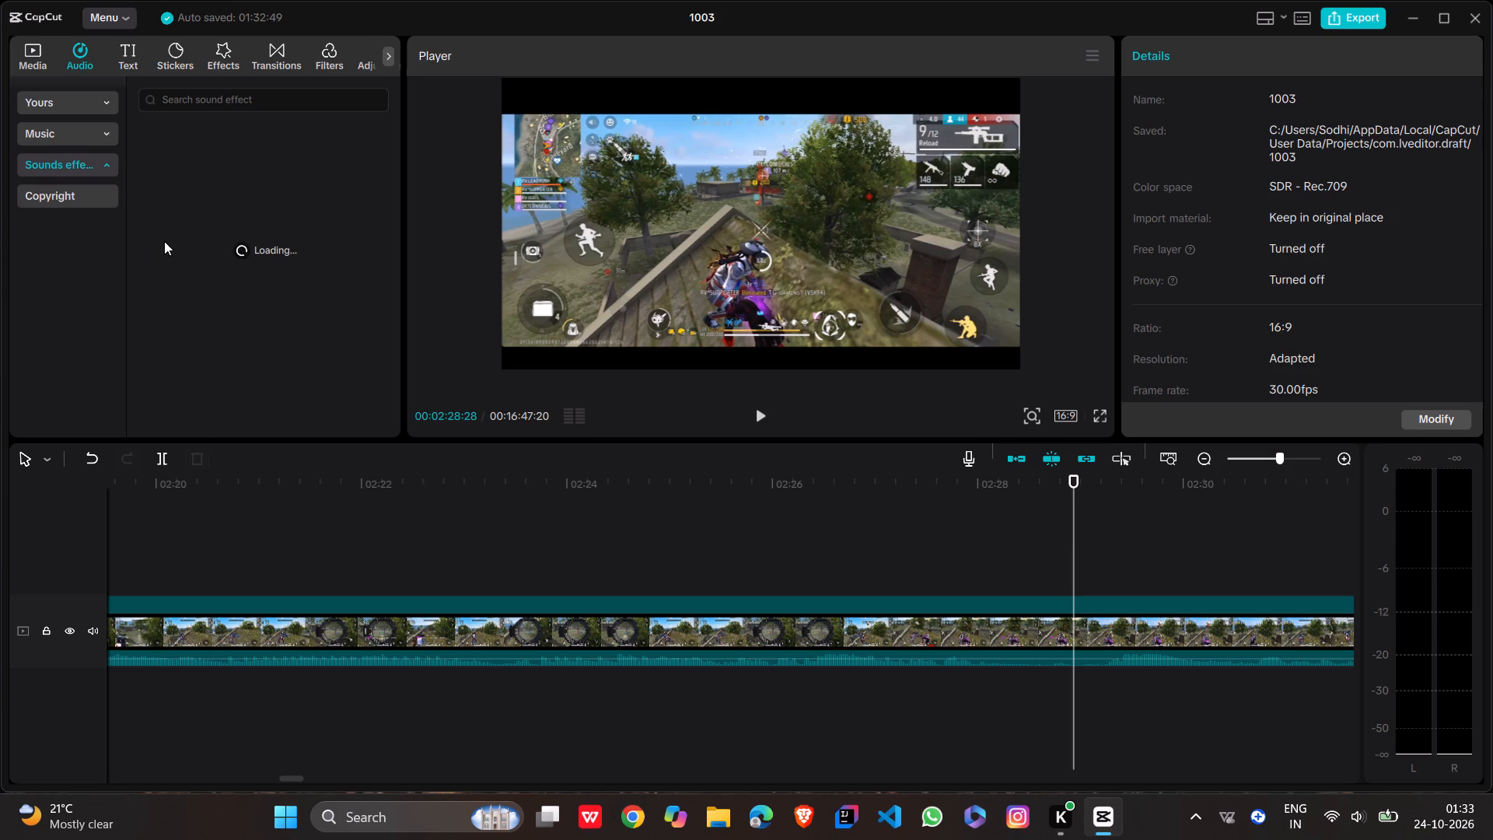
left_click(317, 243)
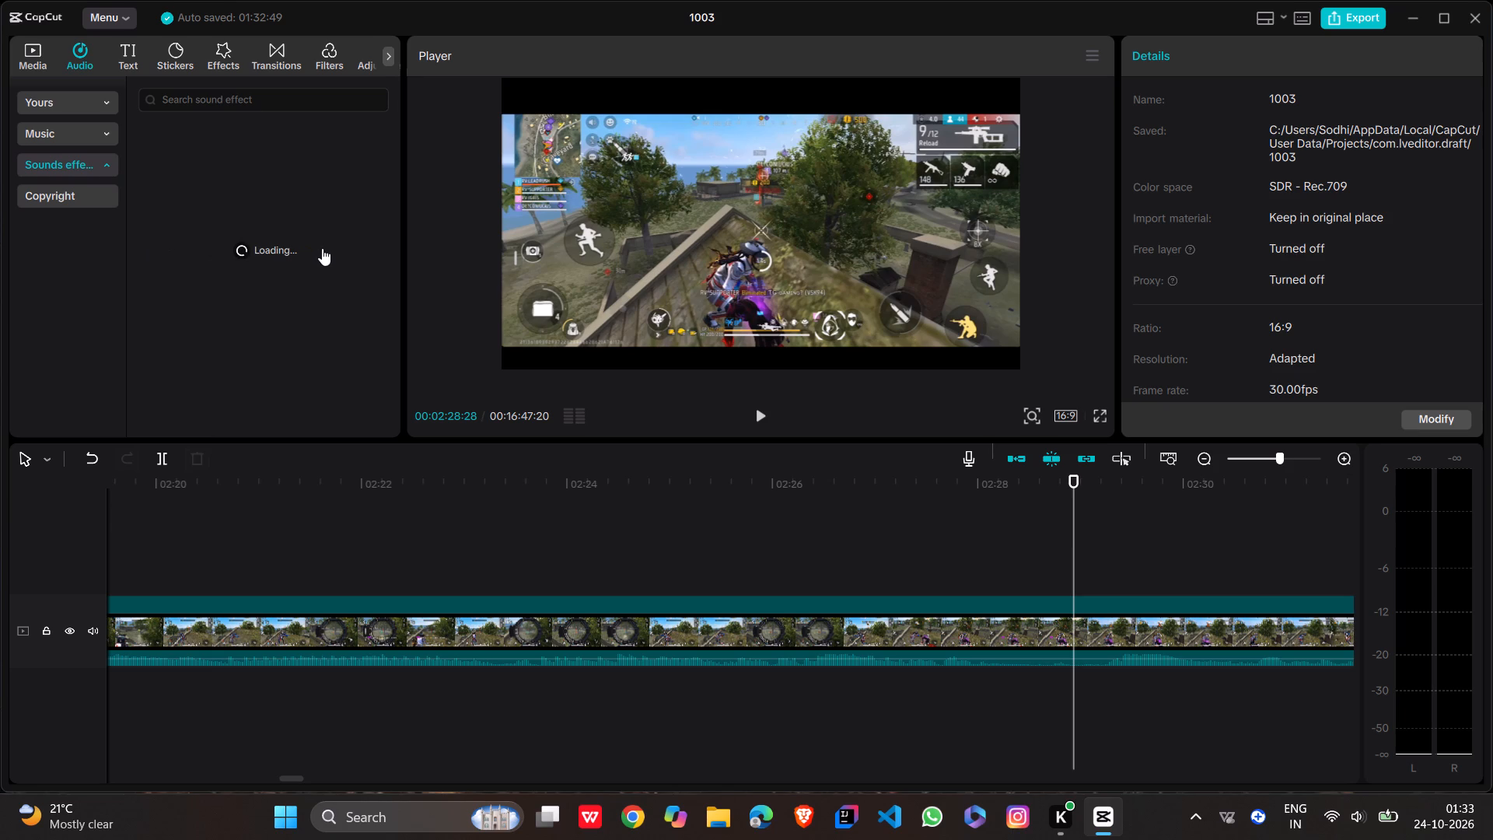
left_click(322, 248)
left_click(341, 48)
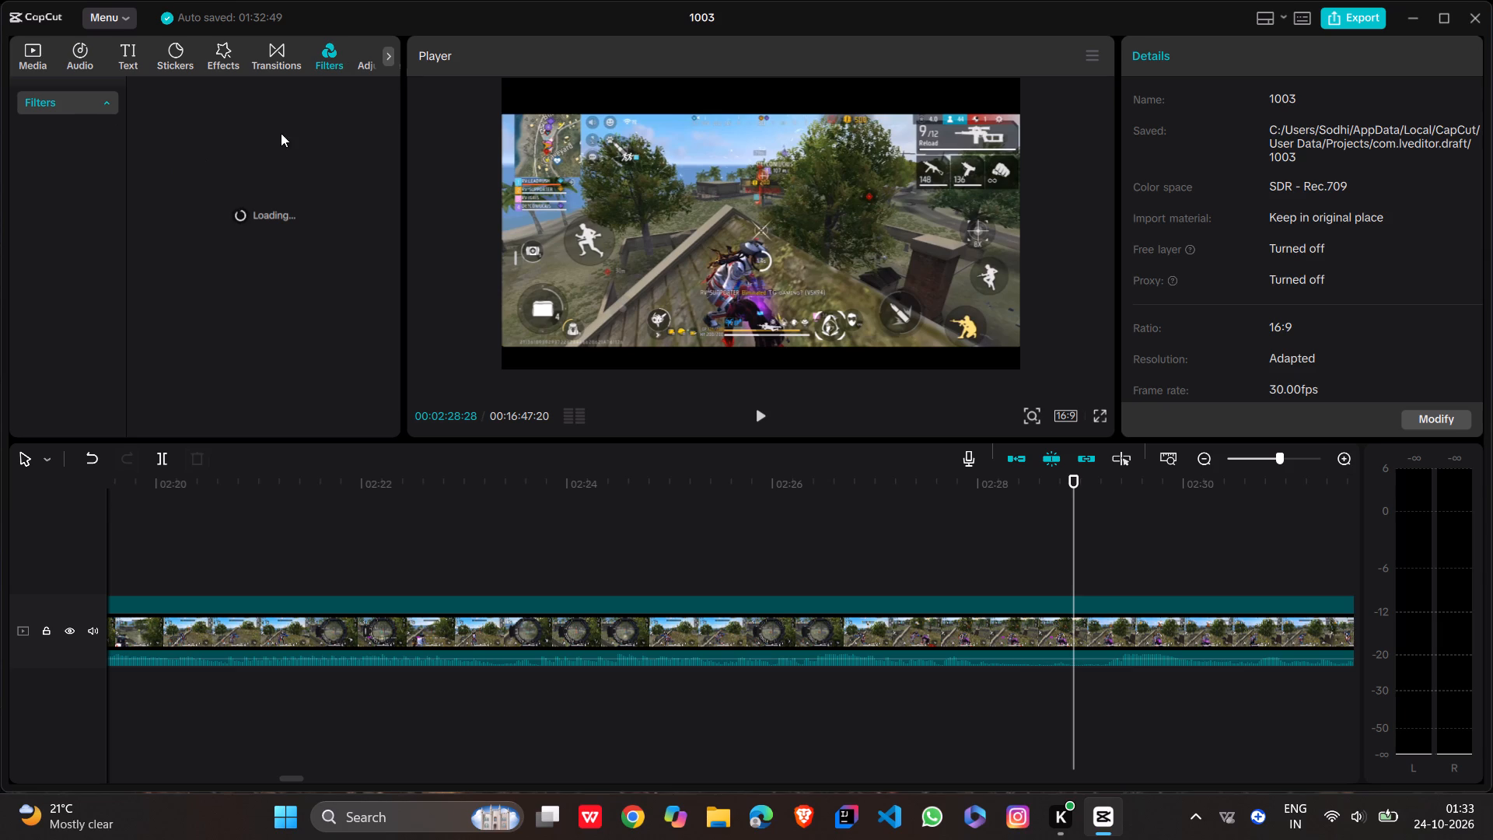
left_click(327, 206)
Set the gameplay clip's audio fade-in and fade-out both to 0.0 s.
scroll(890, 523, "right", 1)
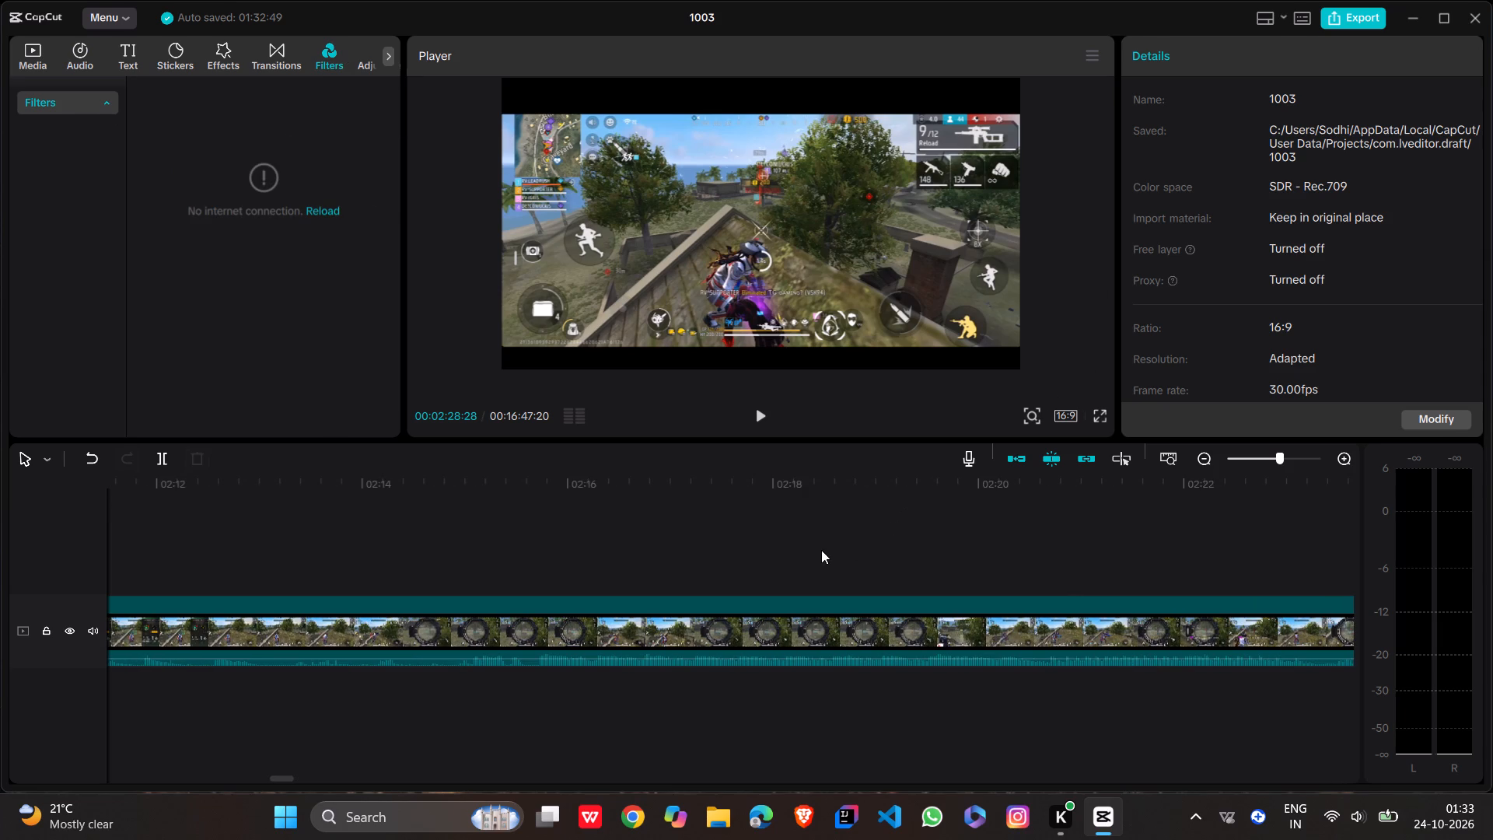
left_click(812, 551)
scroll(812, 551, "right", 1)
left_click(781, 551)
scroll(781, 551, "right", 1)
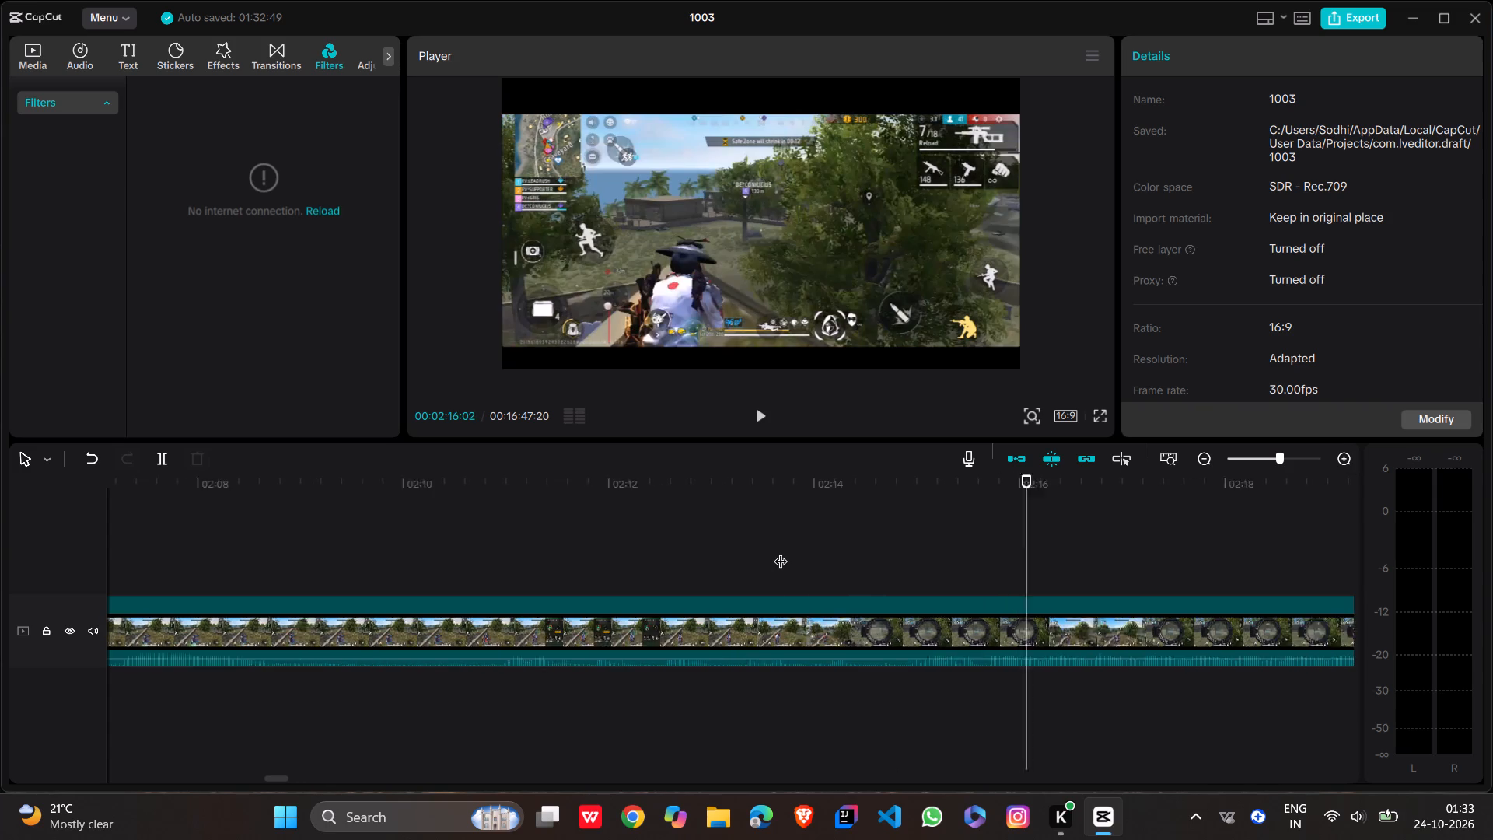
scroll(781, 551, "right", 1)
left_click(960, 265)
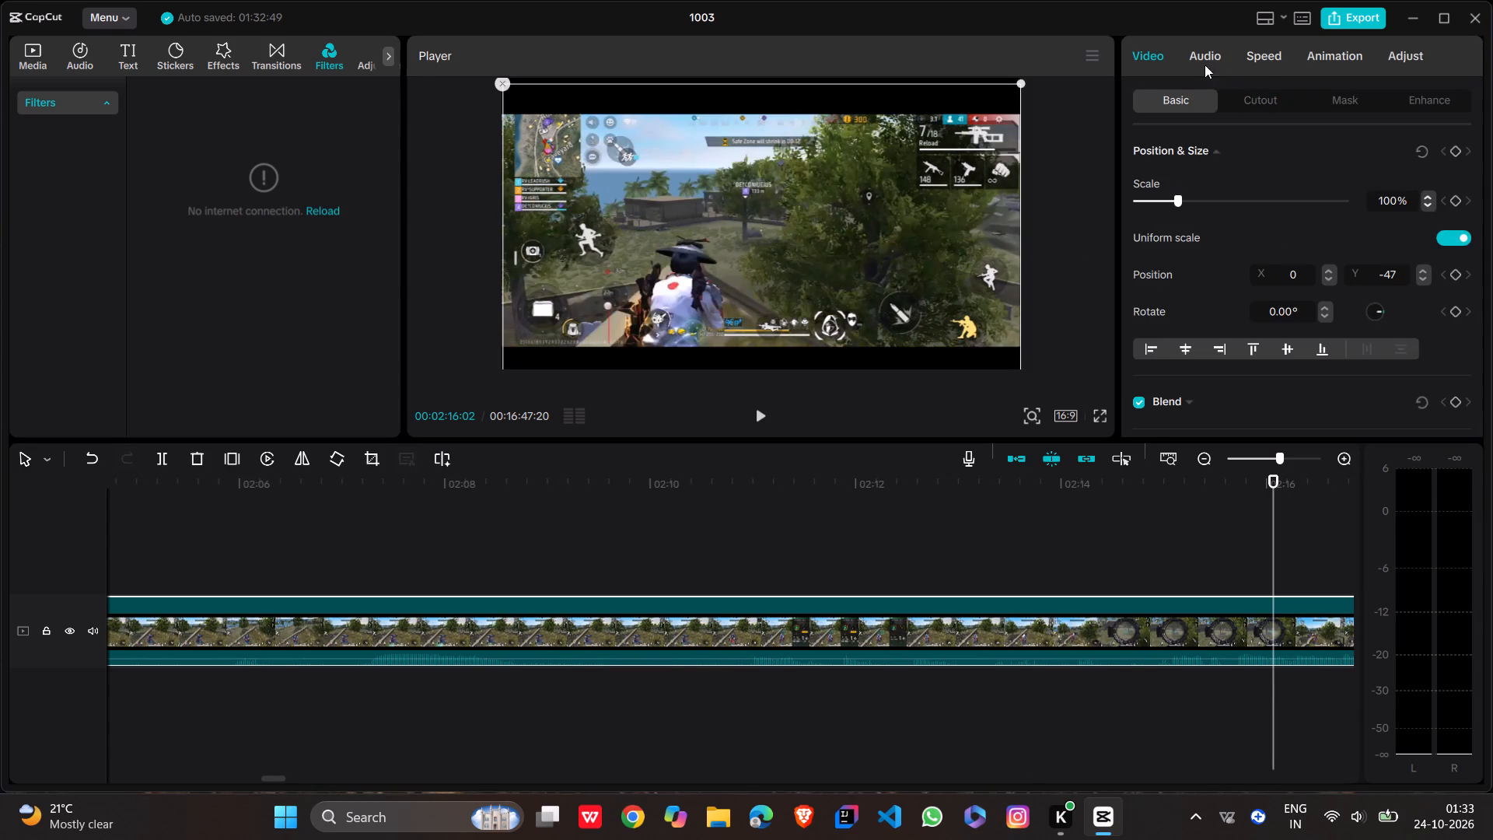
left_click(1204, 58)
left_click_drag(1177, 236, 1164, 239)
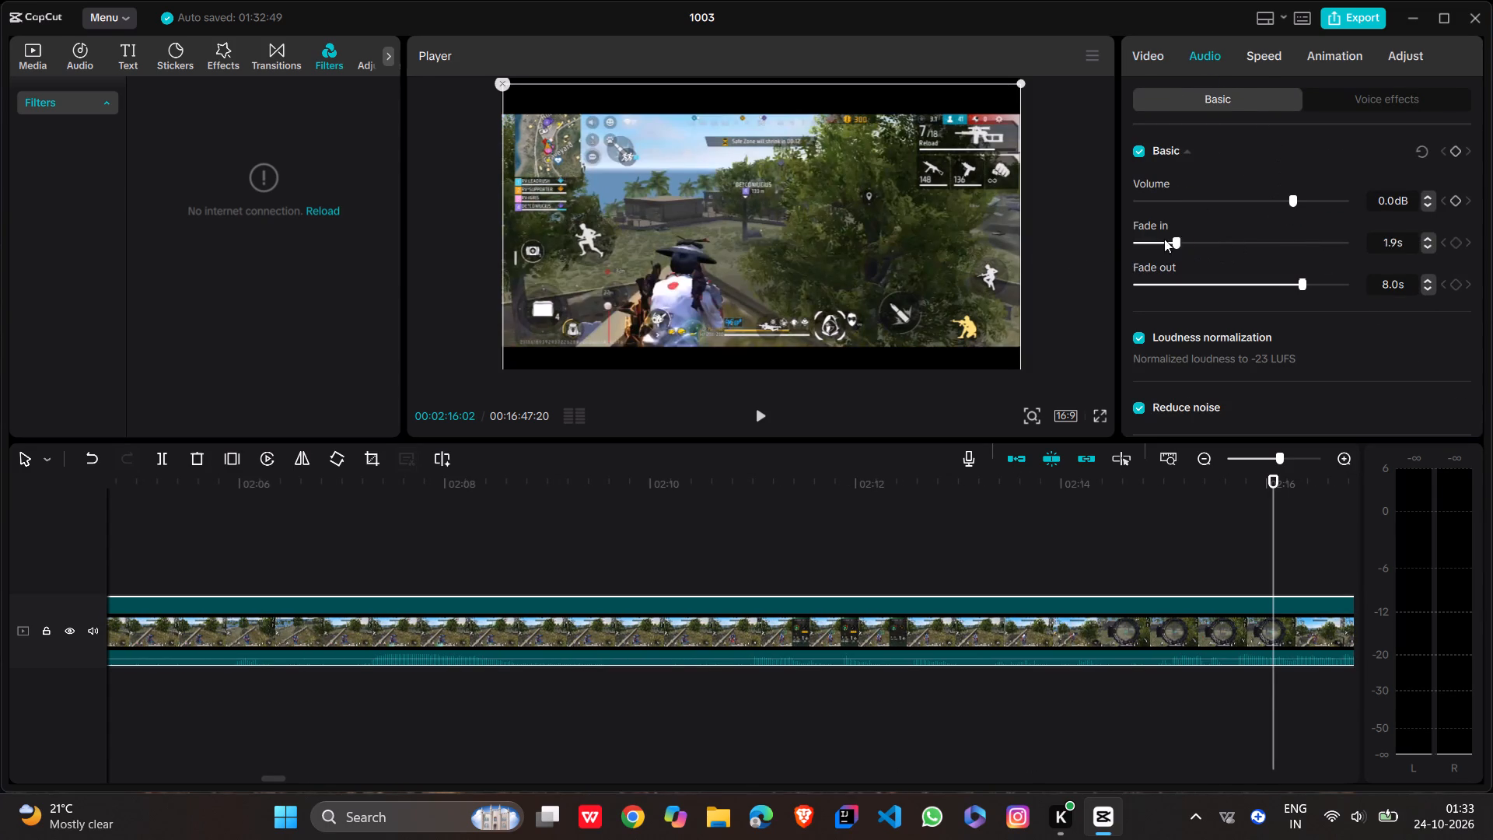
left_click_drag(1164, 239, 1112, 244)
left_click_drag(1299, 281, 1086, 287)
left_click(848, 264)
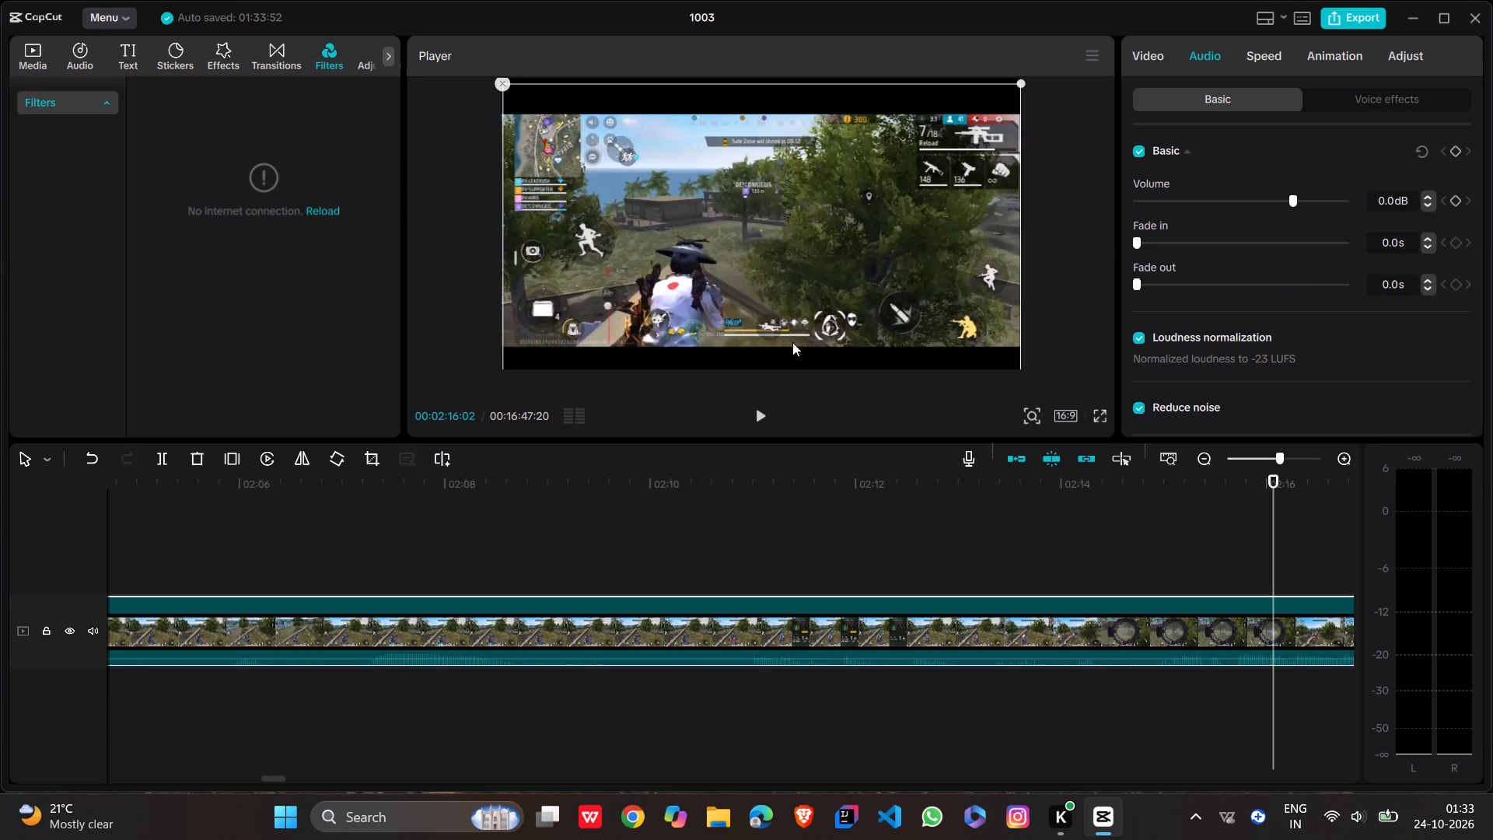
Play the gameplay clip from 00:02:16:02 to about 00:02:22 to check its audio without fades.
left_click(759, 412)
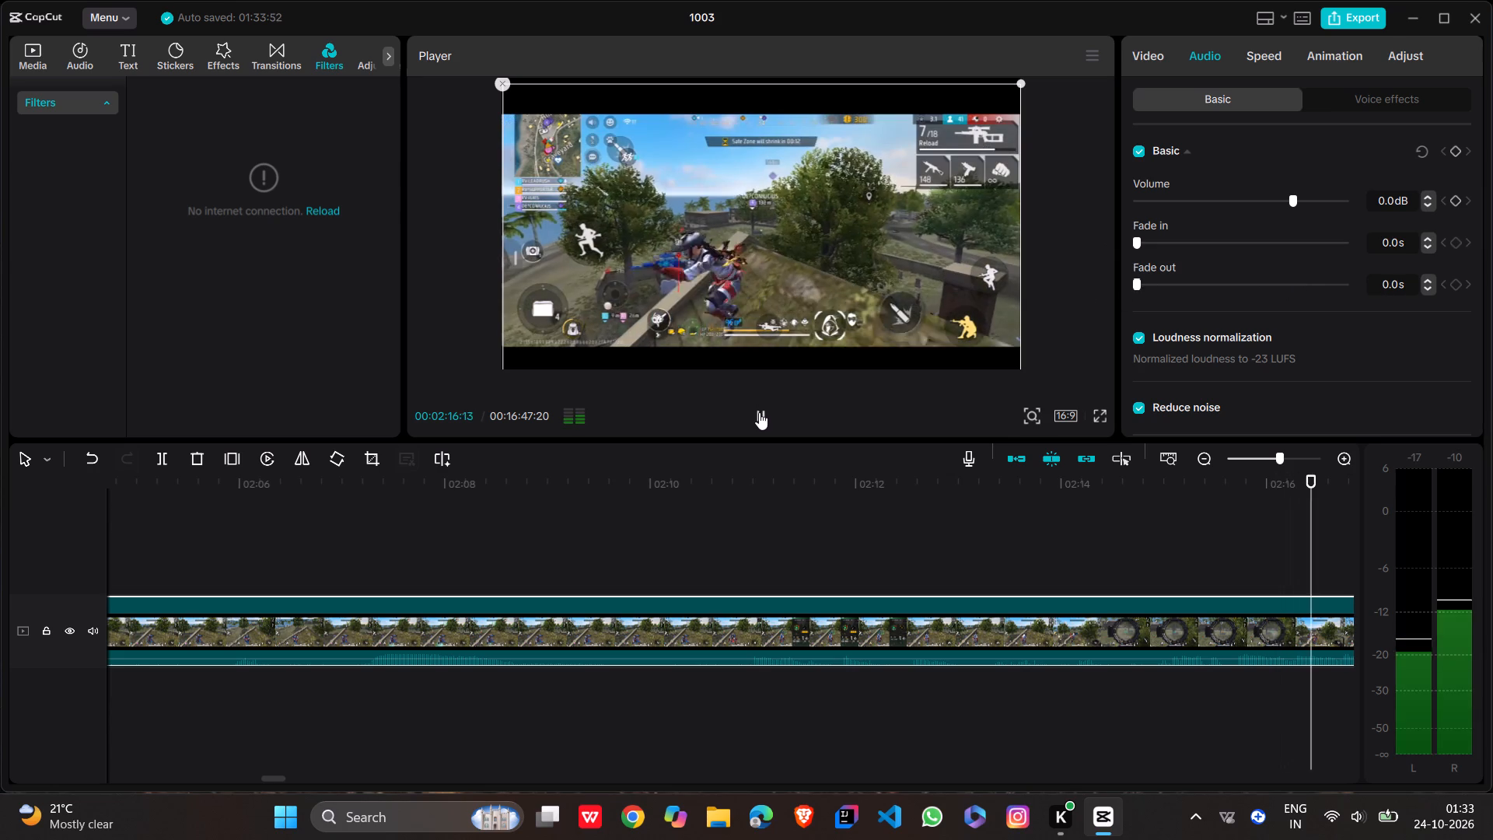
left_click(759, 412)
left_click(759, 412)
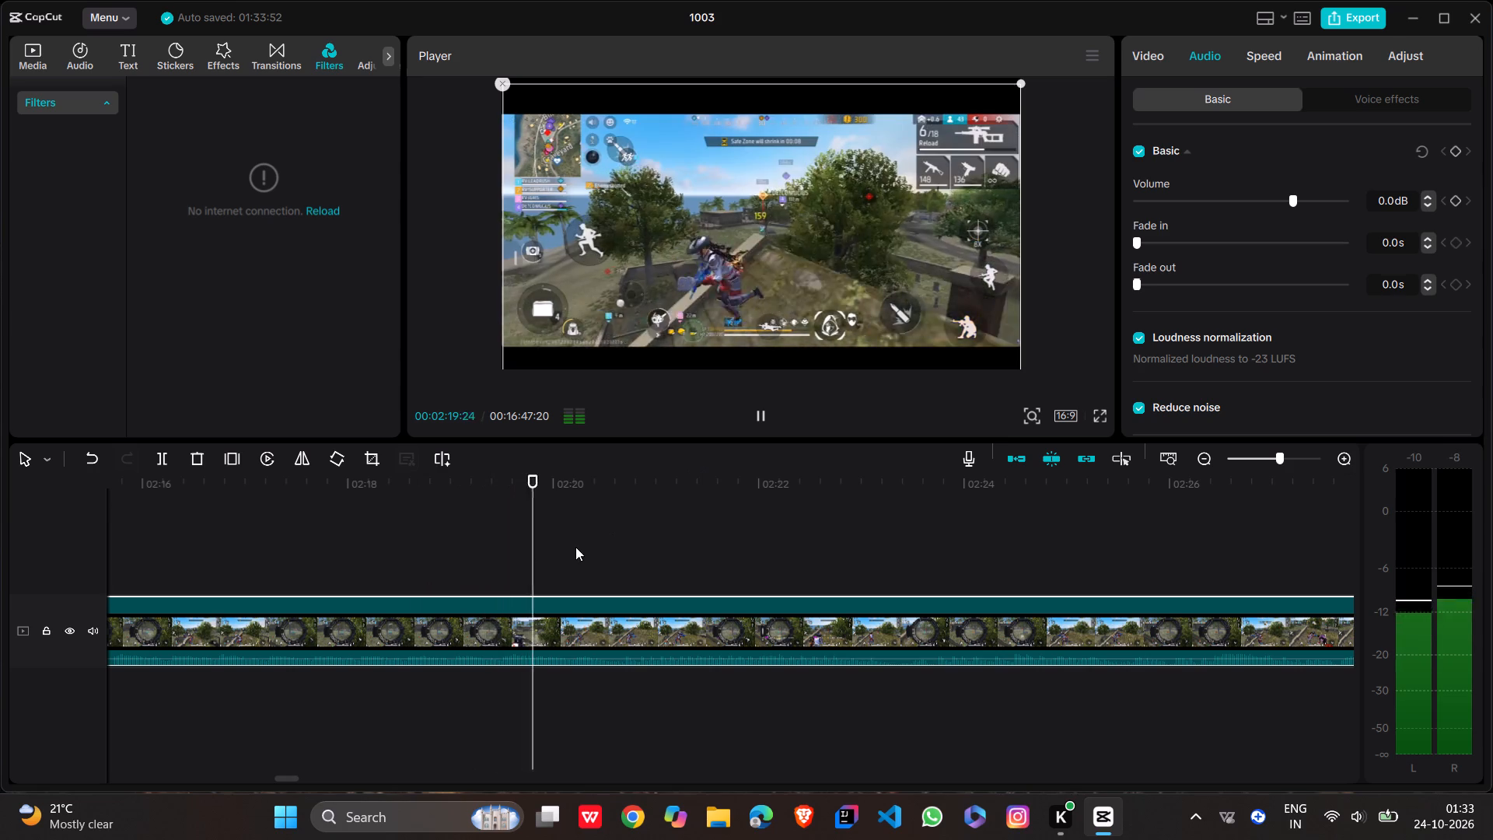
left_click(759, 419)
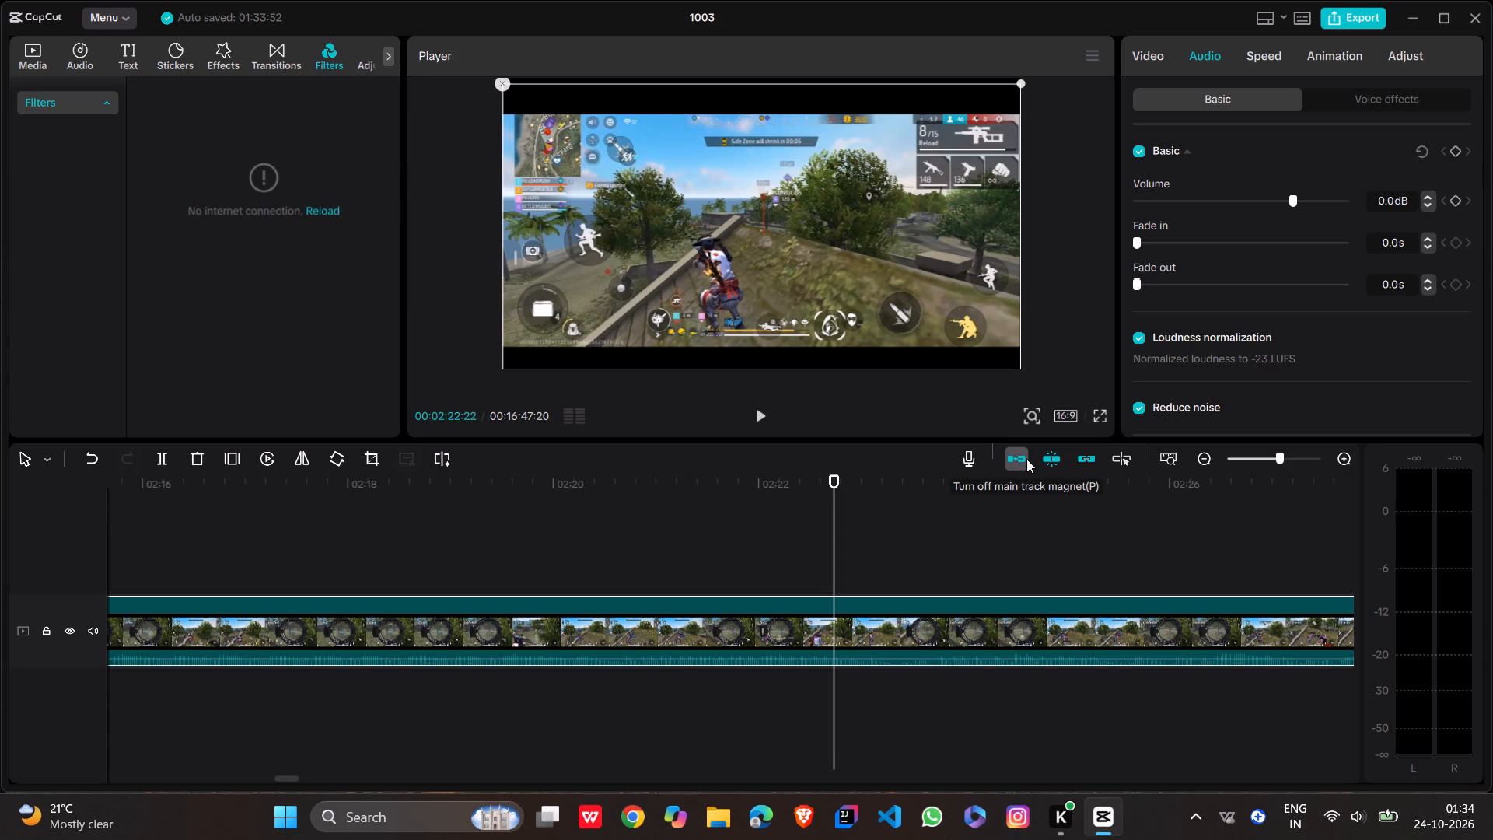
Turn off the main track magnet and play the gameplay clip from 00:02:17:29 to about 00:02:25.
scroll(760, 548, "right", 1)
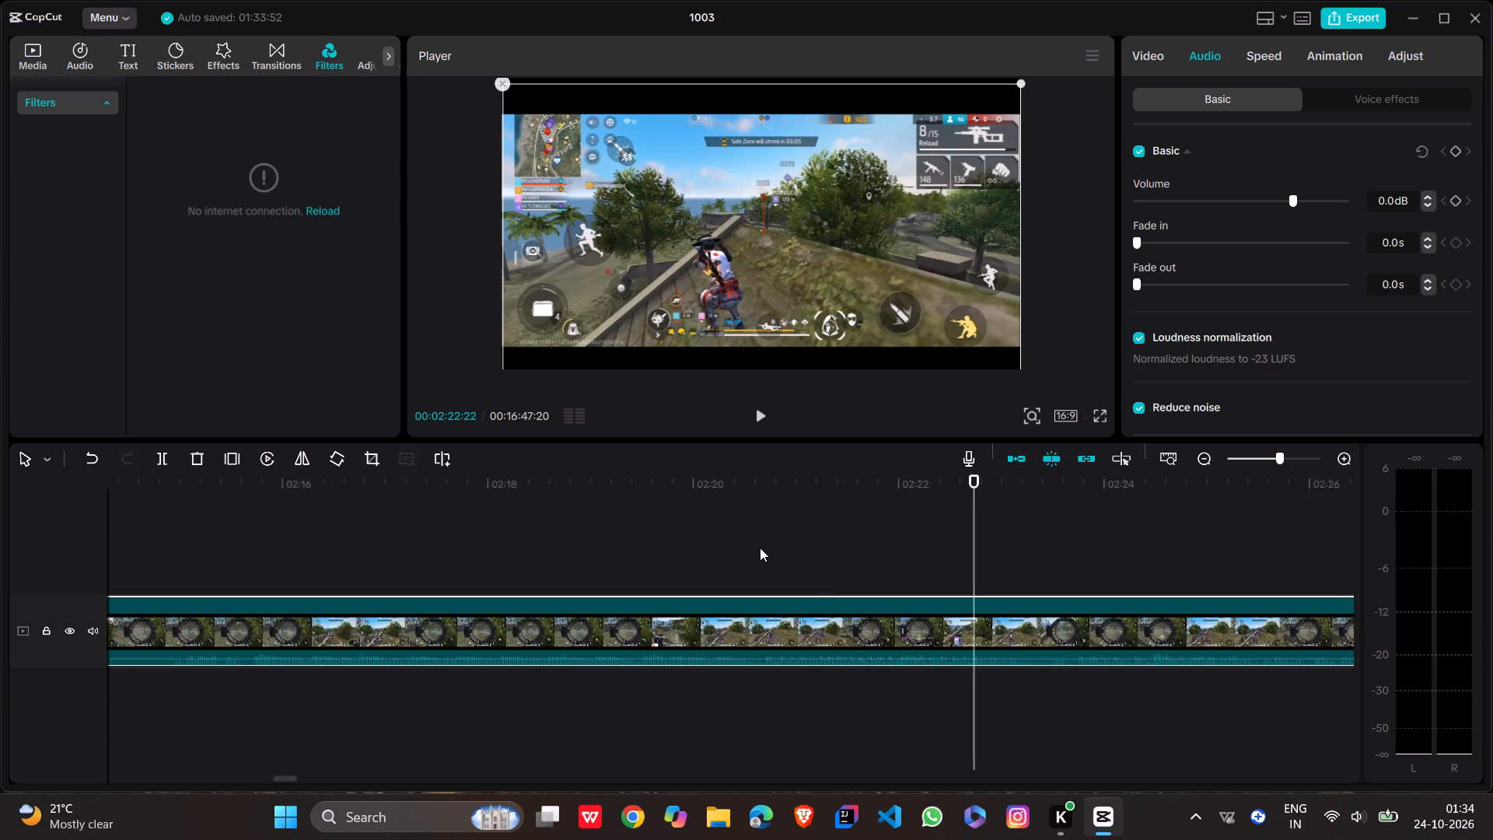
scroll(760, 548, "right", 1)
left_click(760, 548)
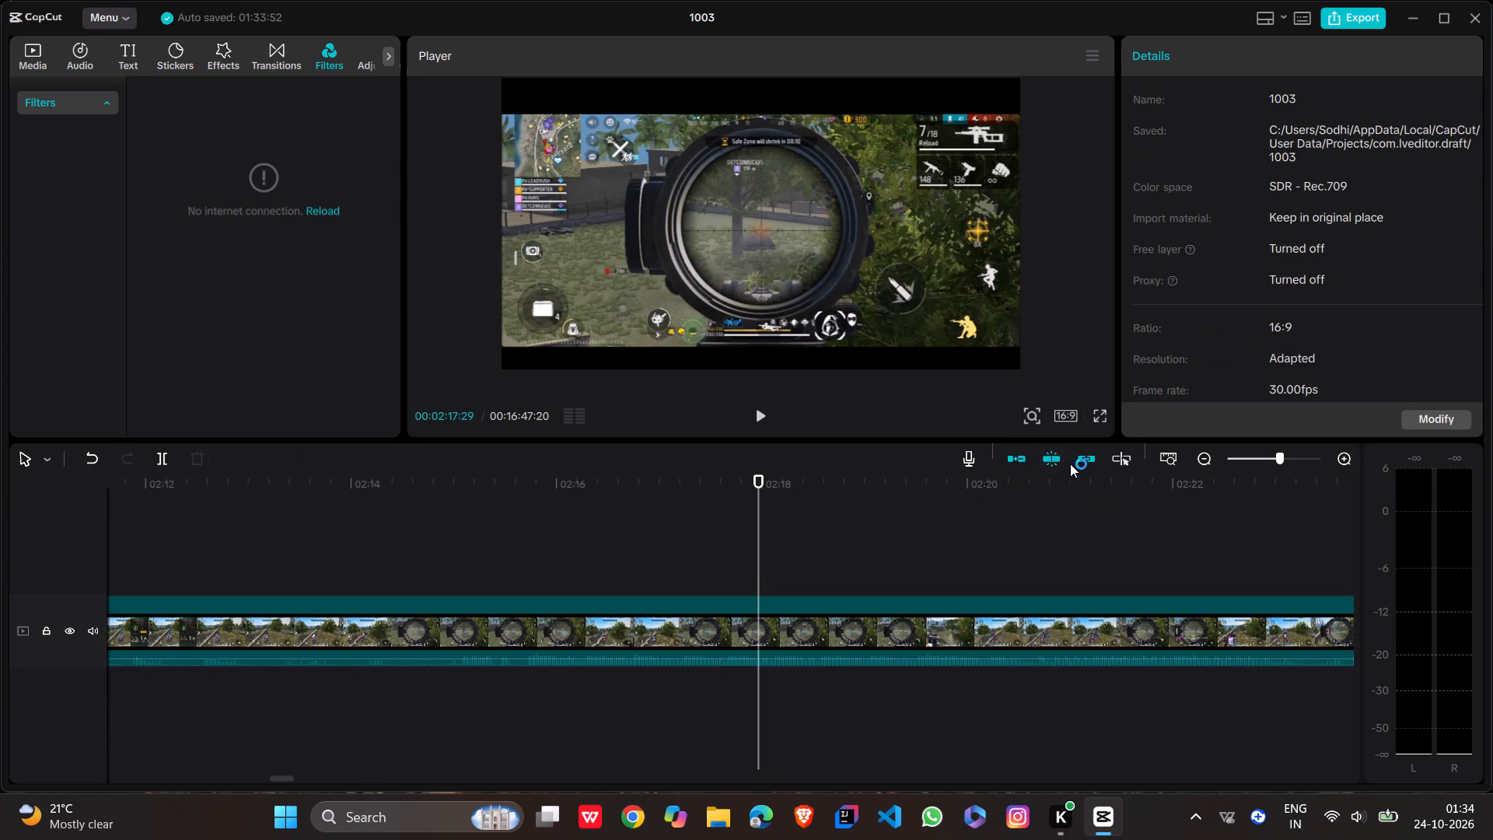
left_click(1024, 464)
left_click(763, 411)
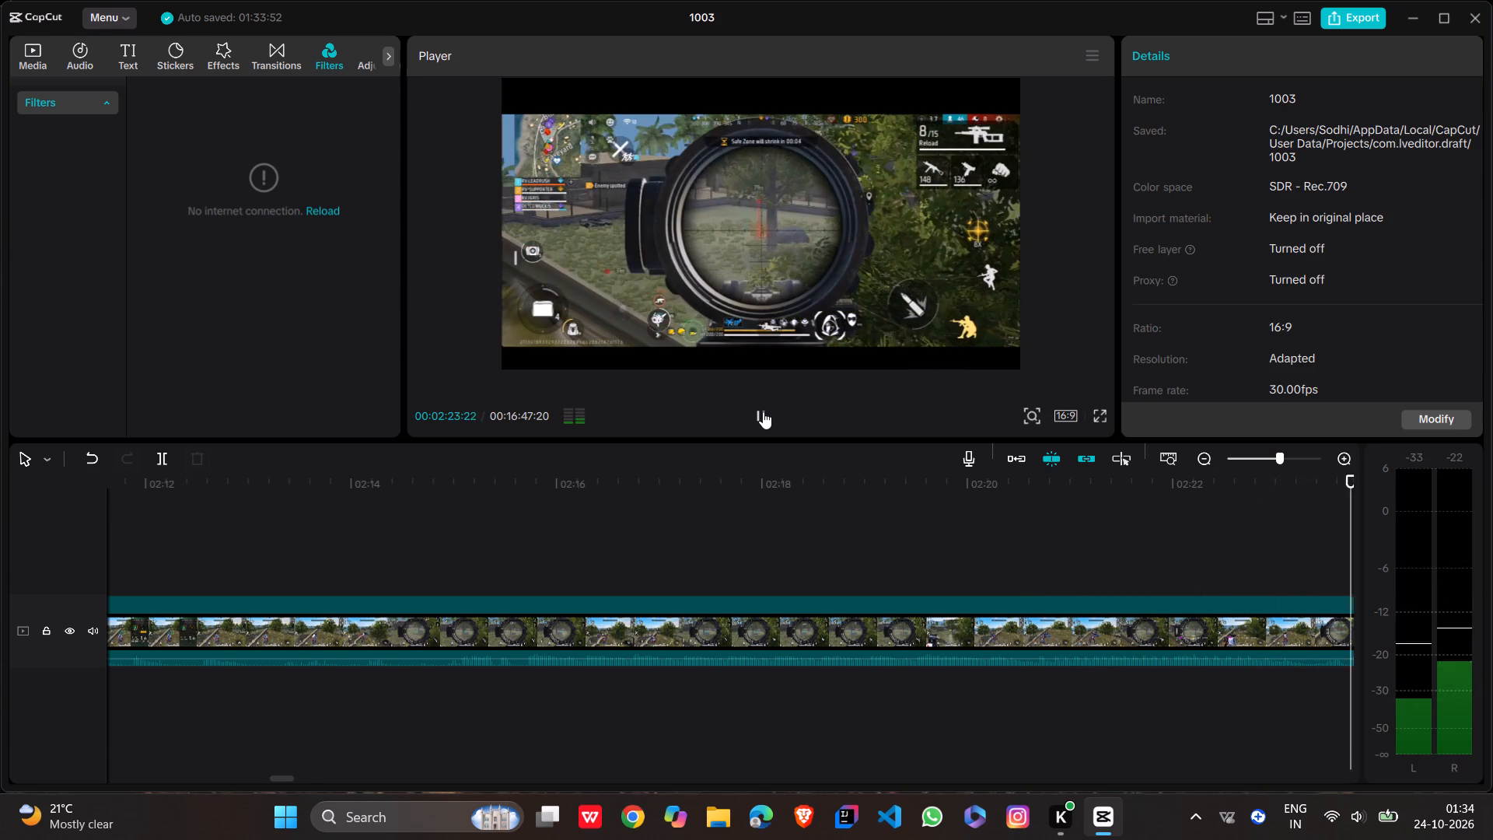
left_click(763, 411)
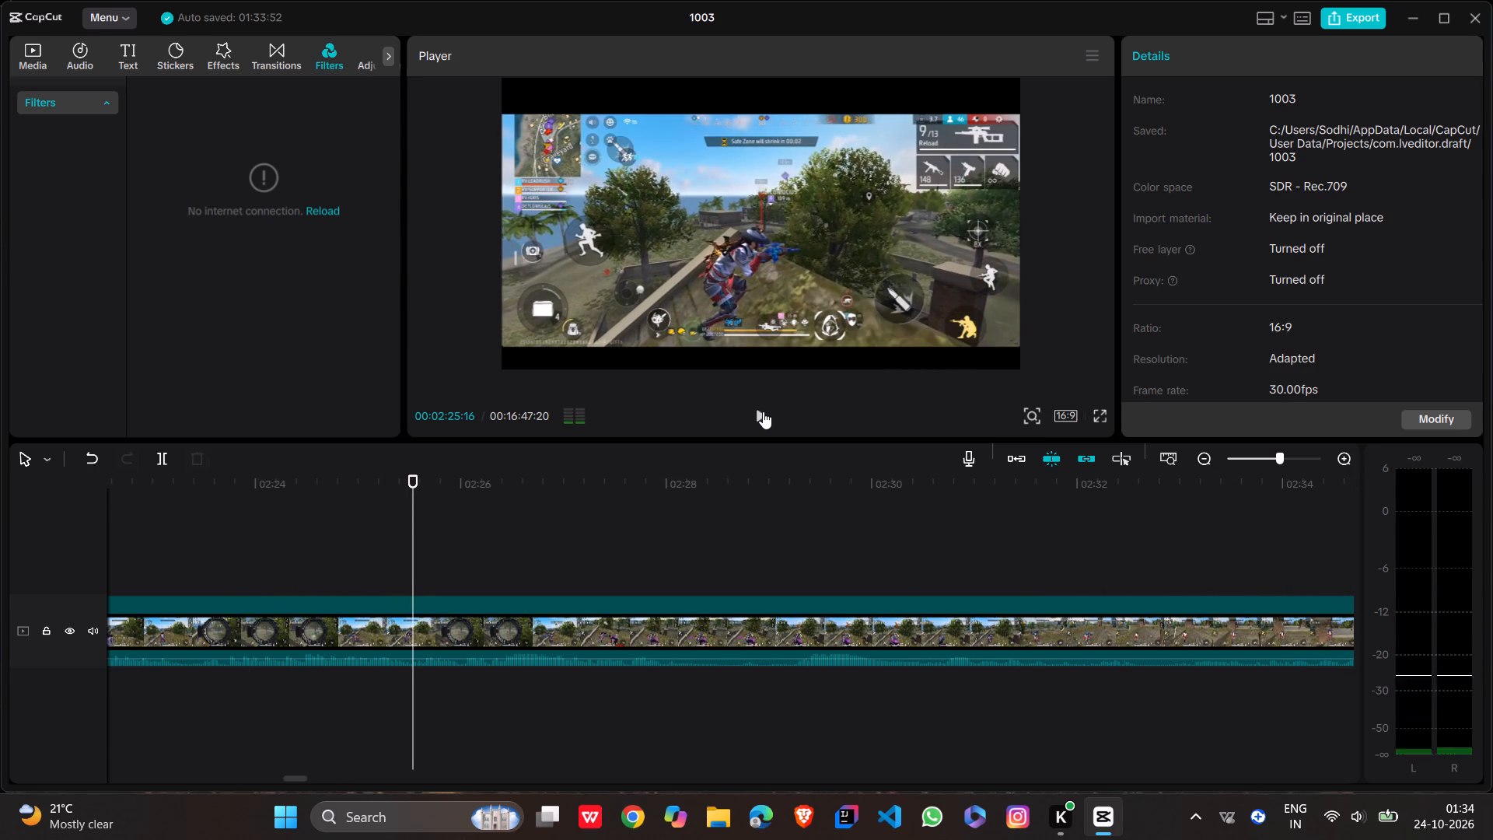
Turn off auto snapping and play the gameplay clip from 00:02:24:29 to about 00:02:27.
left_click(1055, 465)
scroll(841, 542, "right", 1)
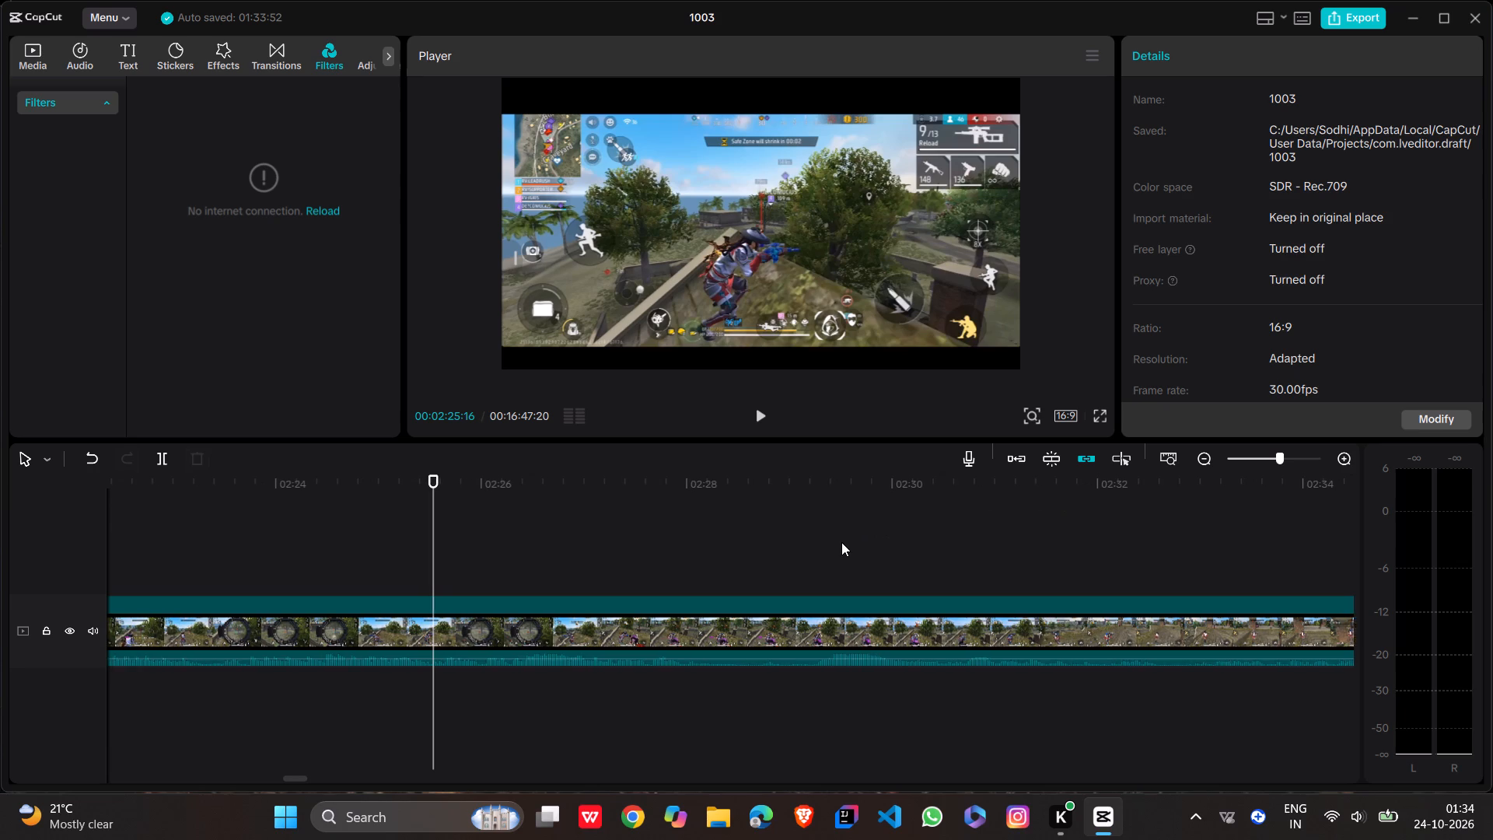
scroll(841, 542, "right", 1)
left_click(412, 530)
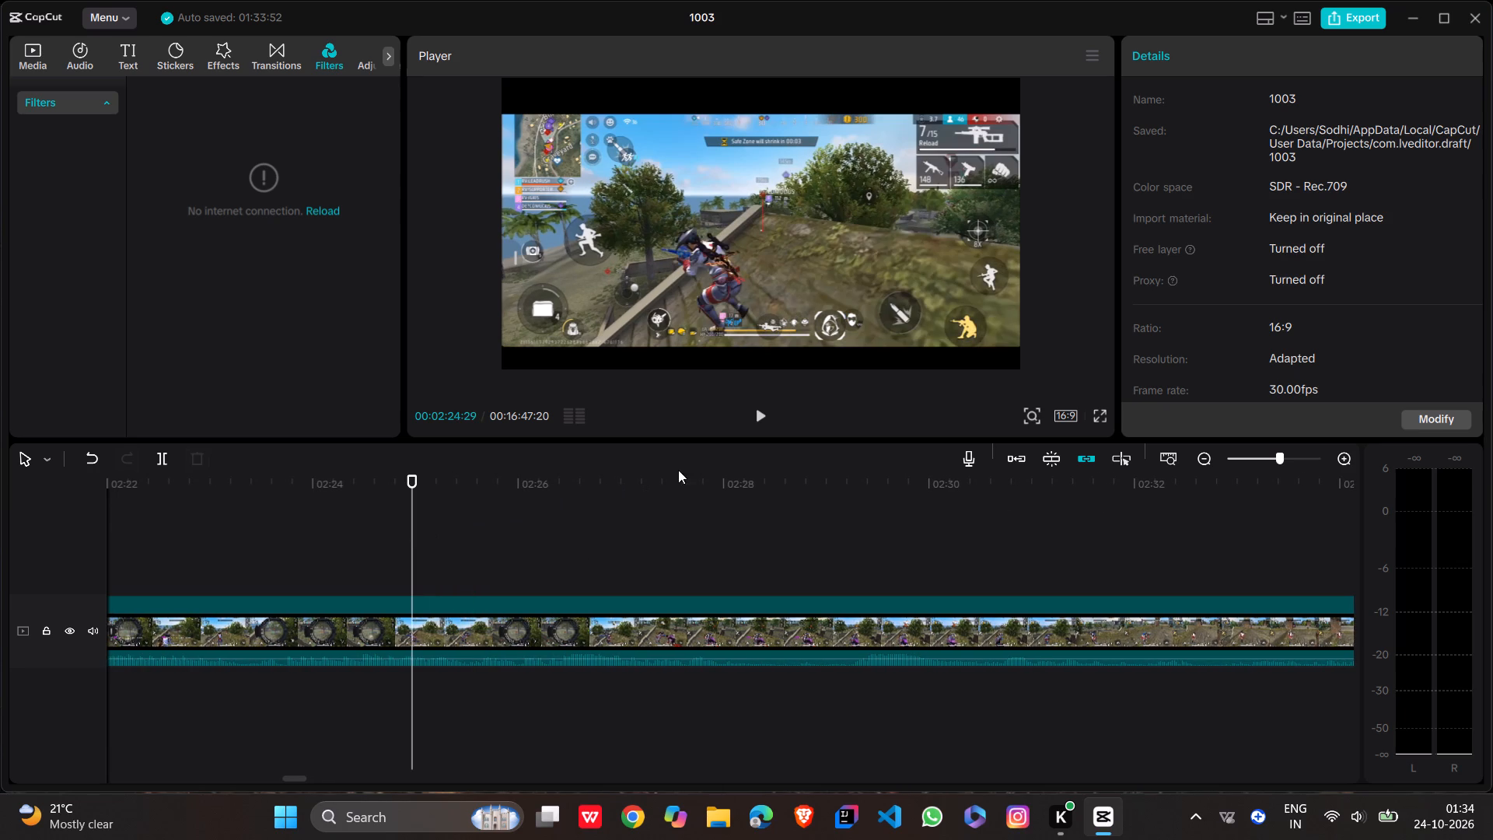
left_click(757, 408)
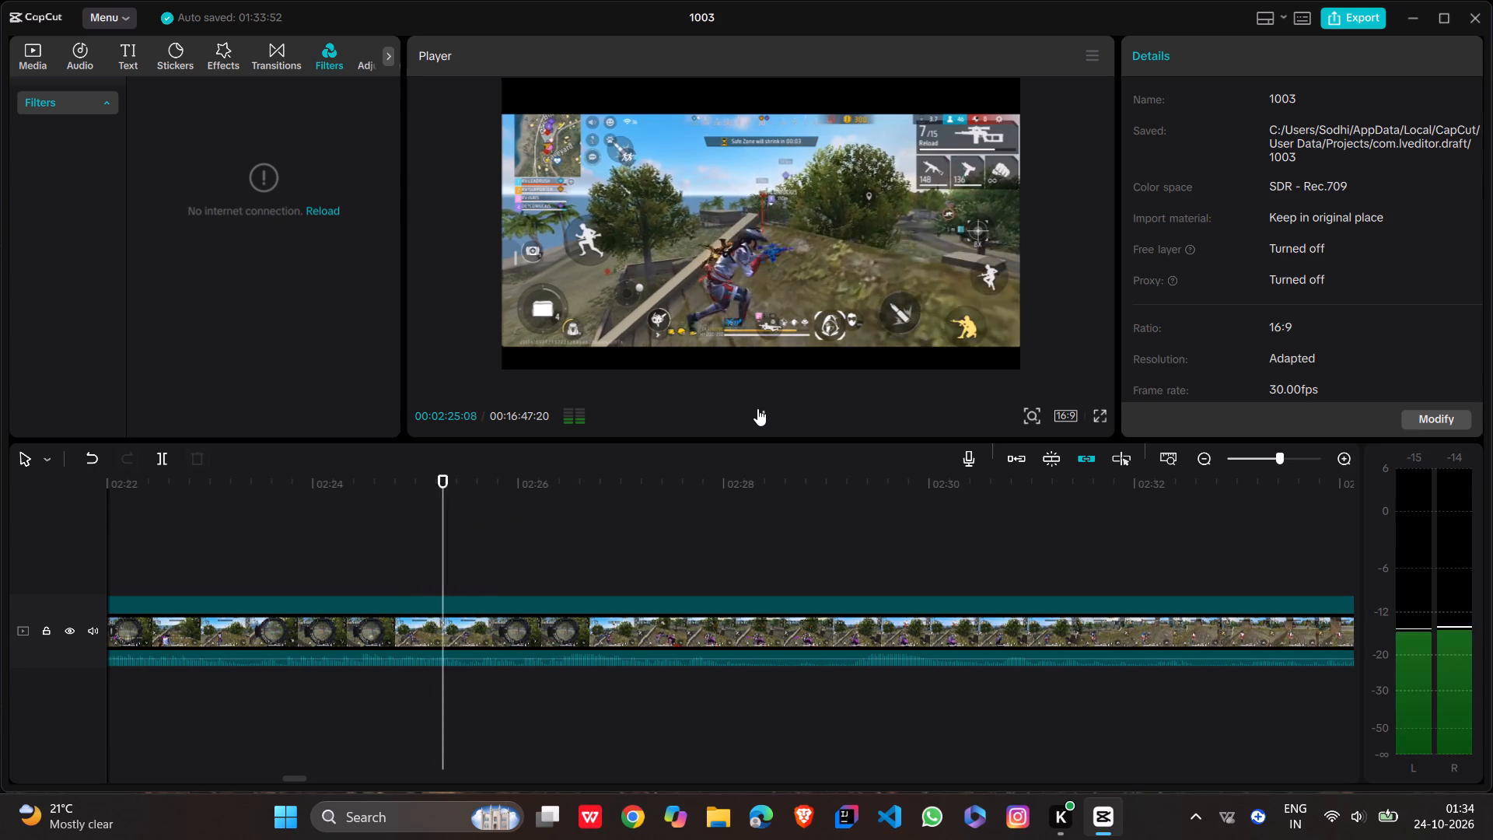
left_click(757, 408)
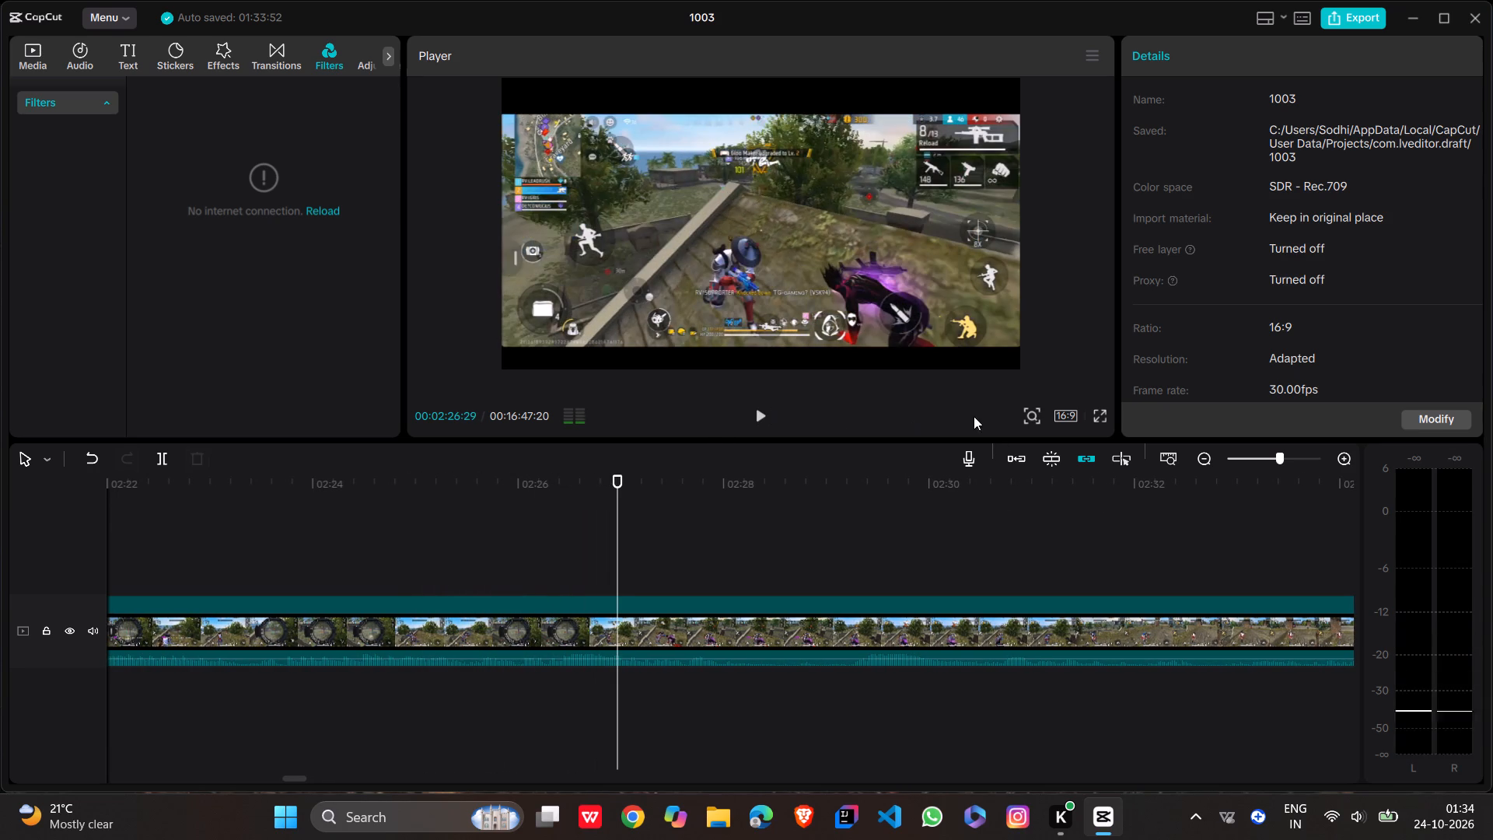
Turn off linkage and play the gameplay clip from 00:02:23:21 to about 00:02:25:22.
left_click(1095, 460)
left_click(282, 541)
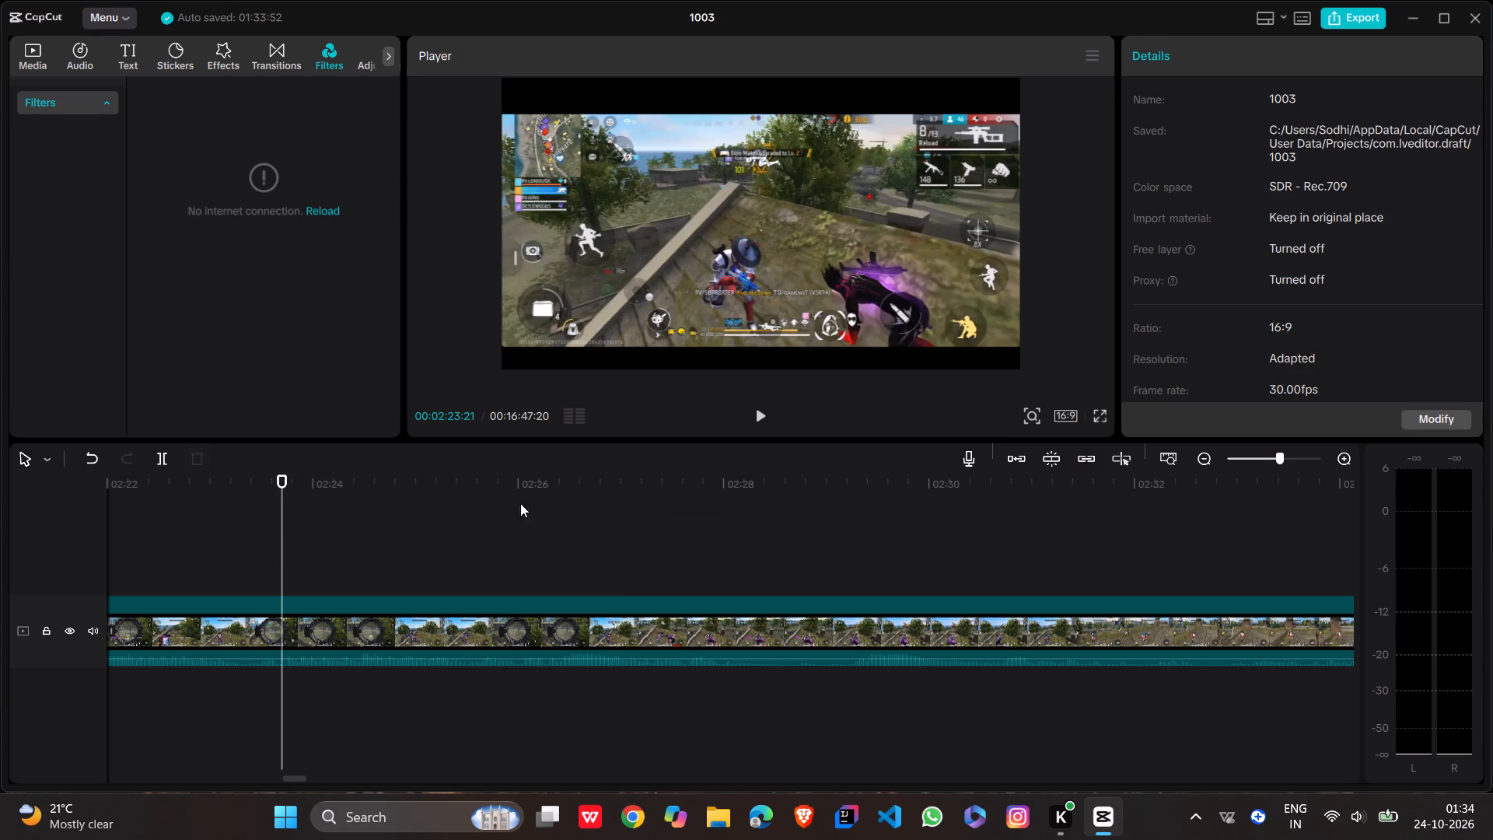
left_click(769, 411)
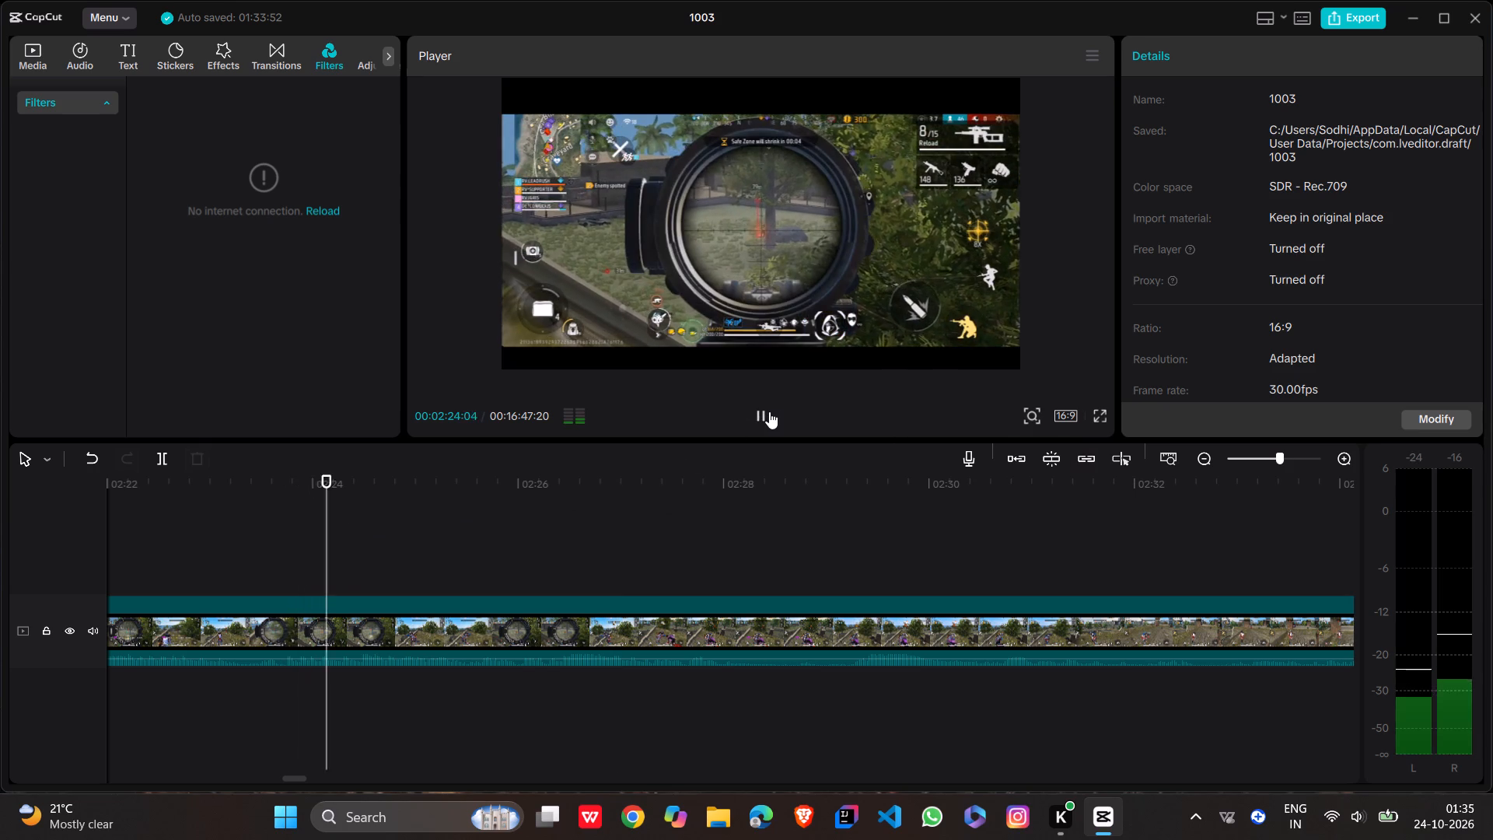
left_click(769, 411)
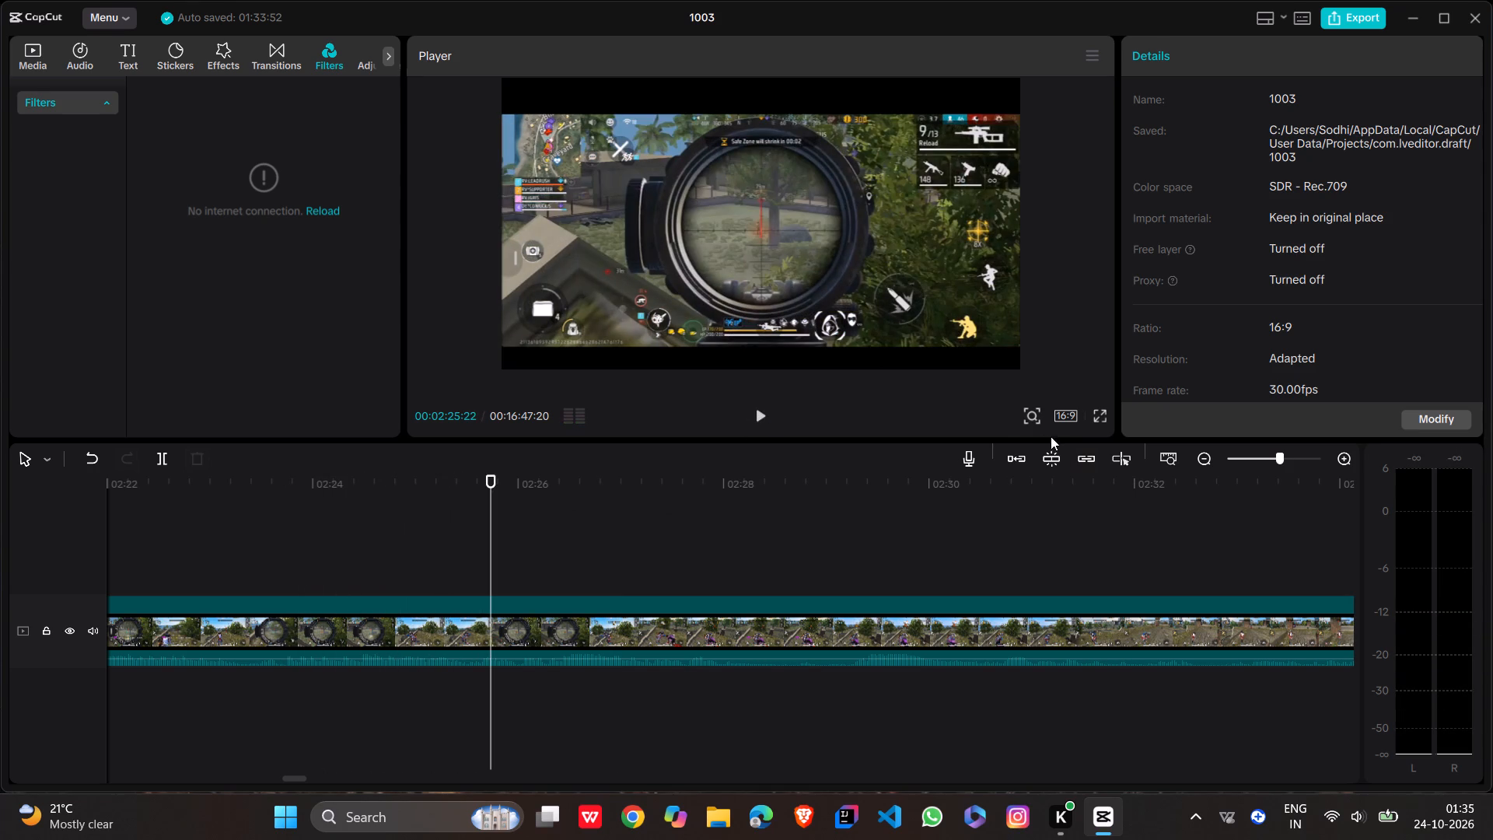
Turn auto snapping, the main track magnet and linkage back on for the timeline.
left_click(1054, 453)
left_click(1009, 455)
left_click(1087, 467)
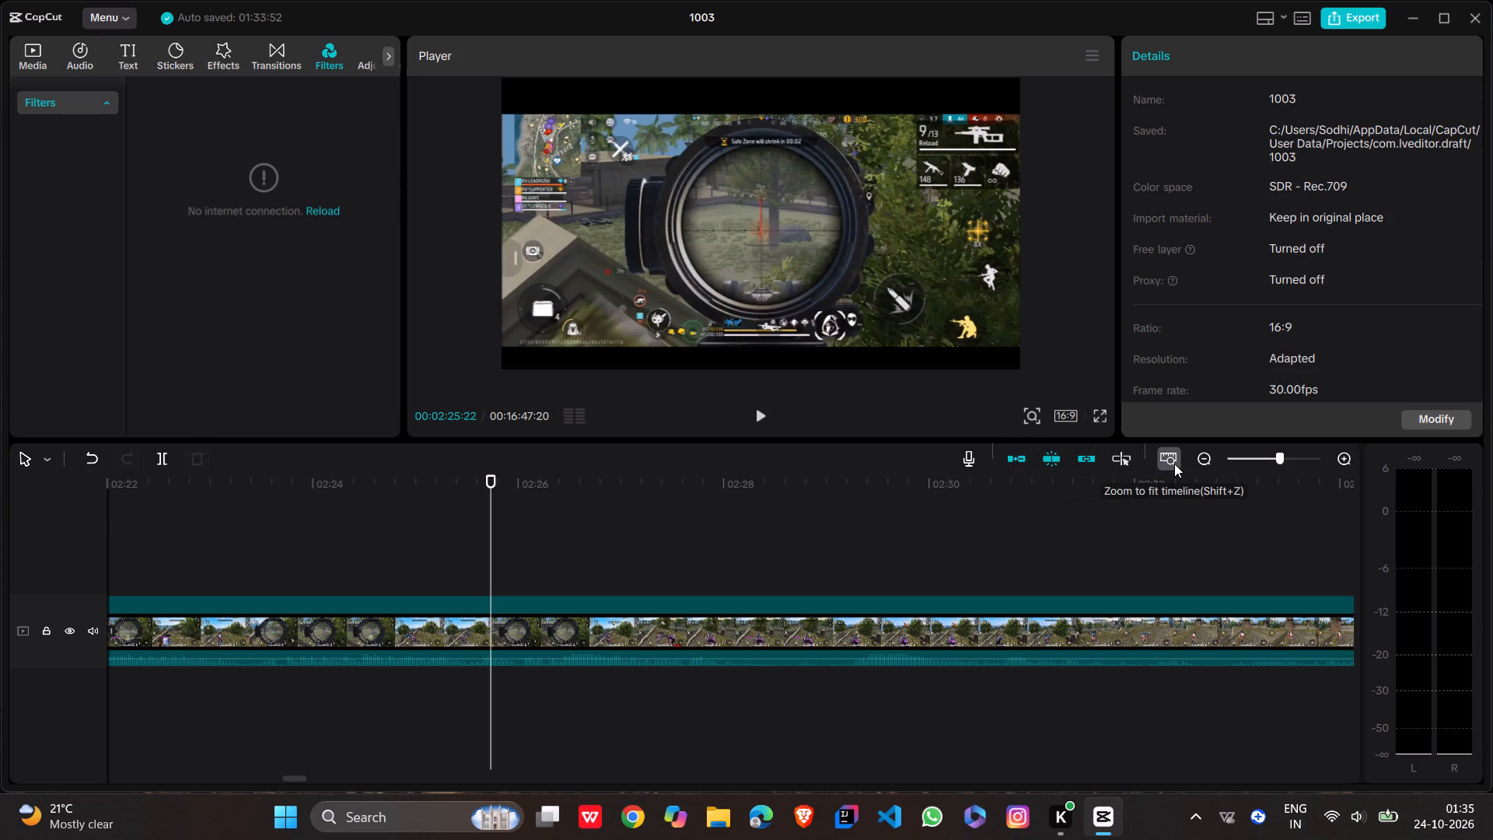
Move the playhead to 00:02:33:20 and hide the audio level meter beside the timeline.
left_click(1306, 541)
left_click(1396, 537)
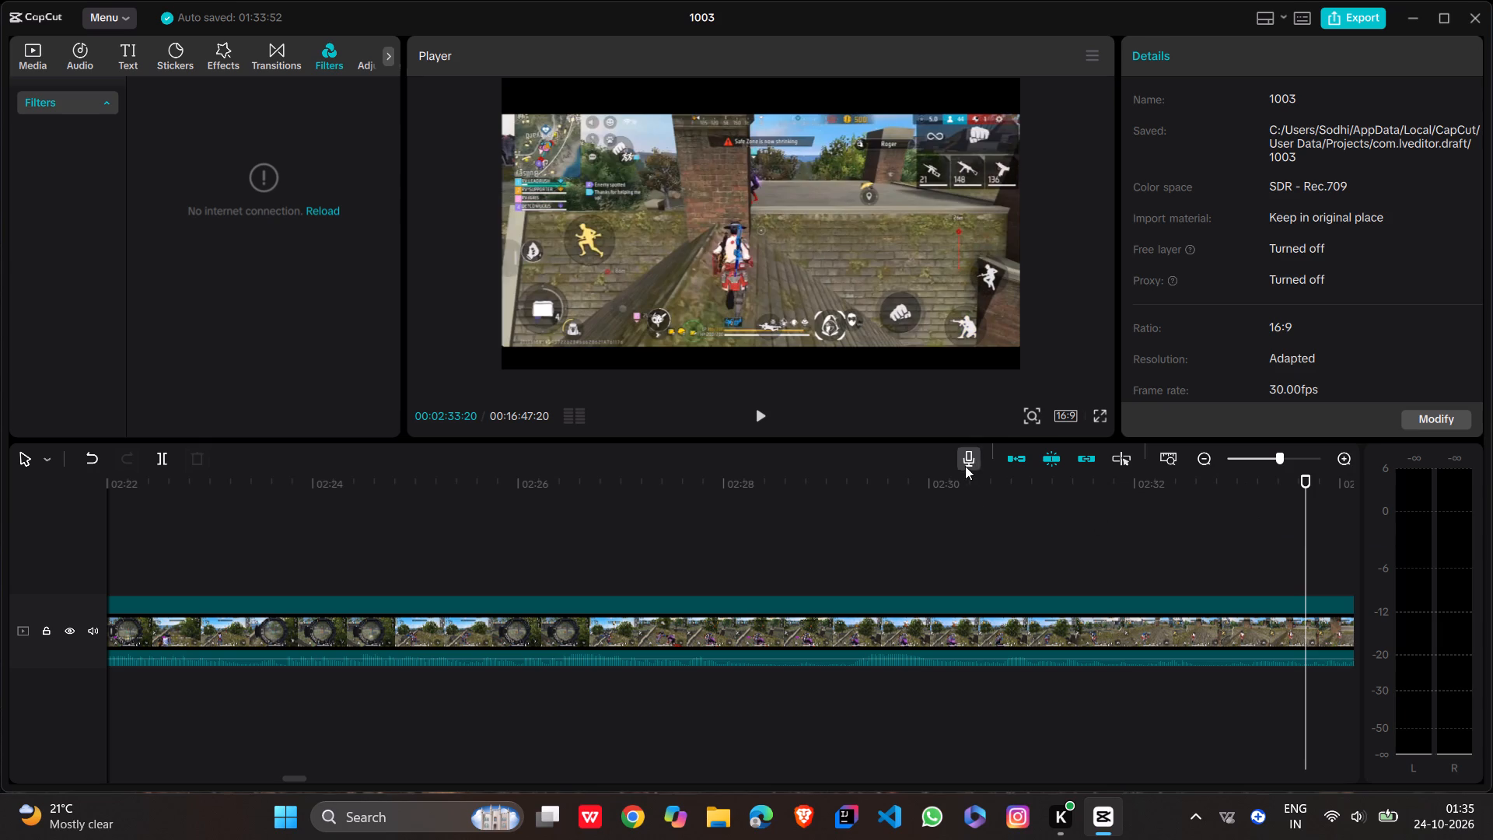
left_click(585, 419)
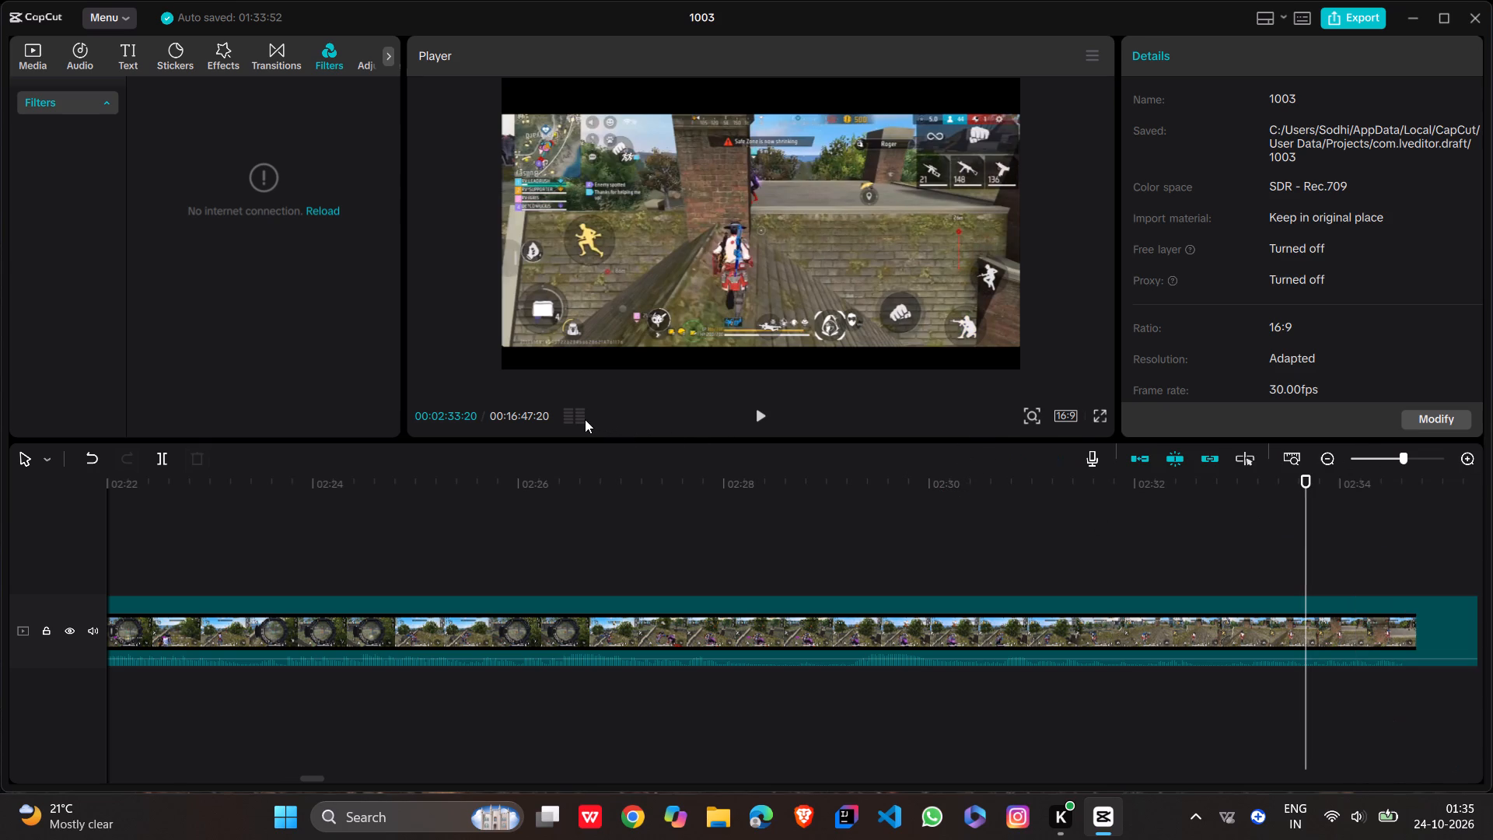
Look through the Adjustment, Effects, Stickers, Text and Audio libraries for the available options.
left_click(337, 562)
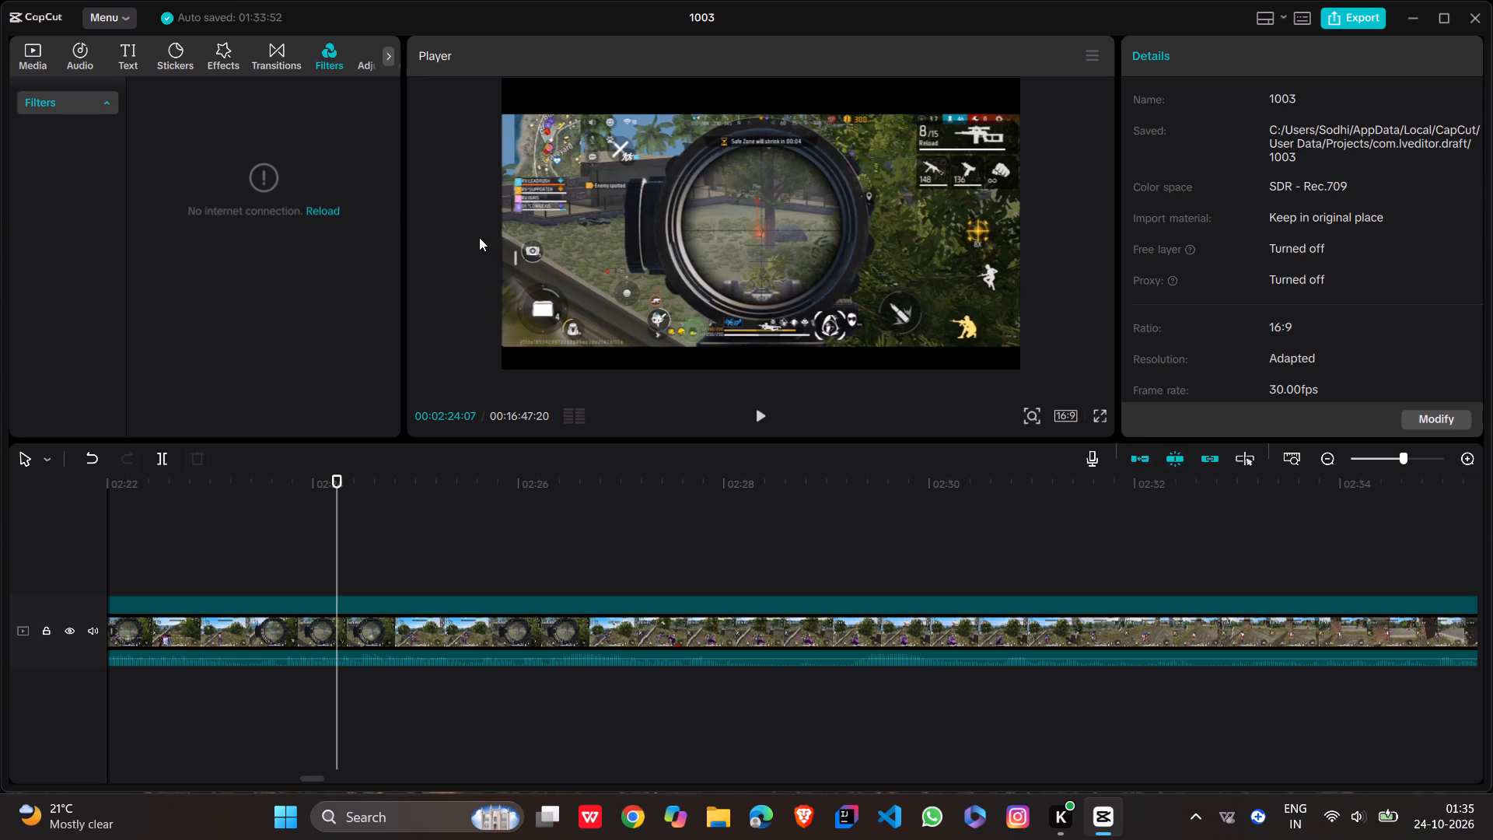
scroll(362, 68, "left", 1)
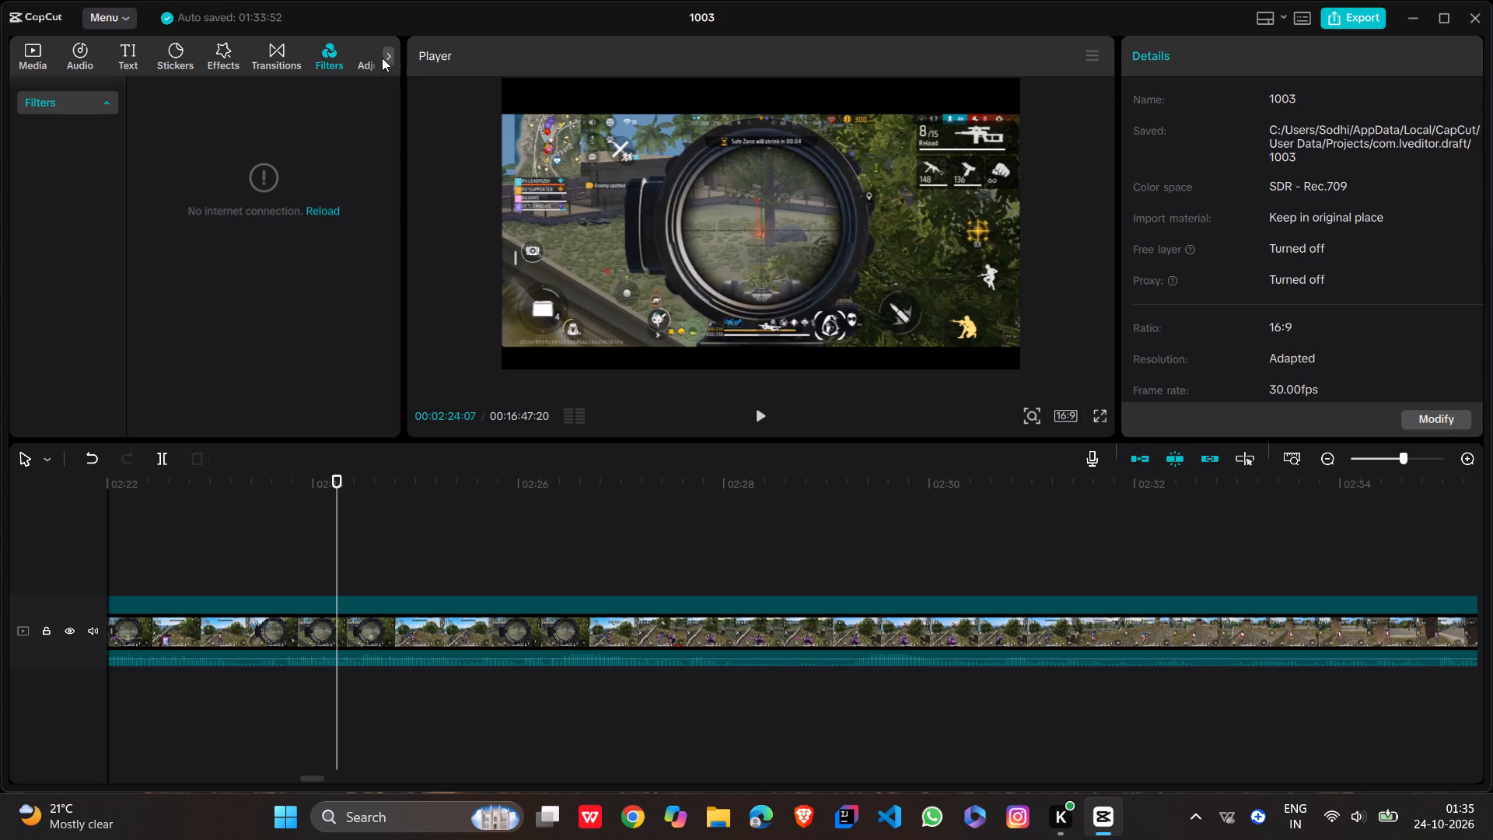
left_click(385, 54)
left_click(364, 56)
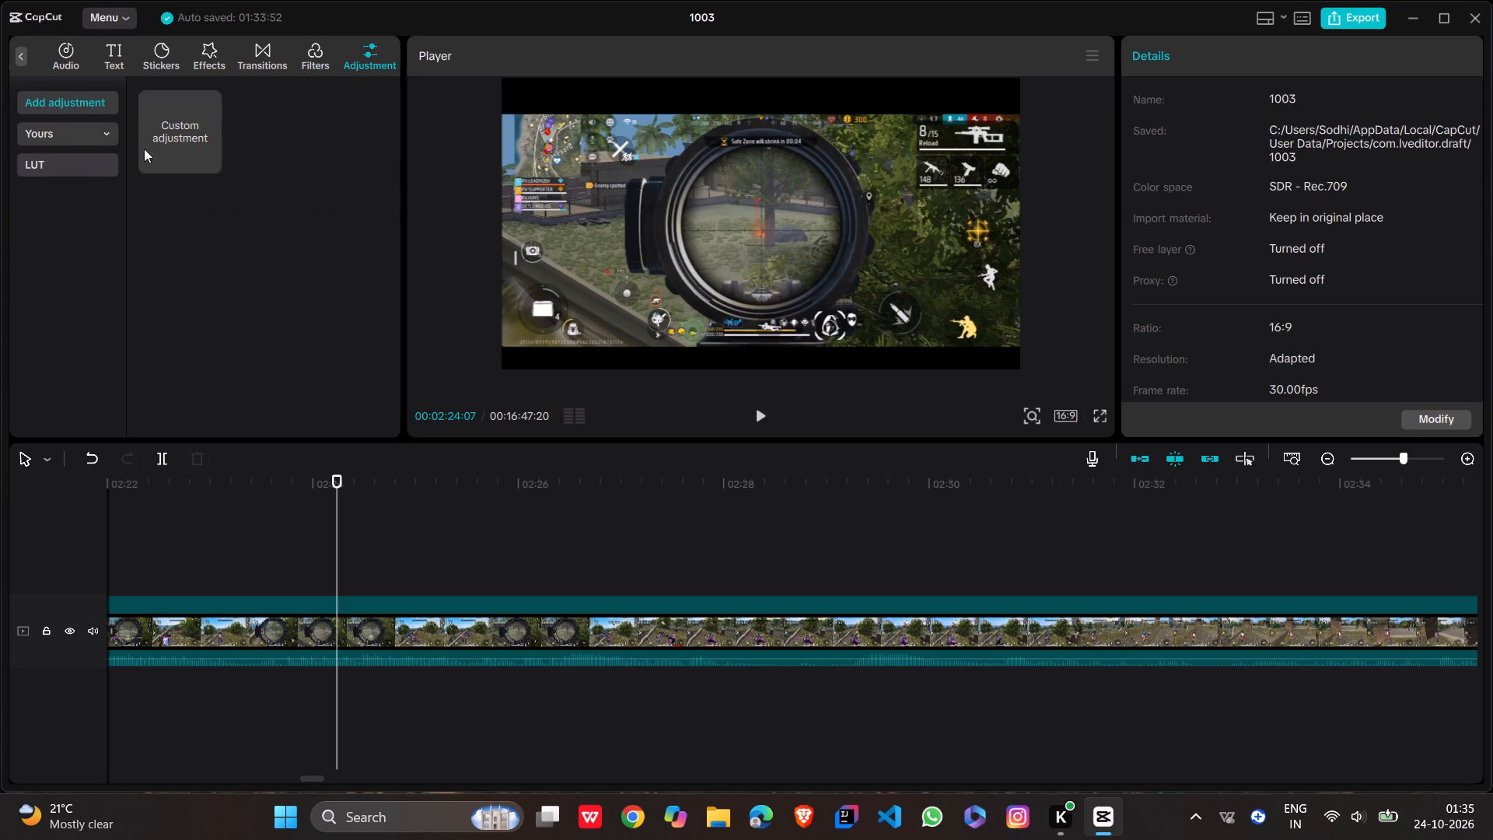
left_click(208, 64)
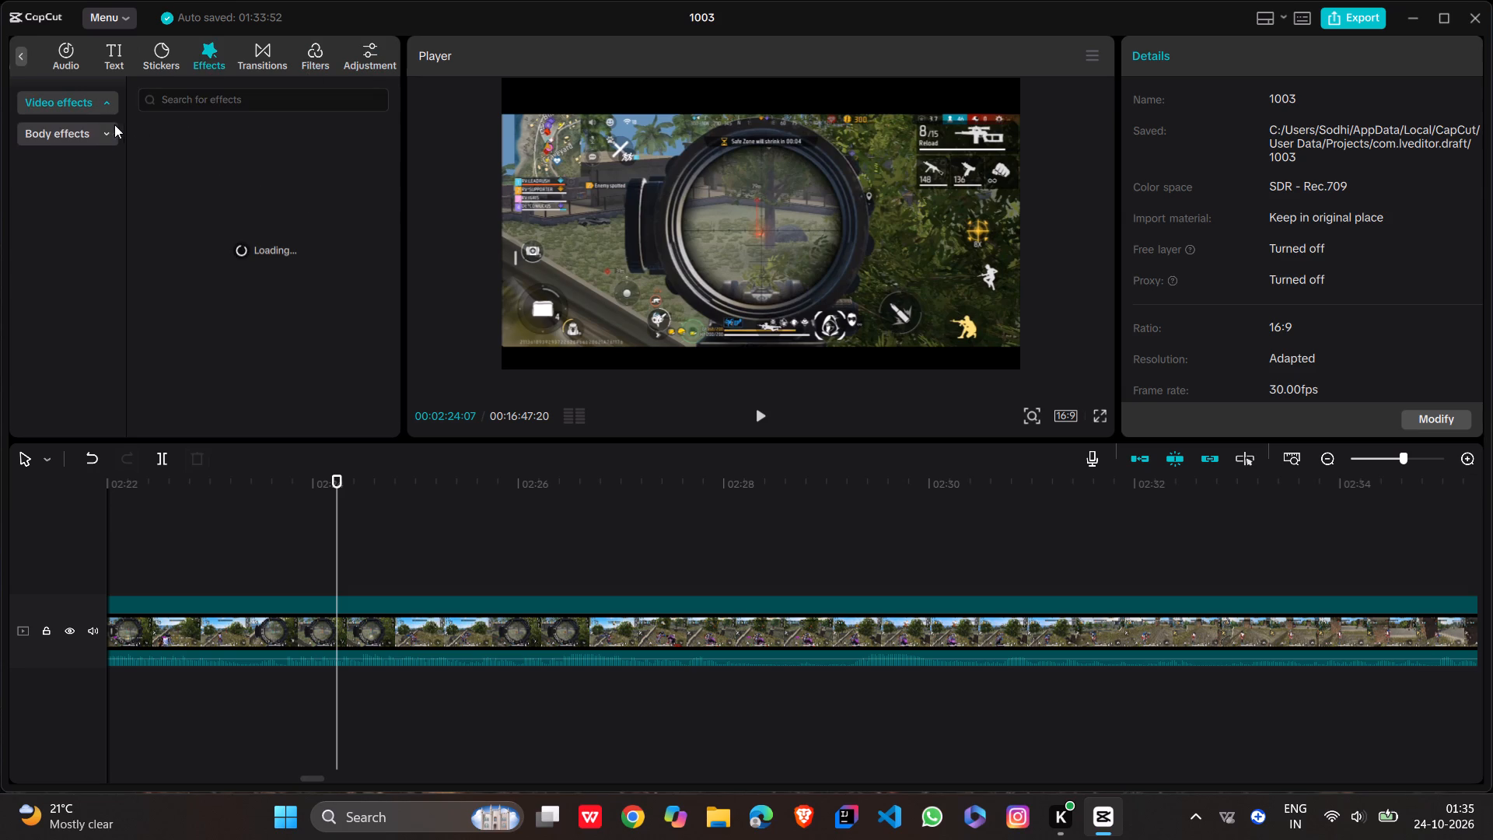
left_click(154, 48)
left_click(99, 63)
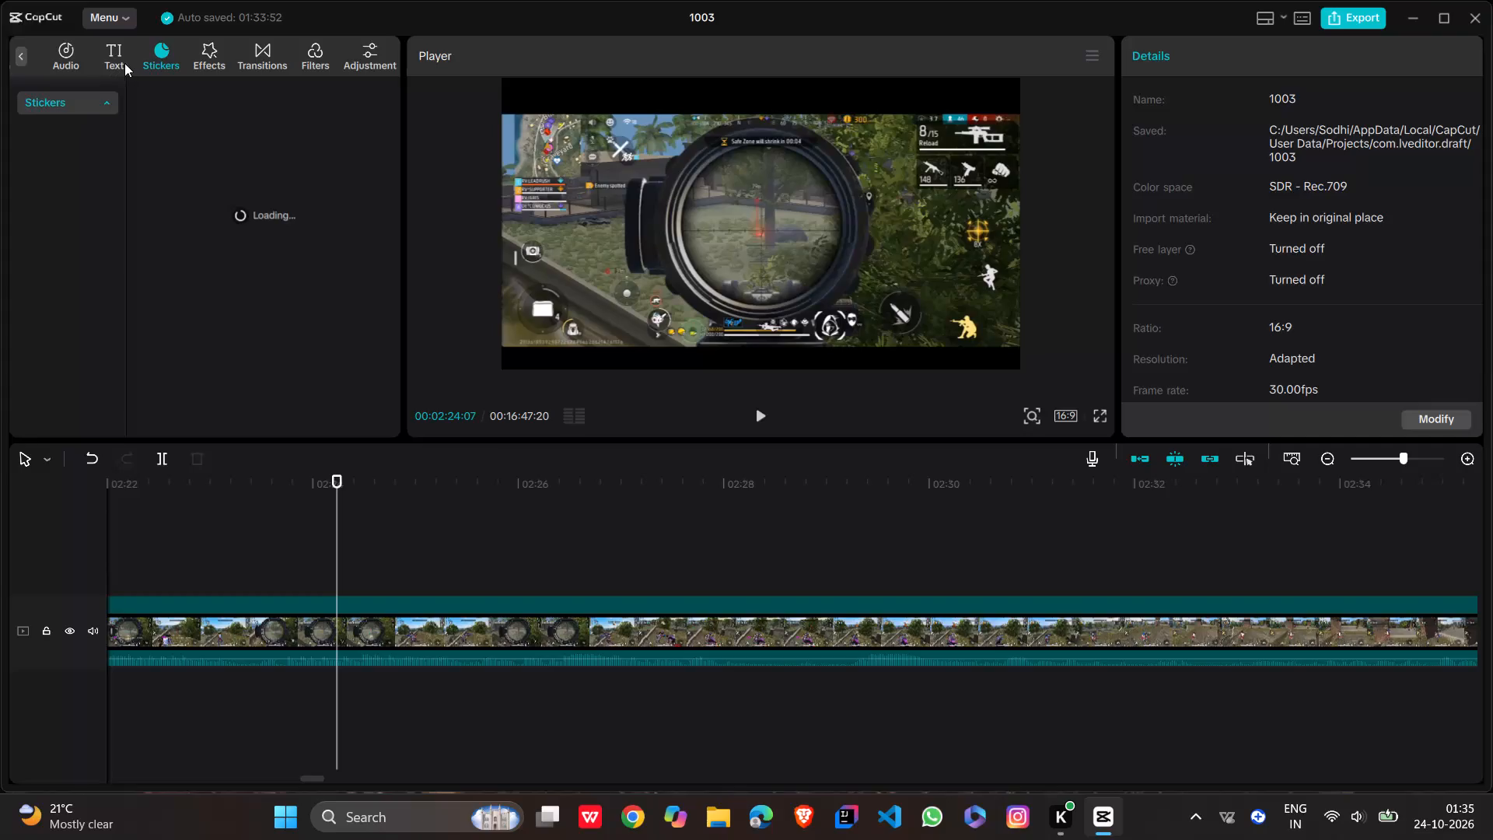
left_click(118, 63)
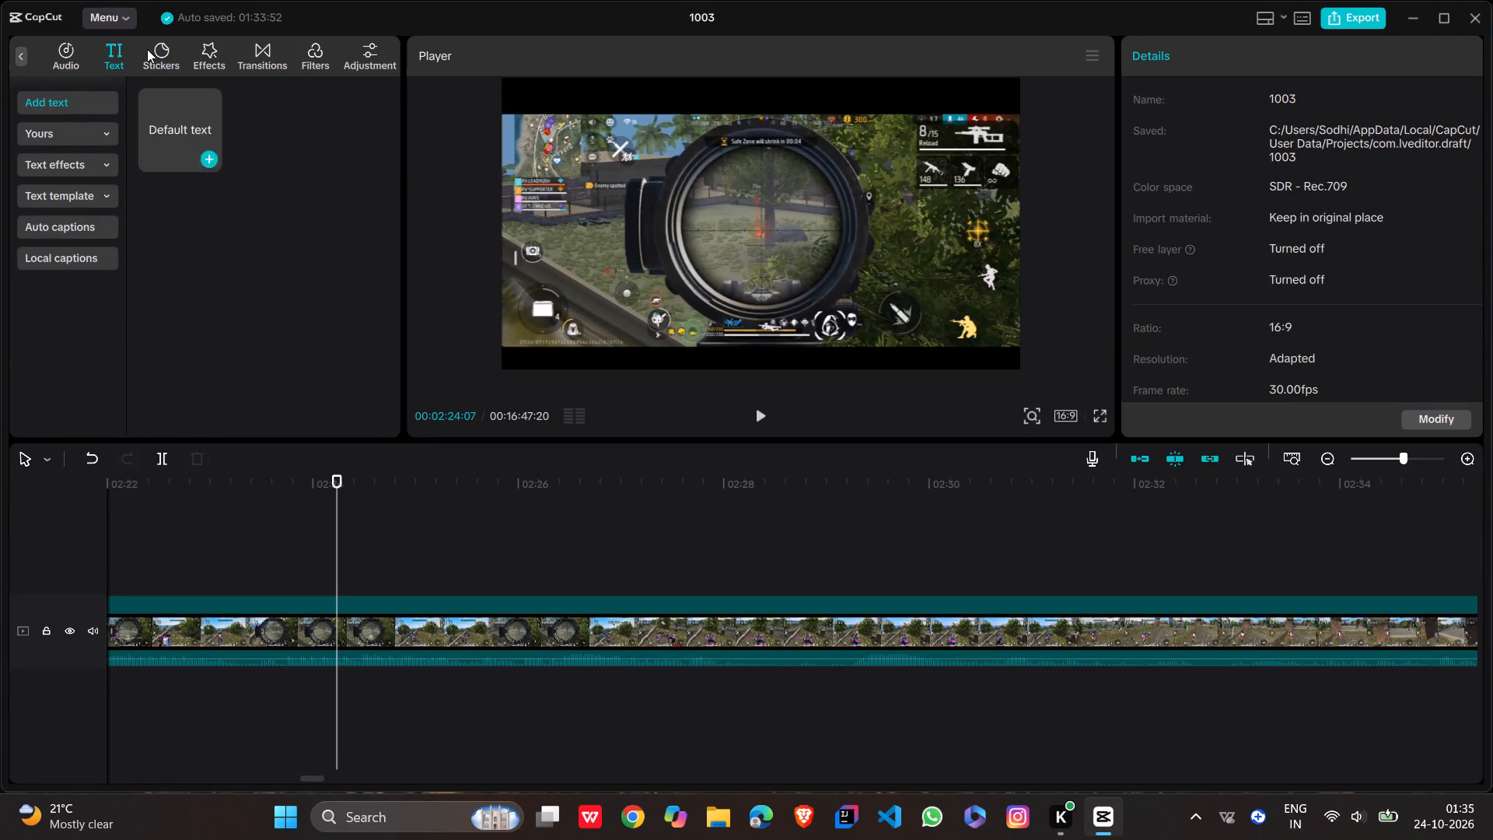
left_click(23, 62)
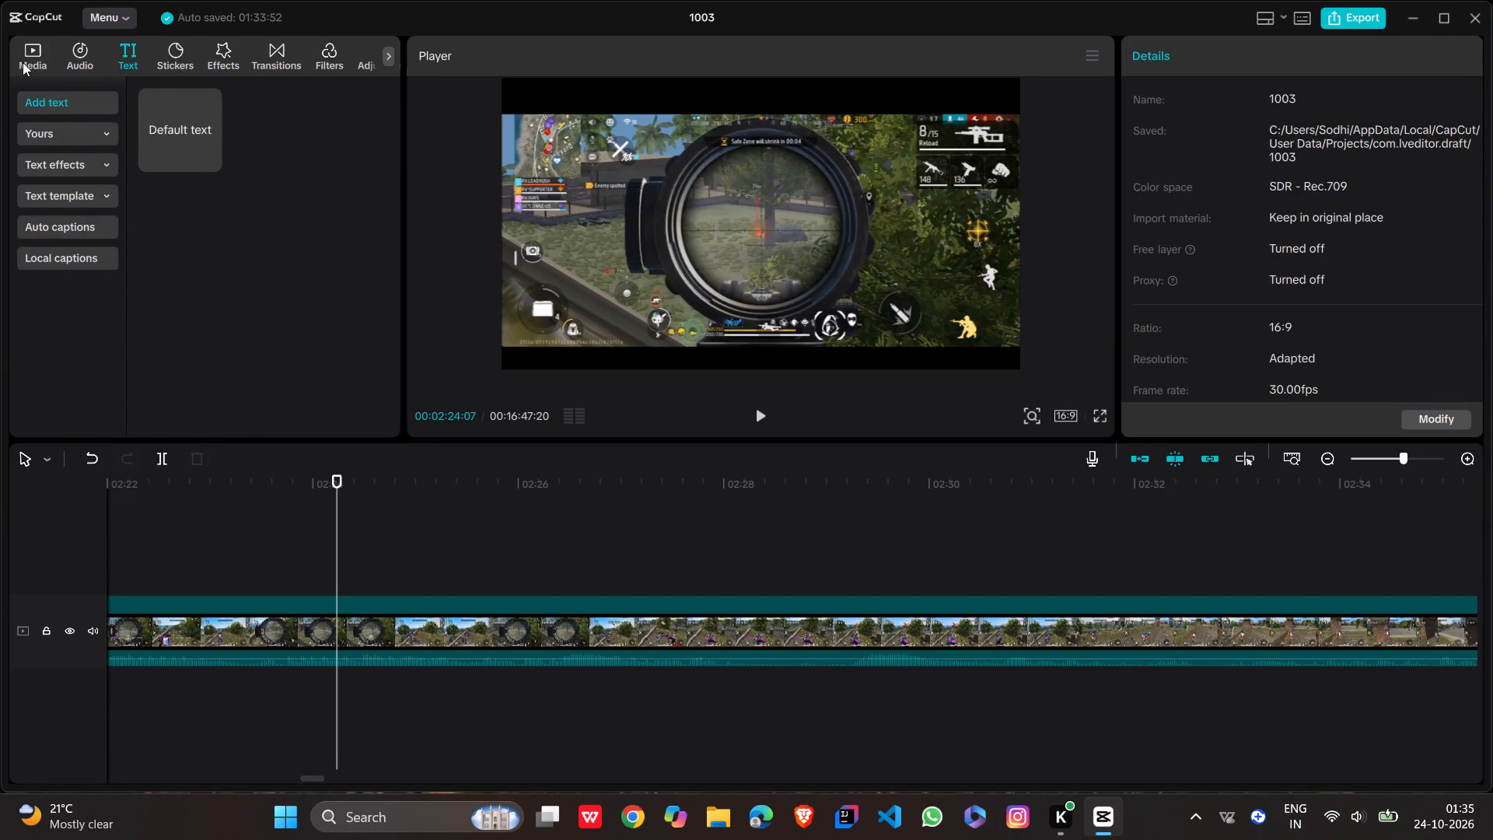
left_click(70, 59)
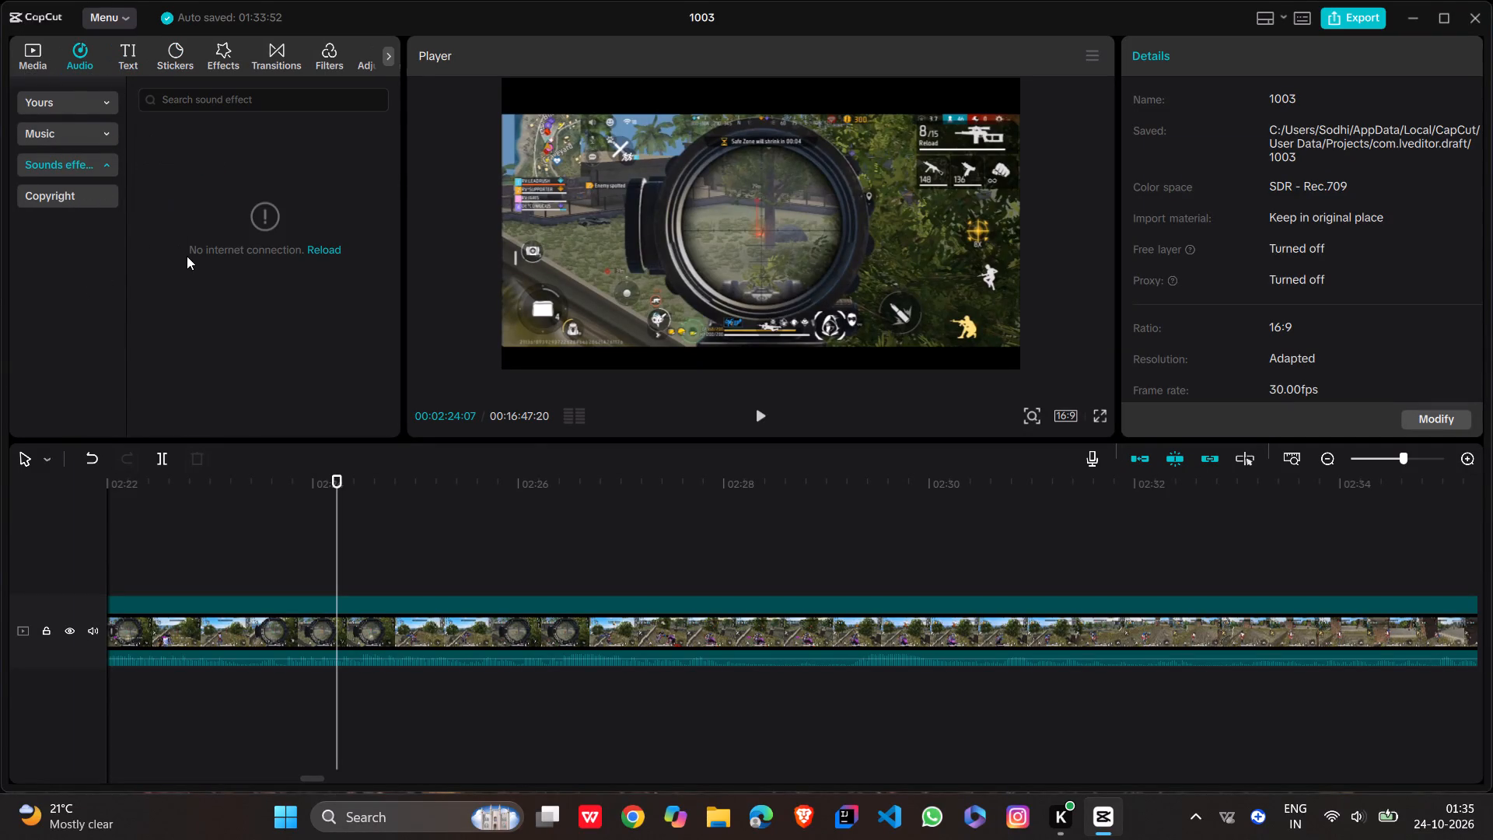
Play the gameplay clip from 00:02:18:28 to listen to its audio.
left_click(407, 545)
scroll(407, 545, "right", 1)
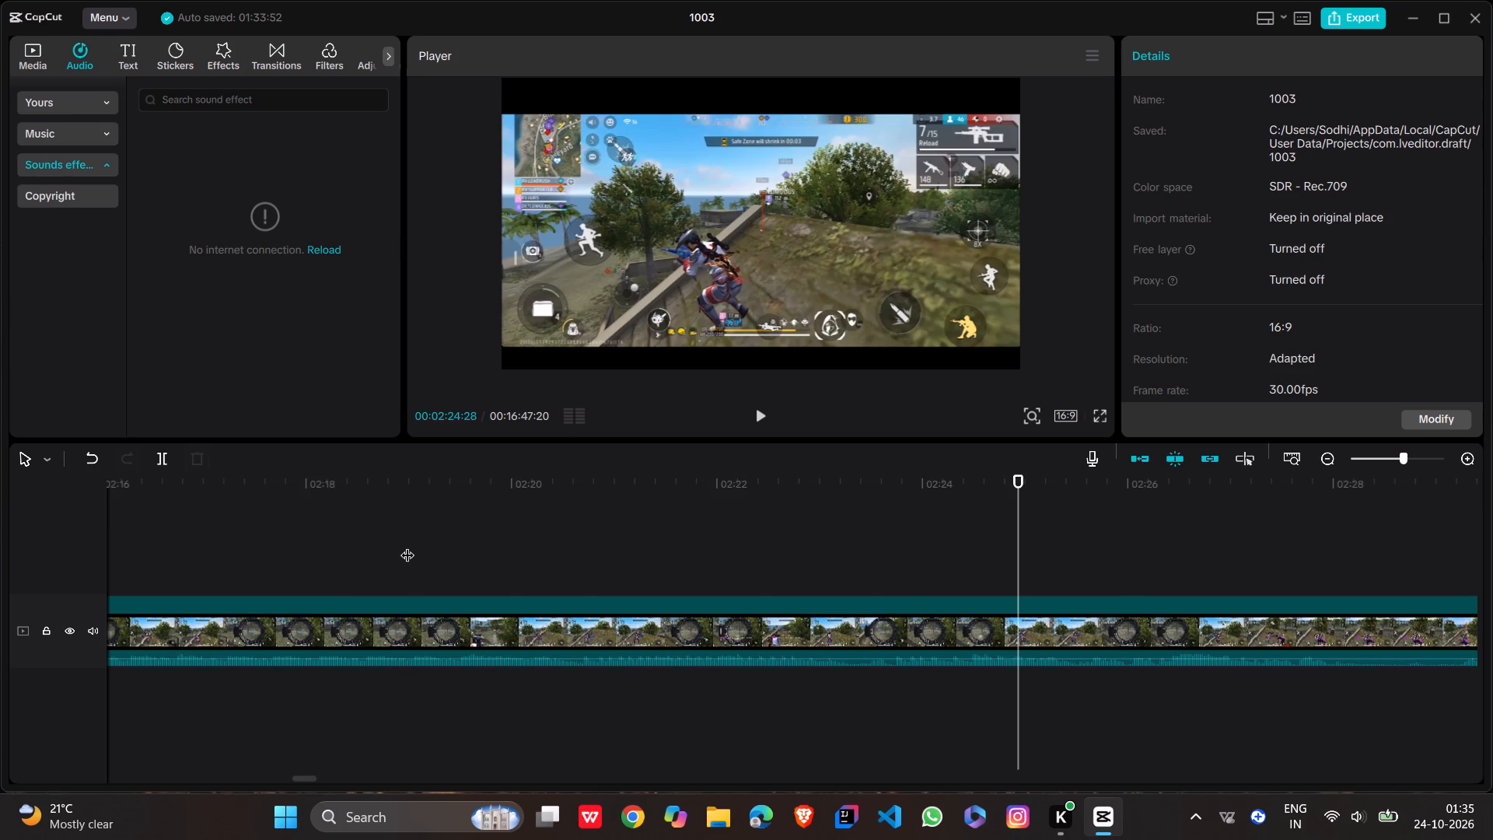
left_click(407, 545)
left_click(488, 550)
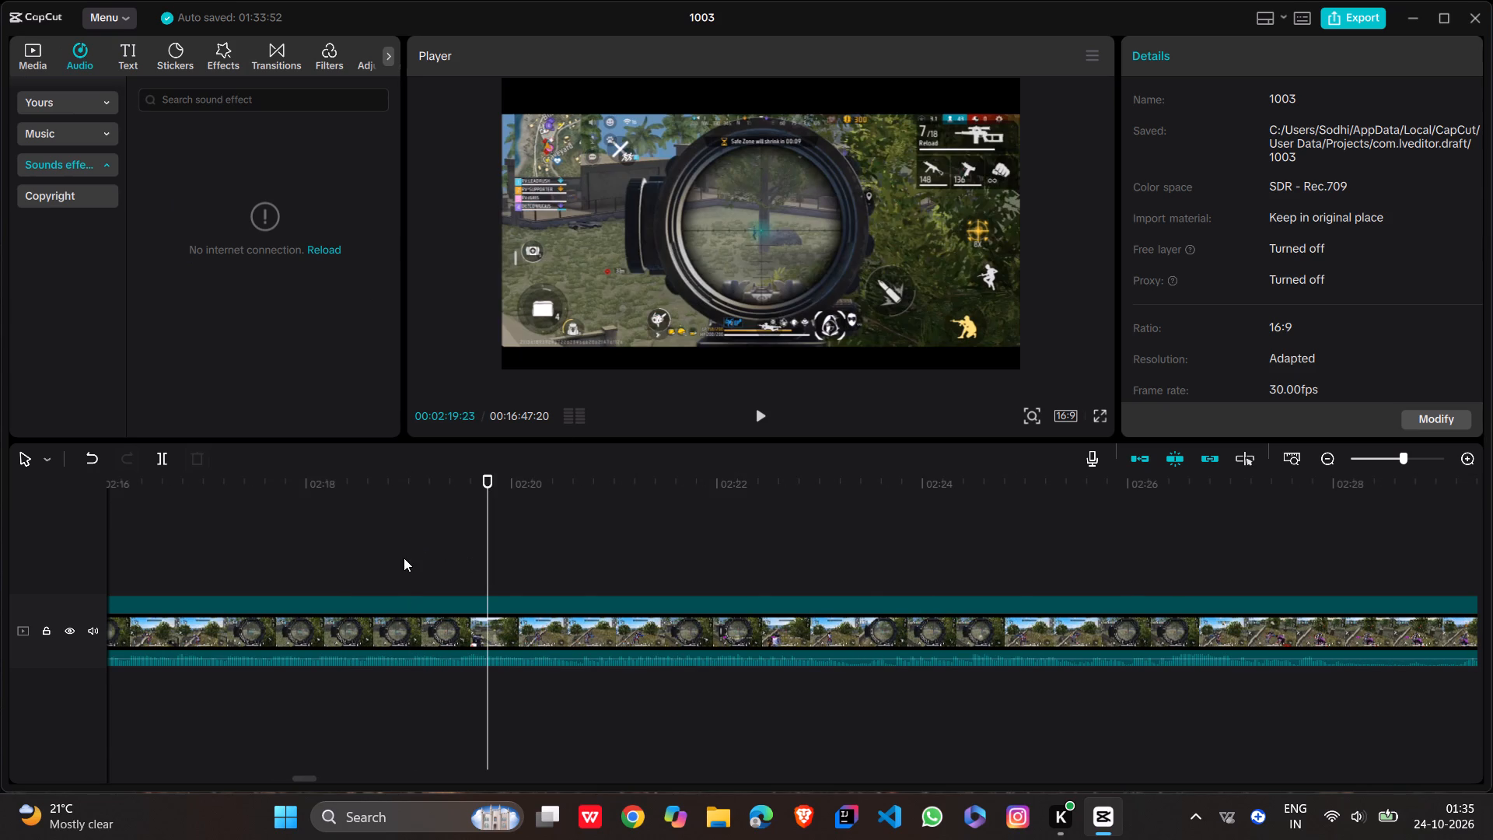
left_click(404, 558)
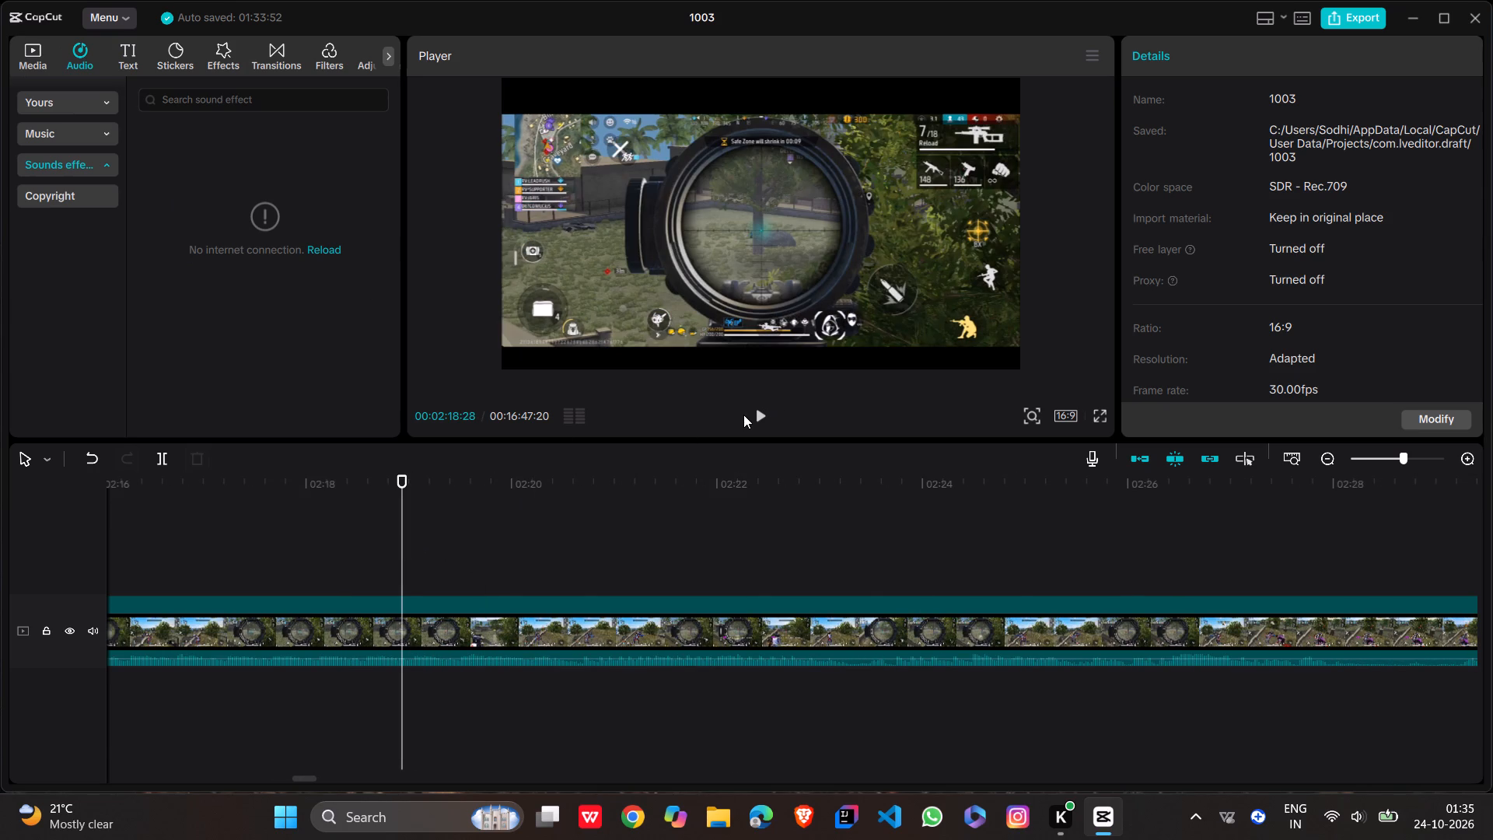
left_click(752, 415)
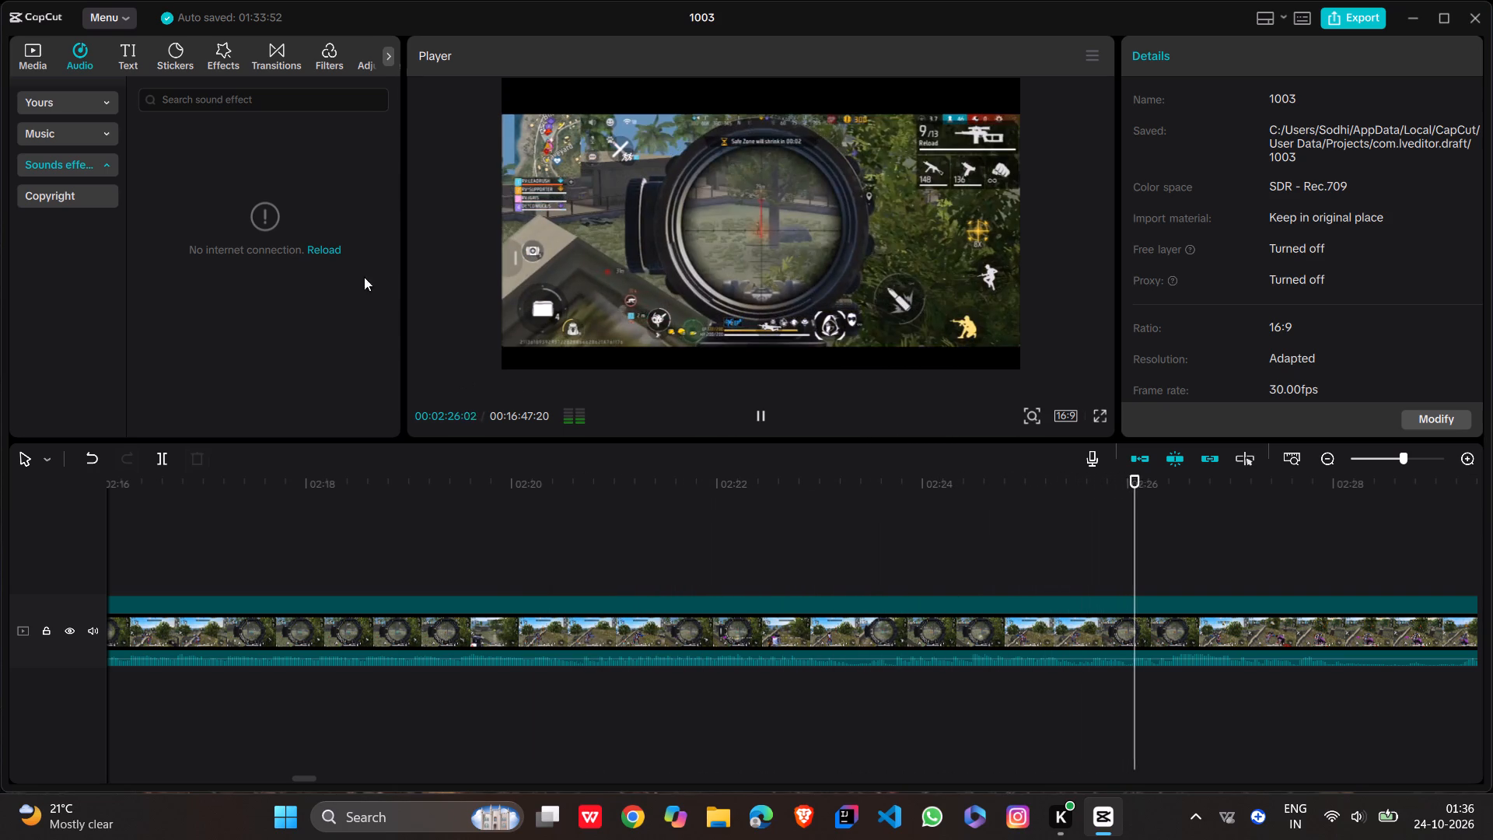
Check the sorting options of the imported media and filter the media list to Audio.
left_click(44, 49)
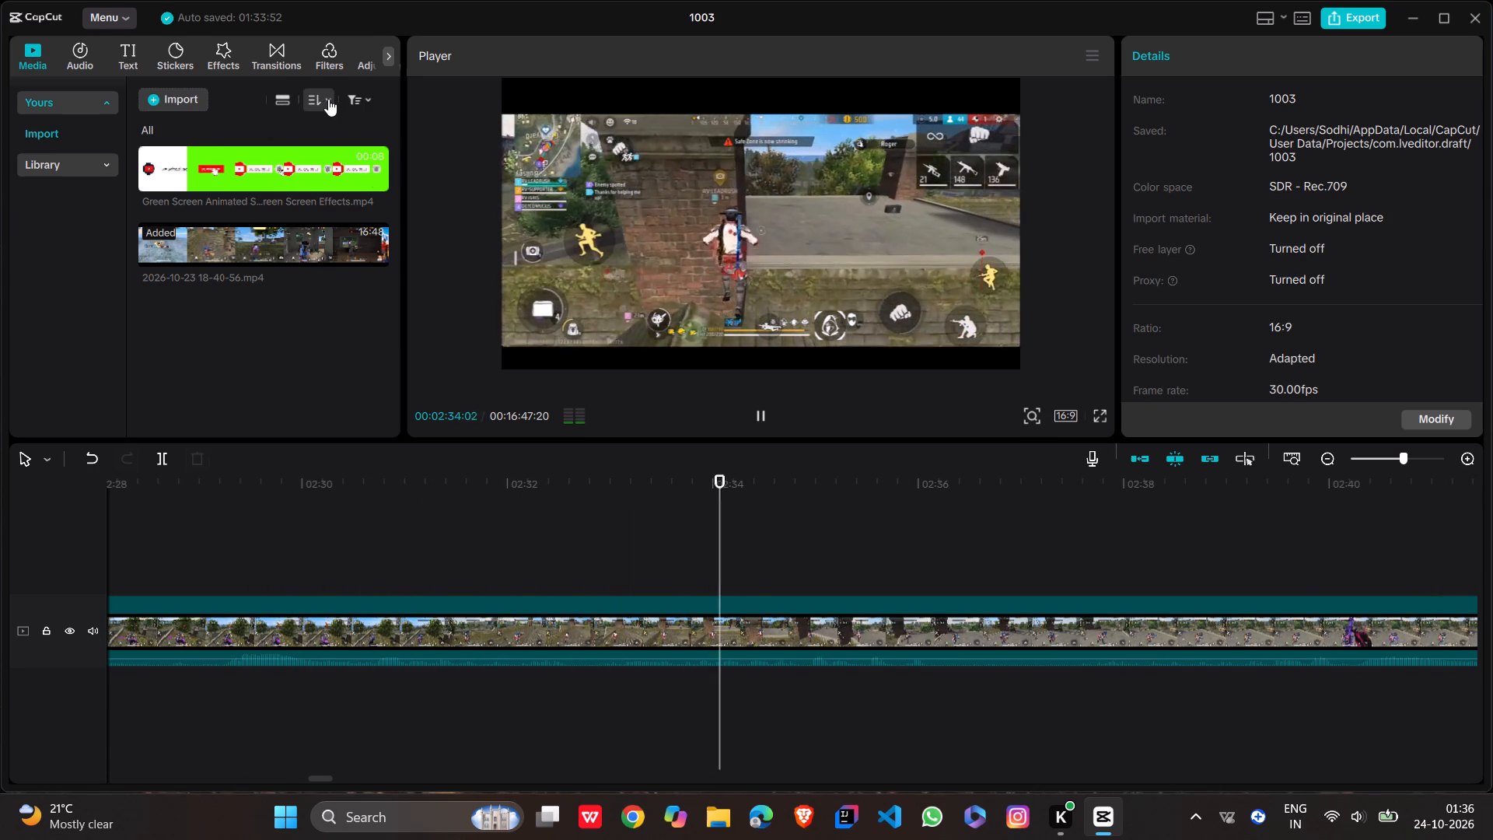
left_click(328, 99)
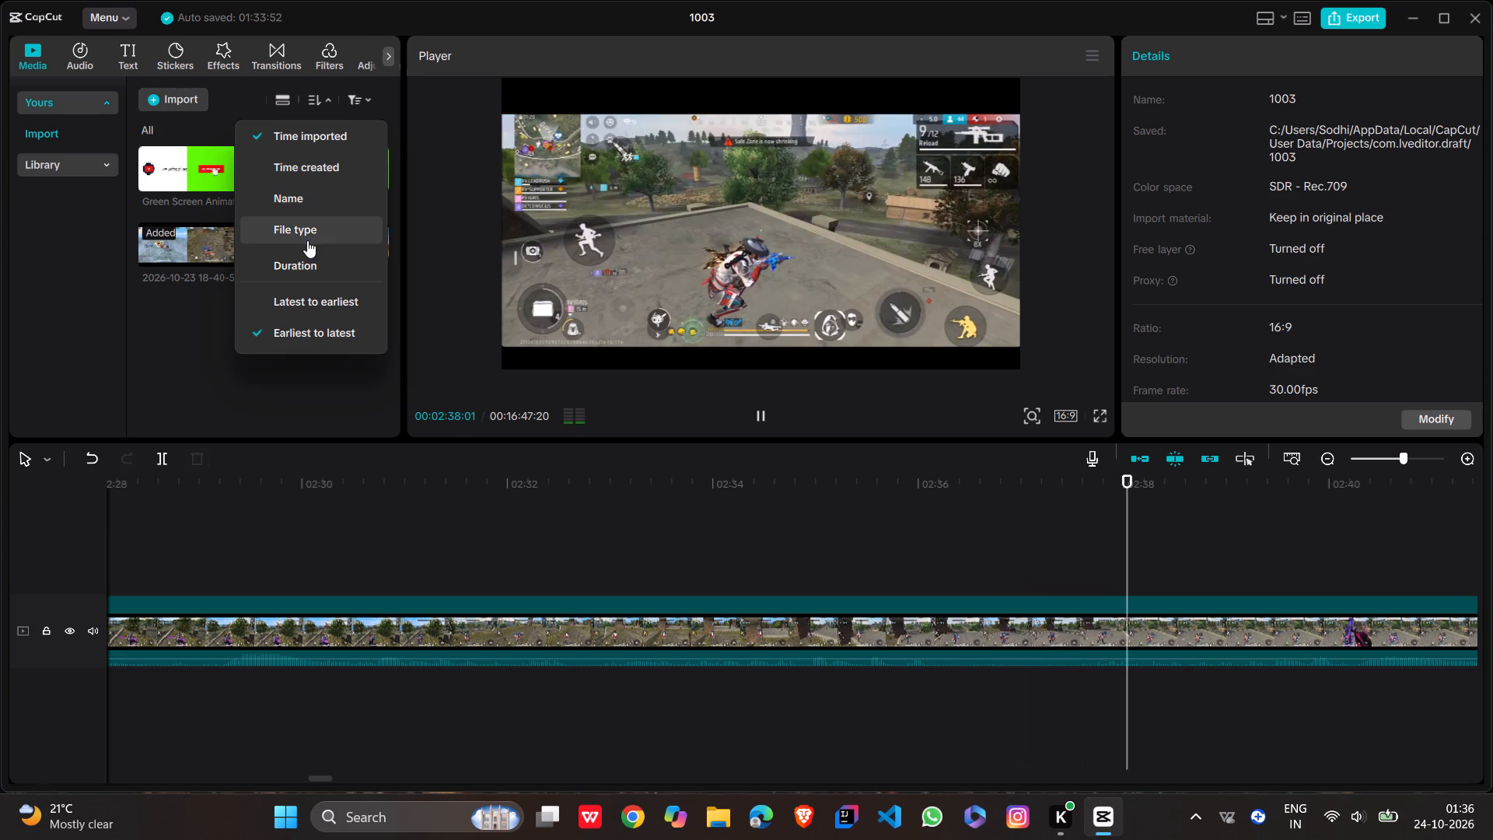
left_click(366, 101)
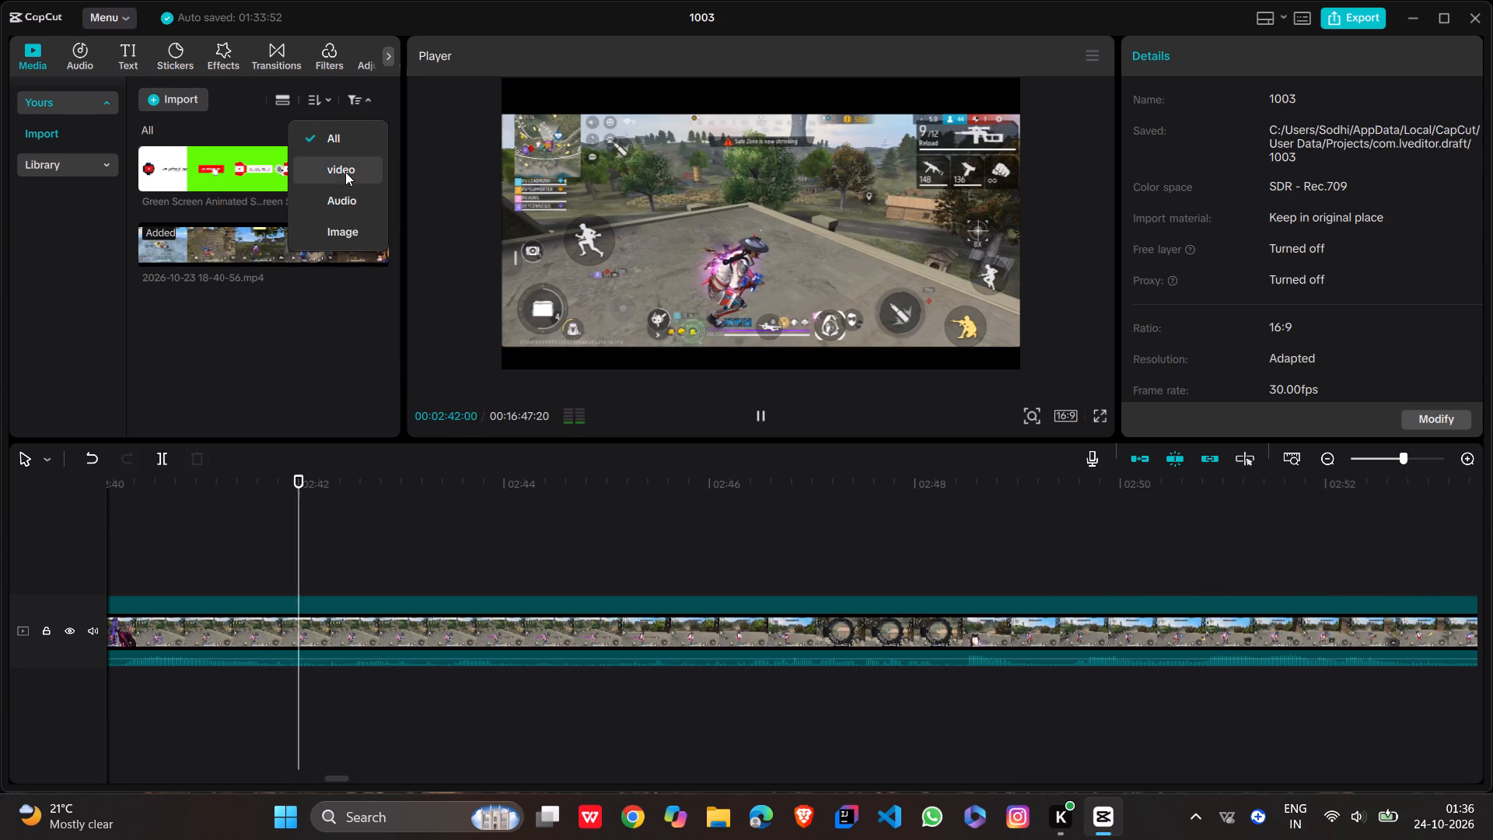
left_click(344, 207)
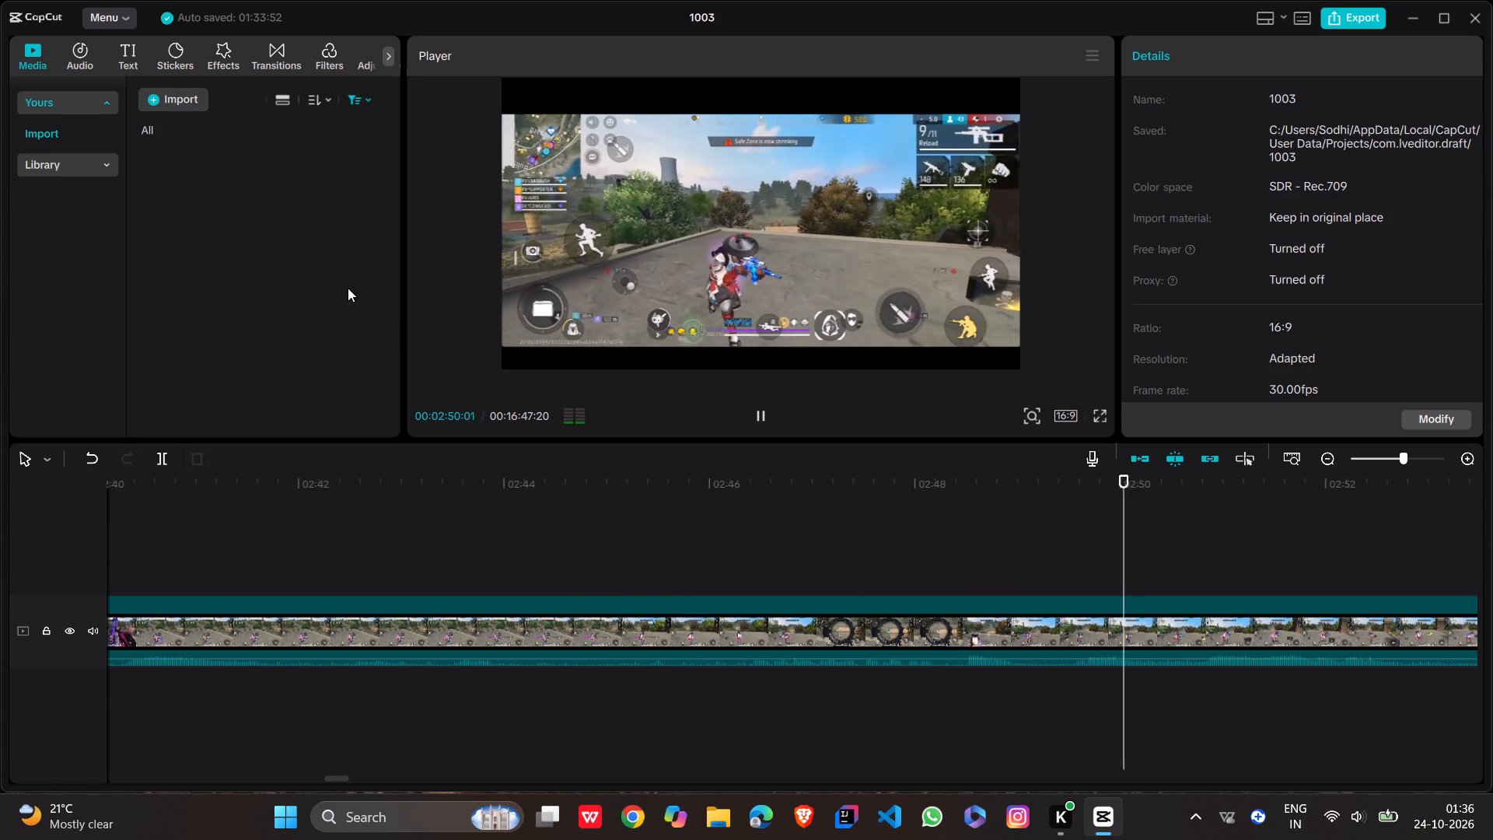
Stop playback at 00:02:43:09 and skim the gameplay clip backward to 00:01:41:15.
left_click(433, 510)
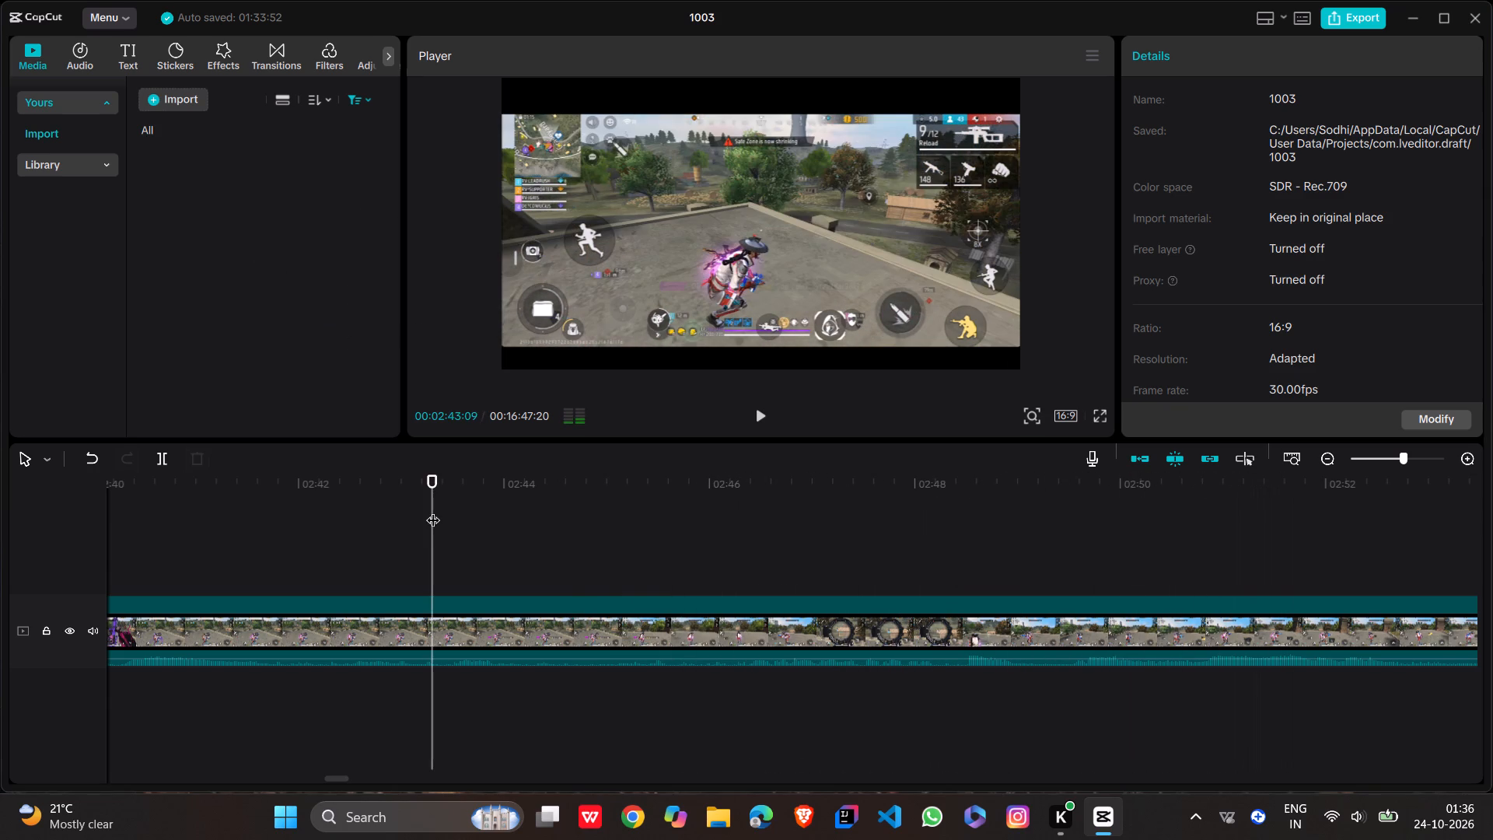
scroll(433, 510, "right", 3)
left_click(433, 510)
scroll(433, 510, "right", 1)
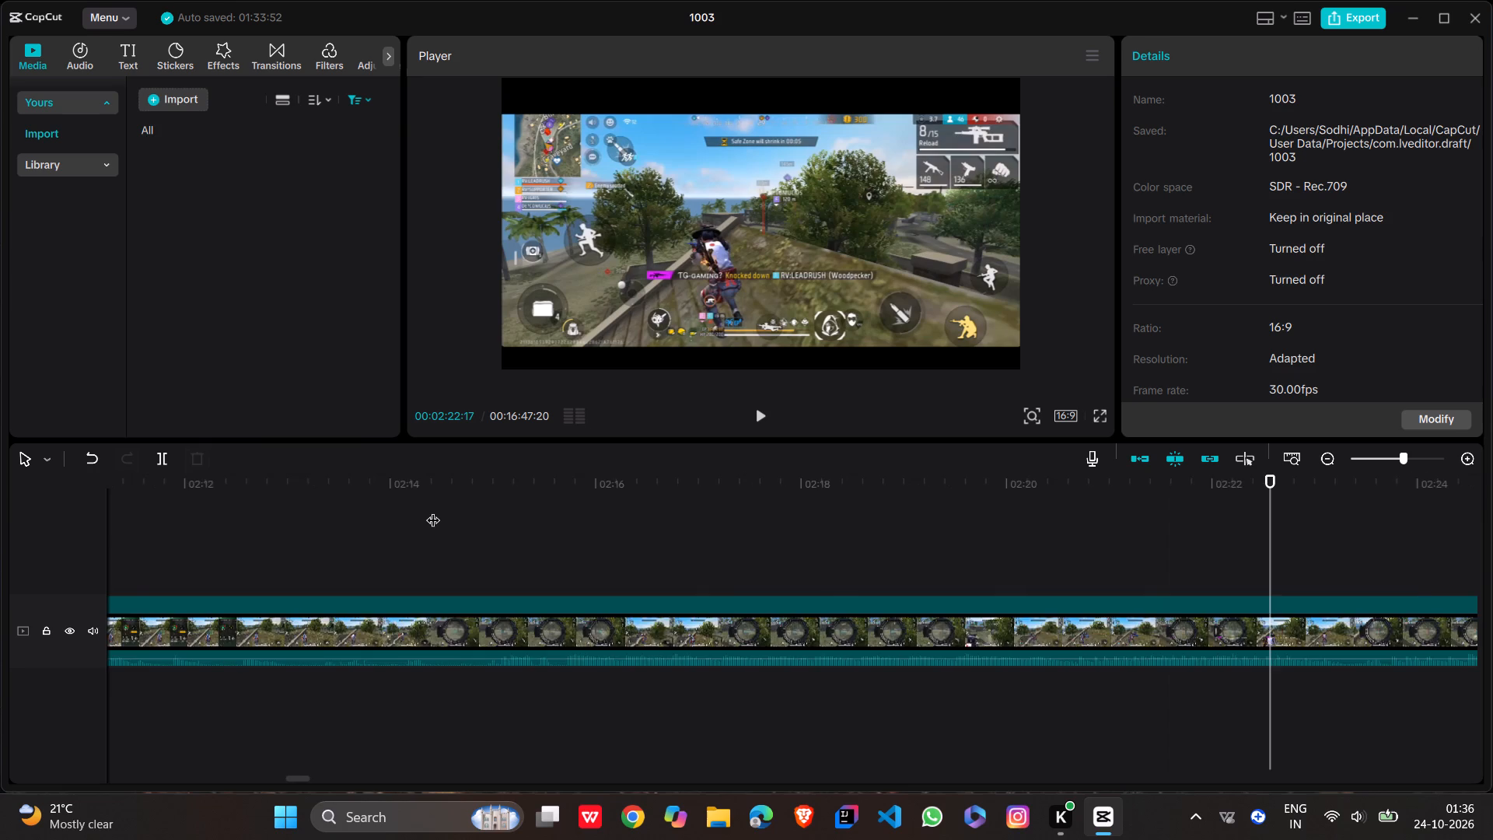
scroll(433, 510, "right", 1)
left_click(433, 510)
scroll(433, 510, "right", 1)
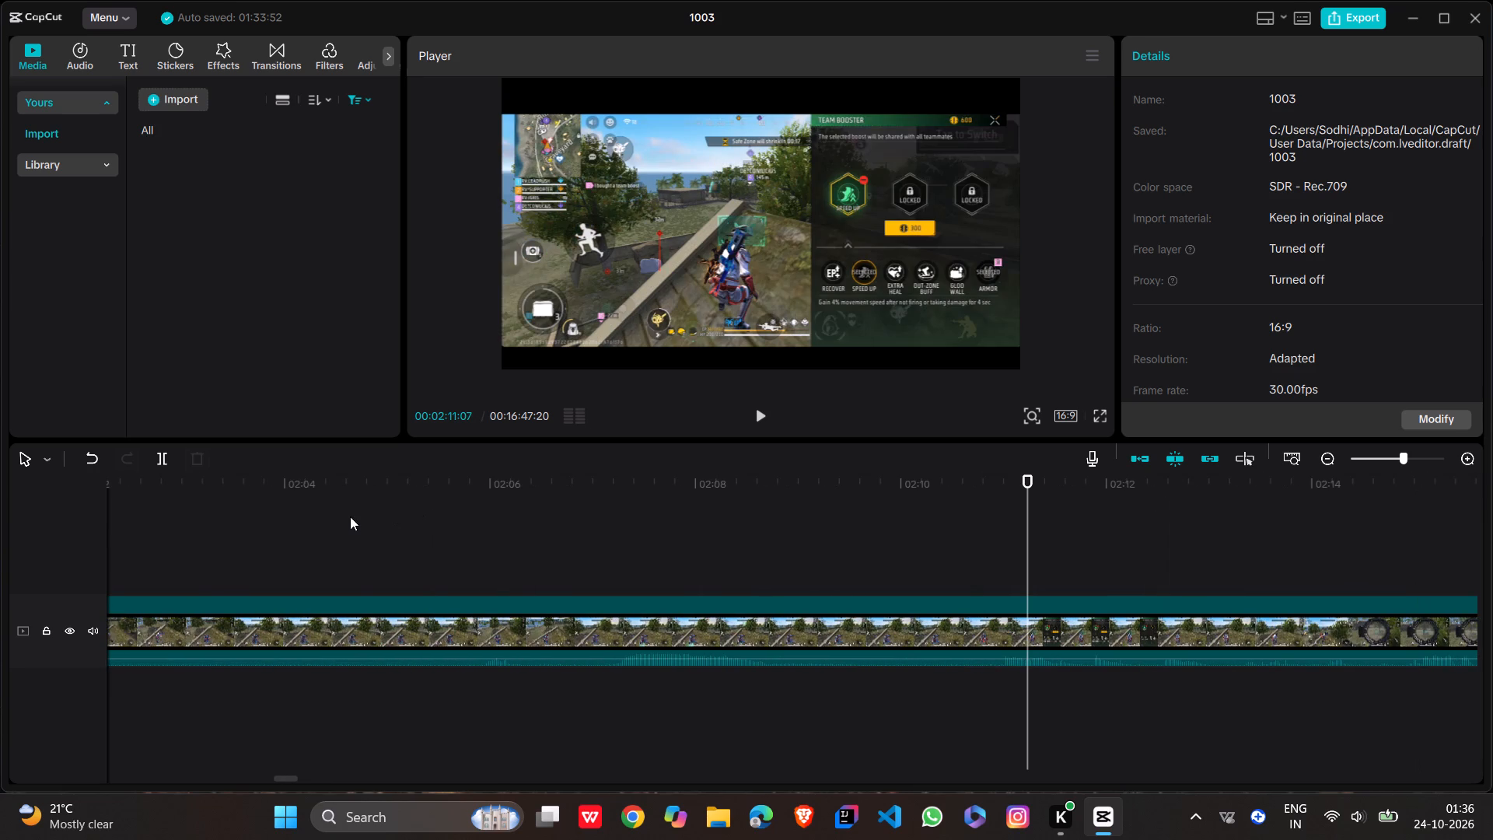
left_click(350, 516)
scroll(369, 513, "right", 1)
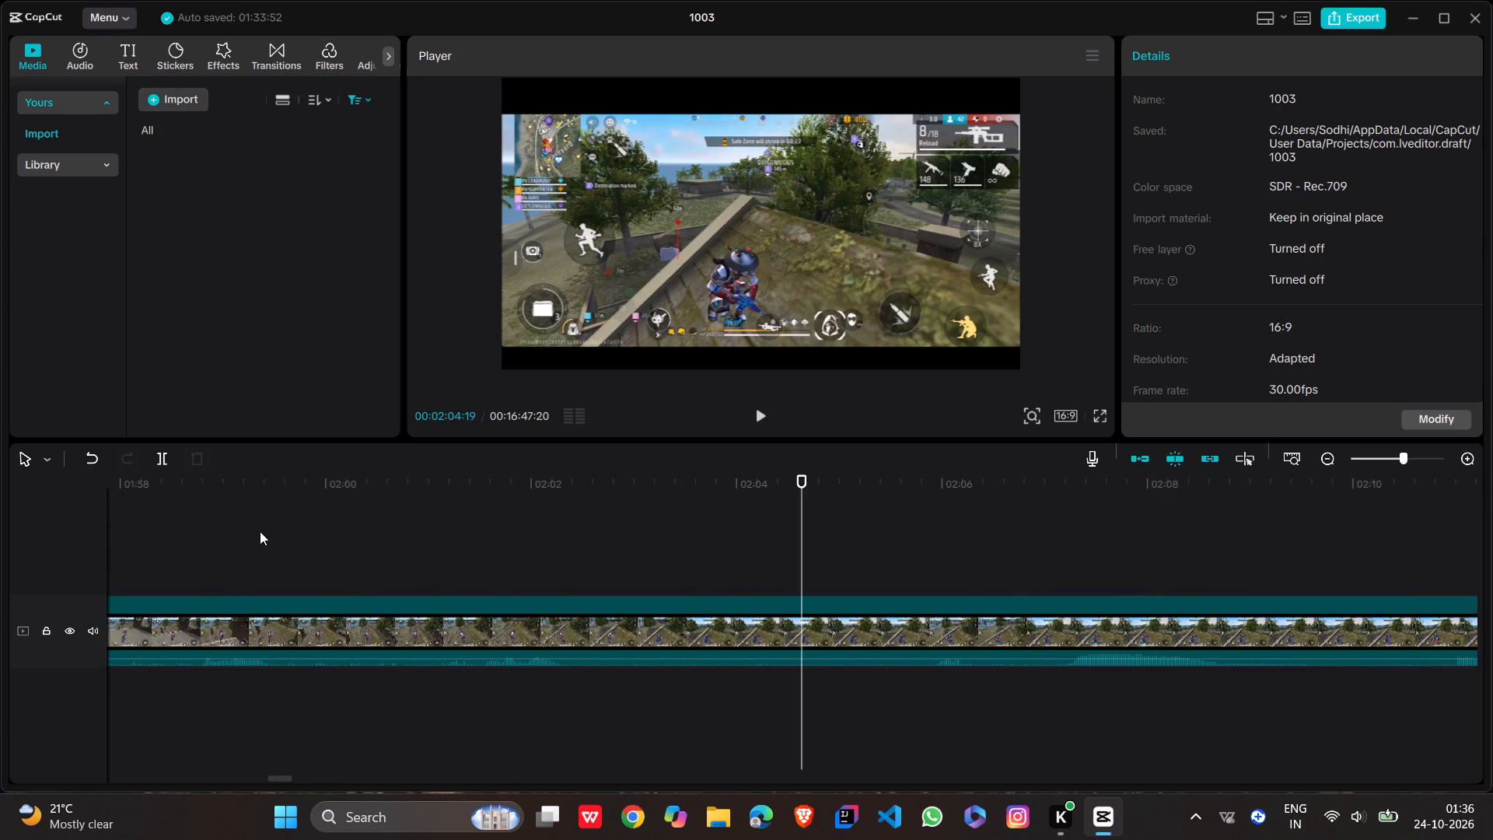
scroll(260, 531, "right", 3)
left_click(260, 531)
left_click(370, 532)
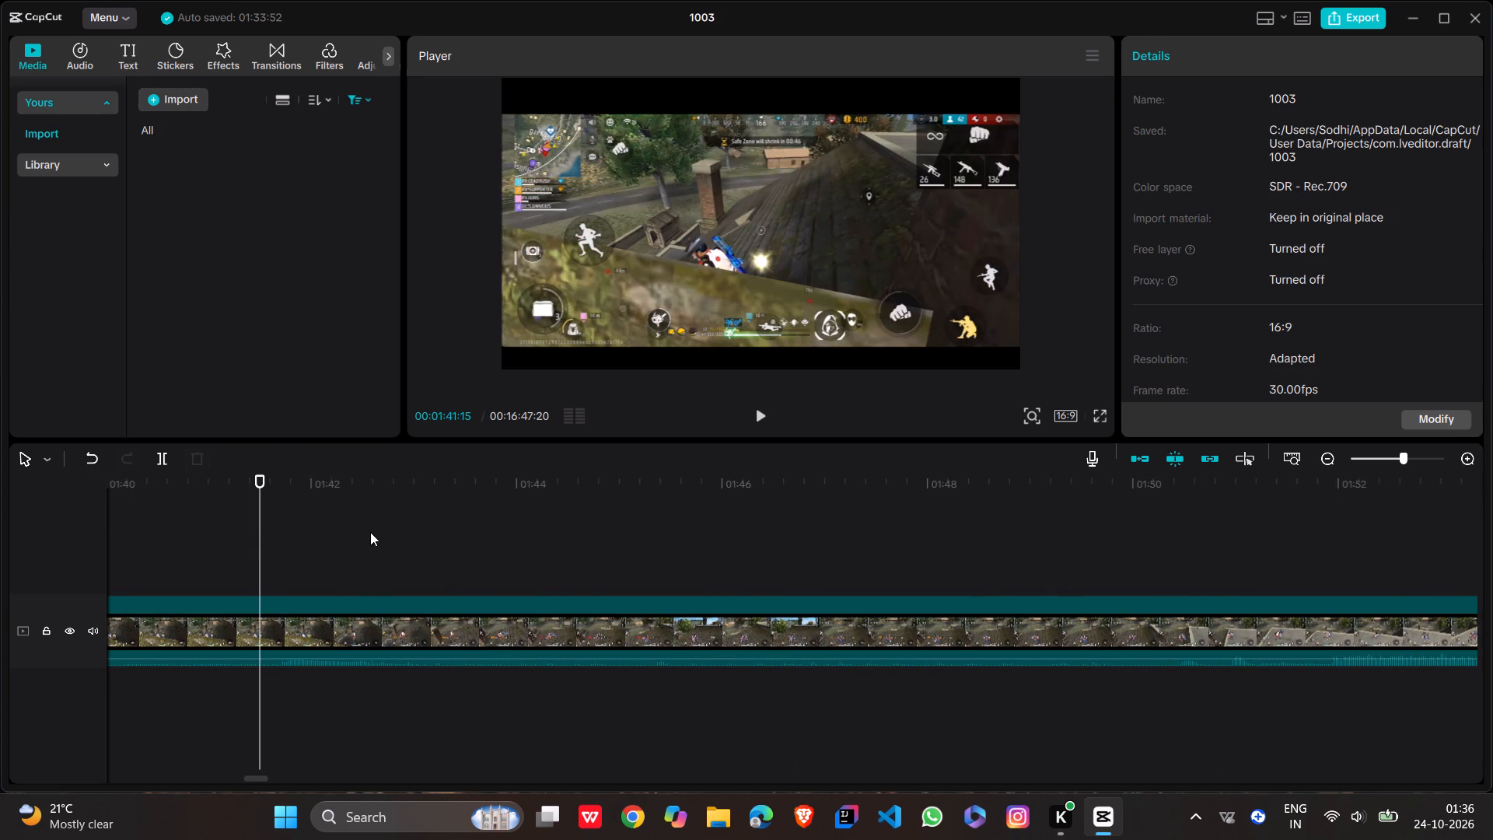
Skim the gameplay clip forward and play it from 00:02:14:09 to about 00:02:19:11 to listen to its audio.
scroll(370, 532, "left", 1)
right_click(370, 532)
left_click(370, 532)
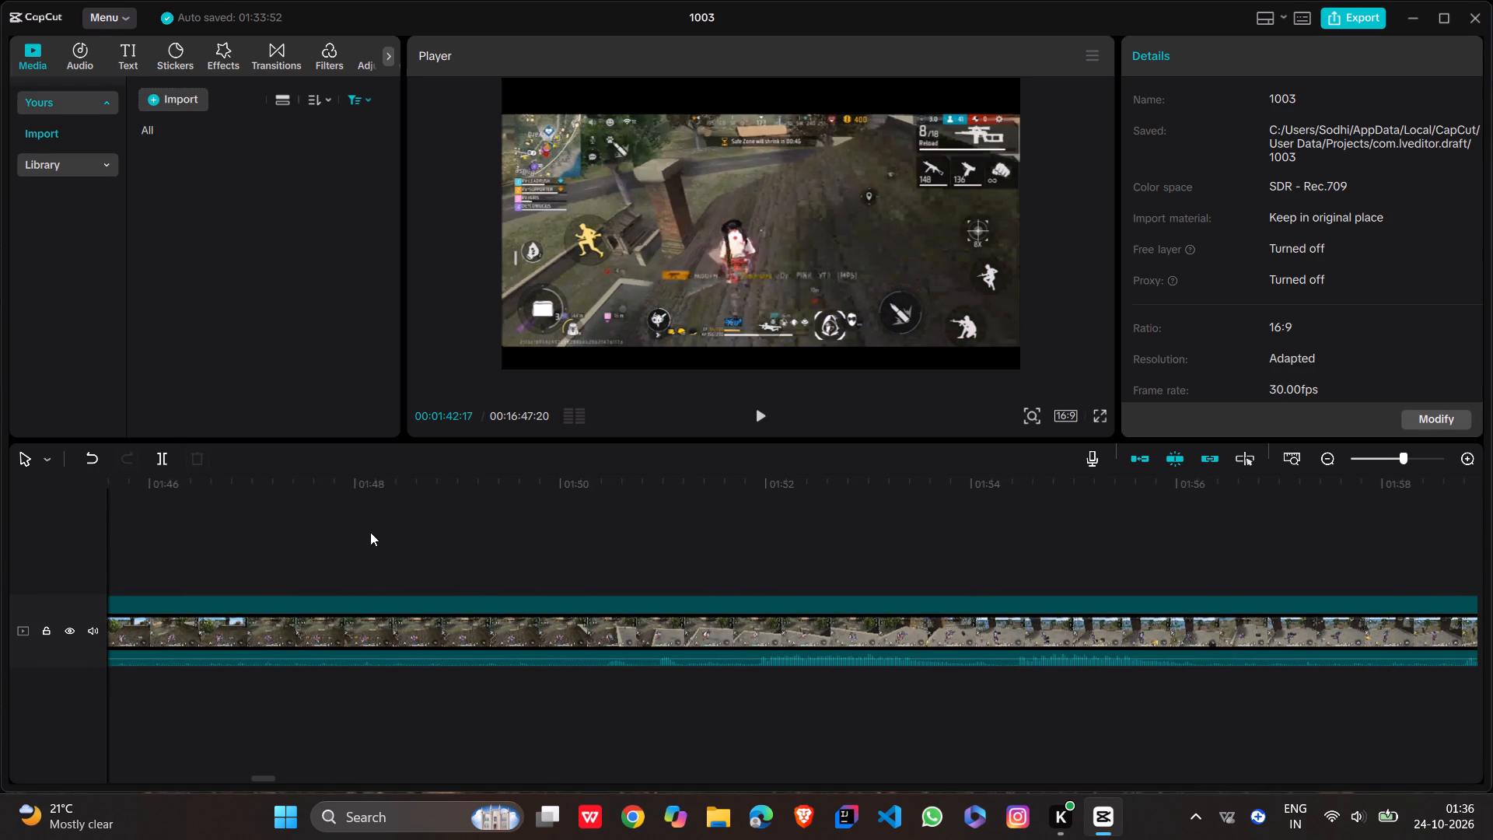
left_click(500, 542)
scroll(500, 542, "left", 2)
right_click(548, 542)
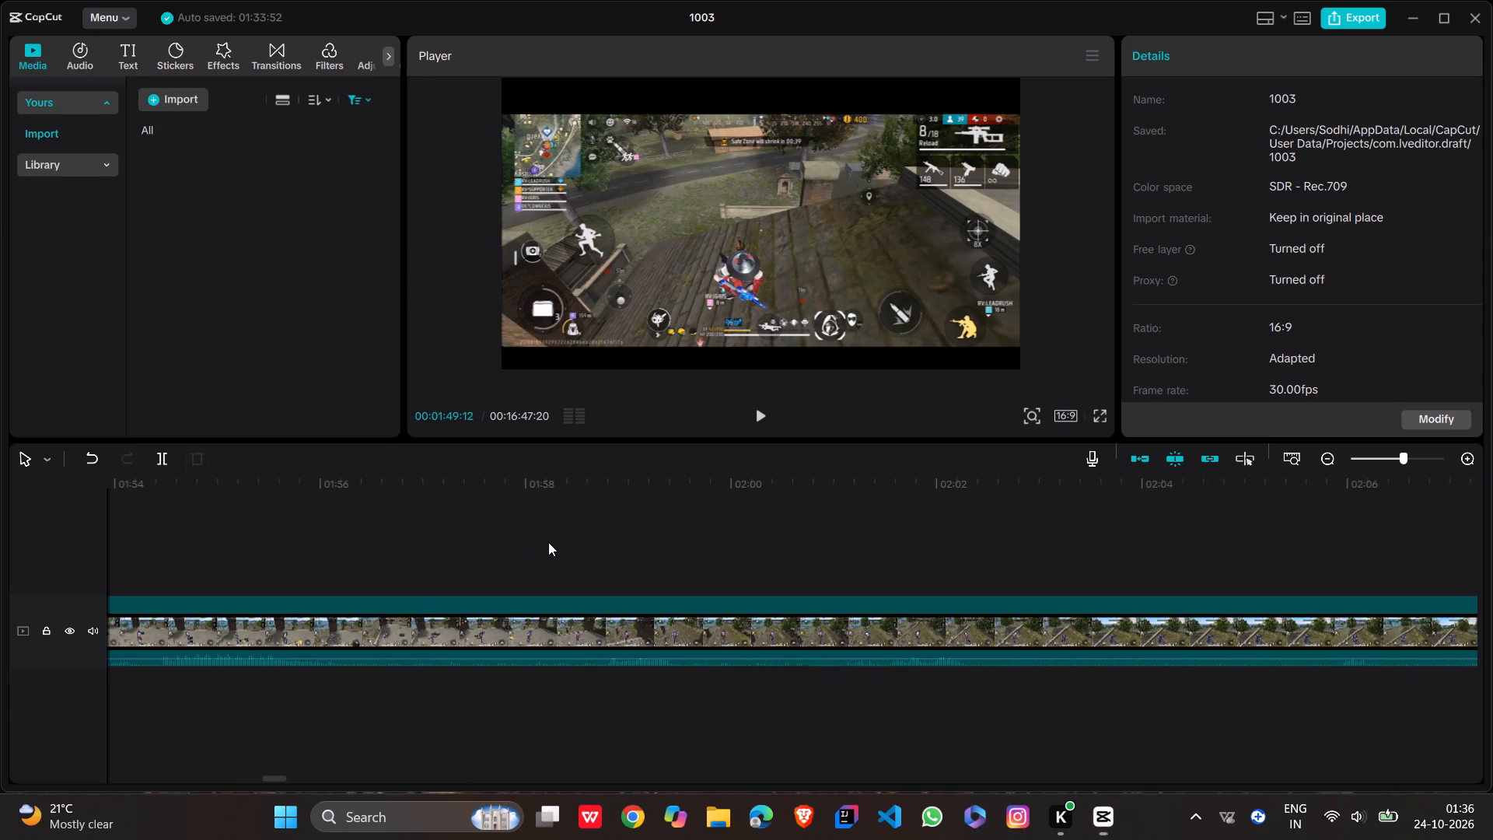
left_click(802, 581)
scroll(802, 581, "left", 3)
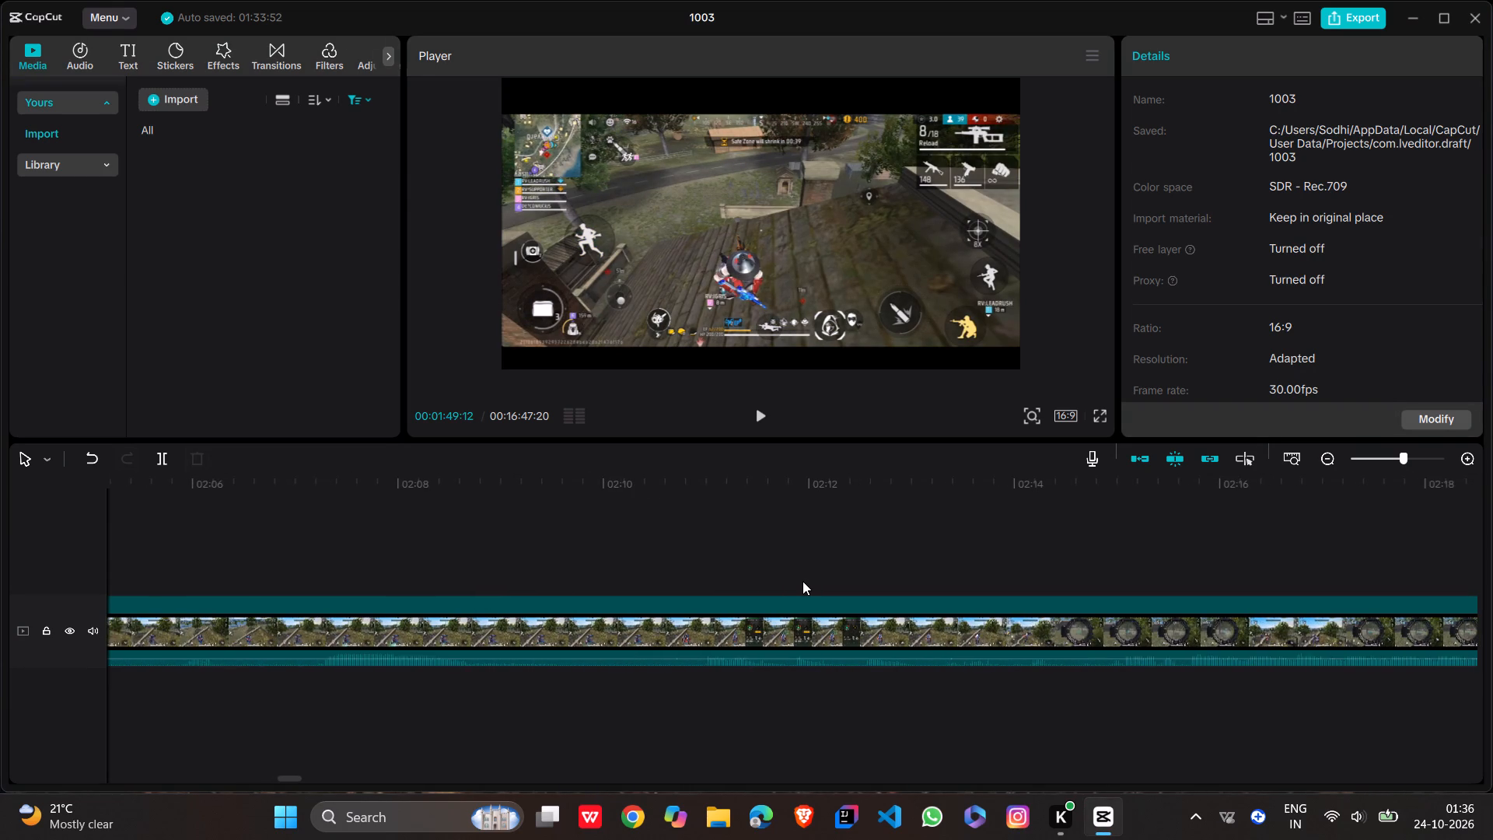
left_click(655, 576)
scroll(655, 576, "left", 1)
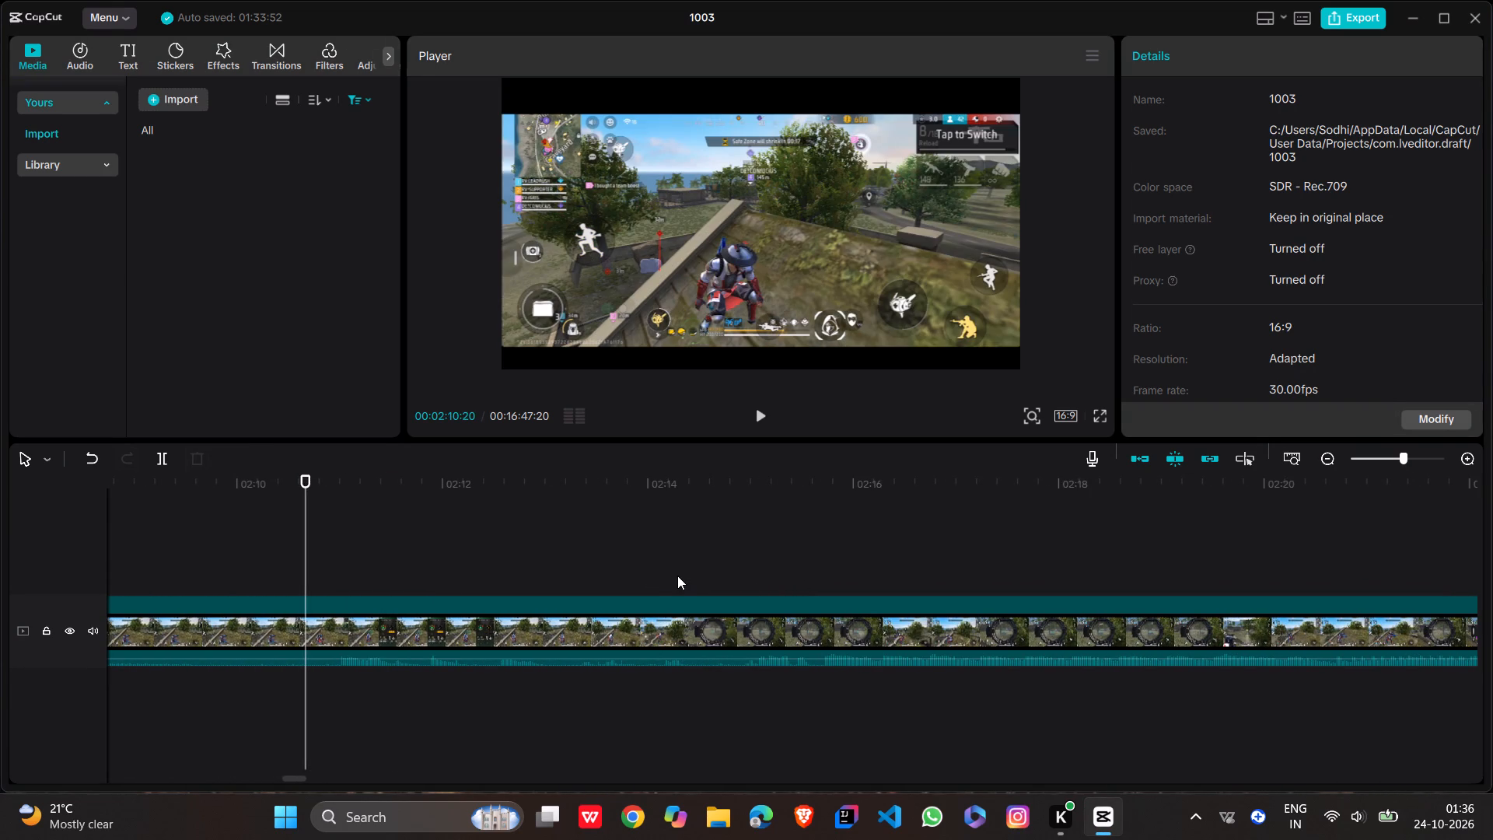
left_click(679, 576)
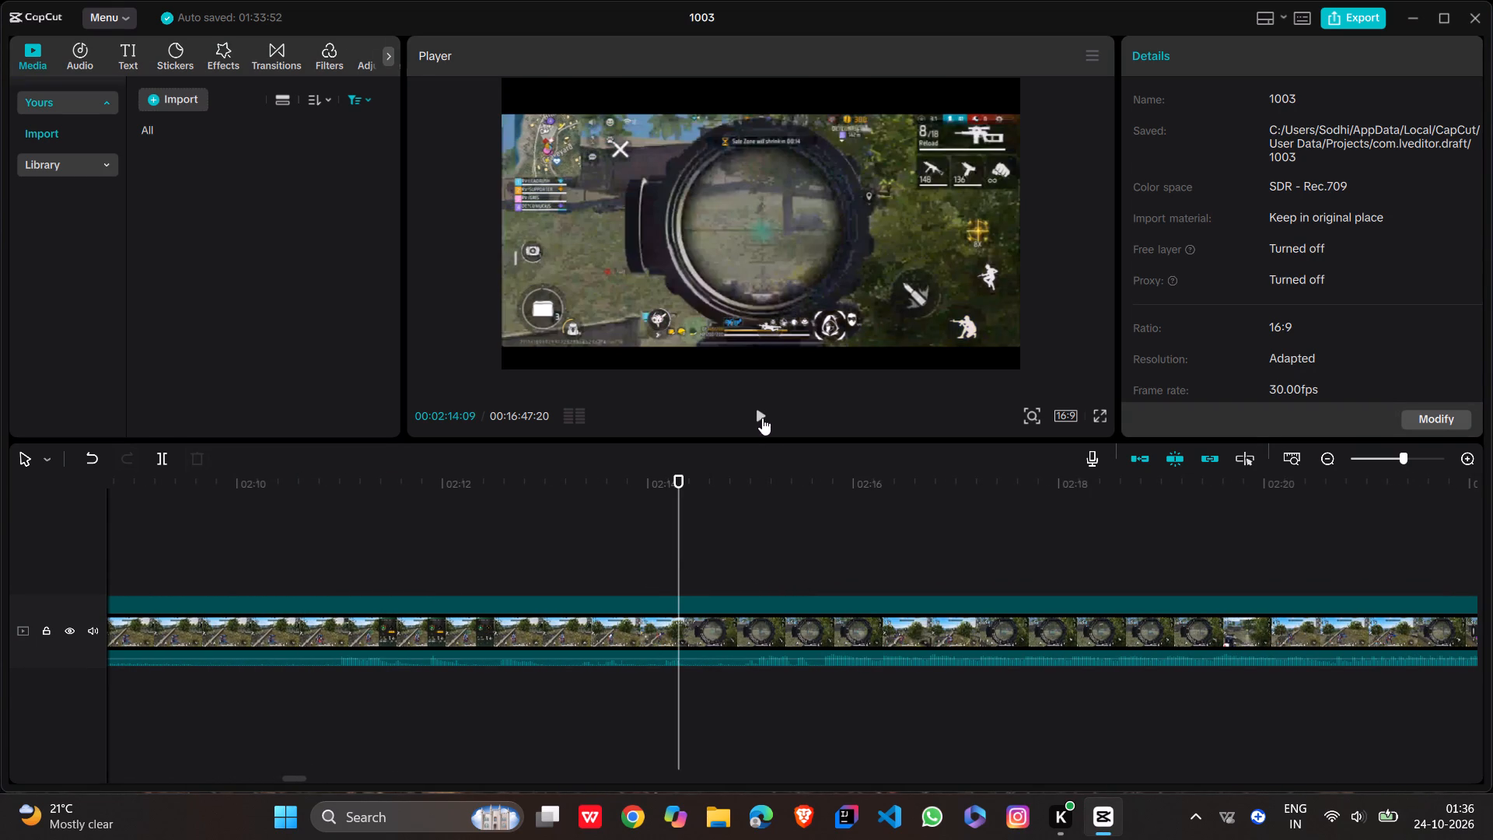
left_click(762, 418)
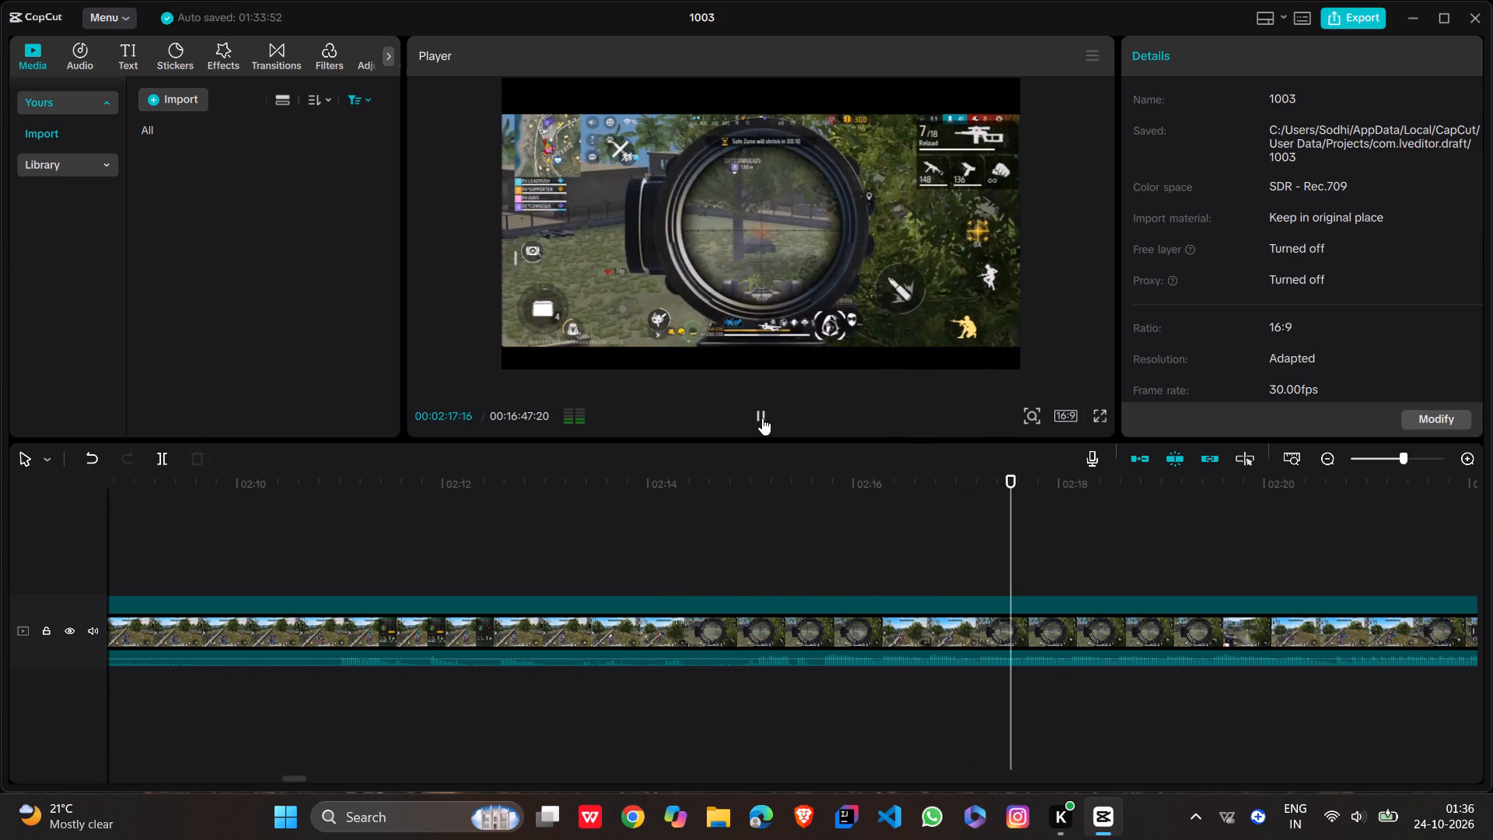
left_click(762, 418)
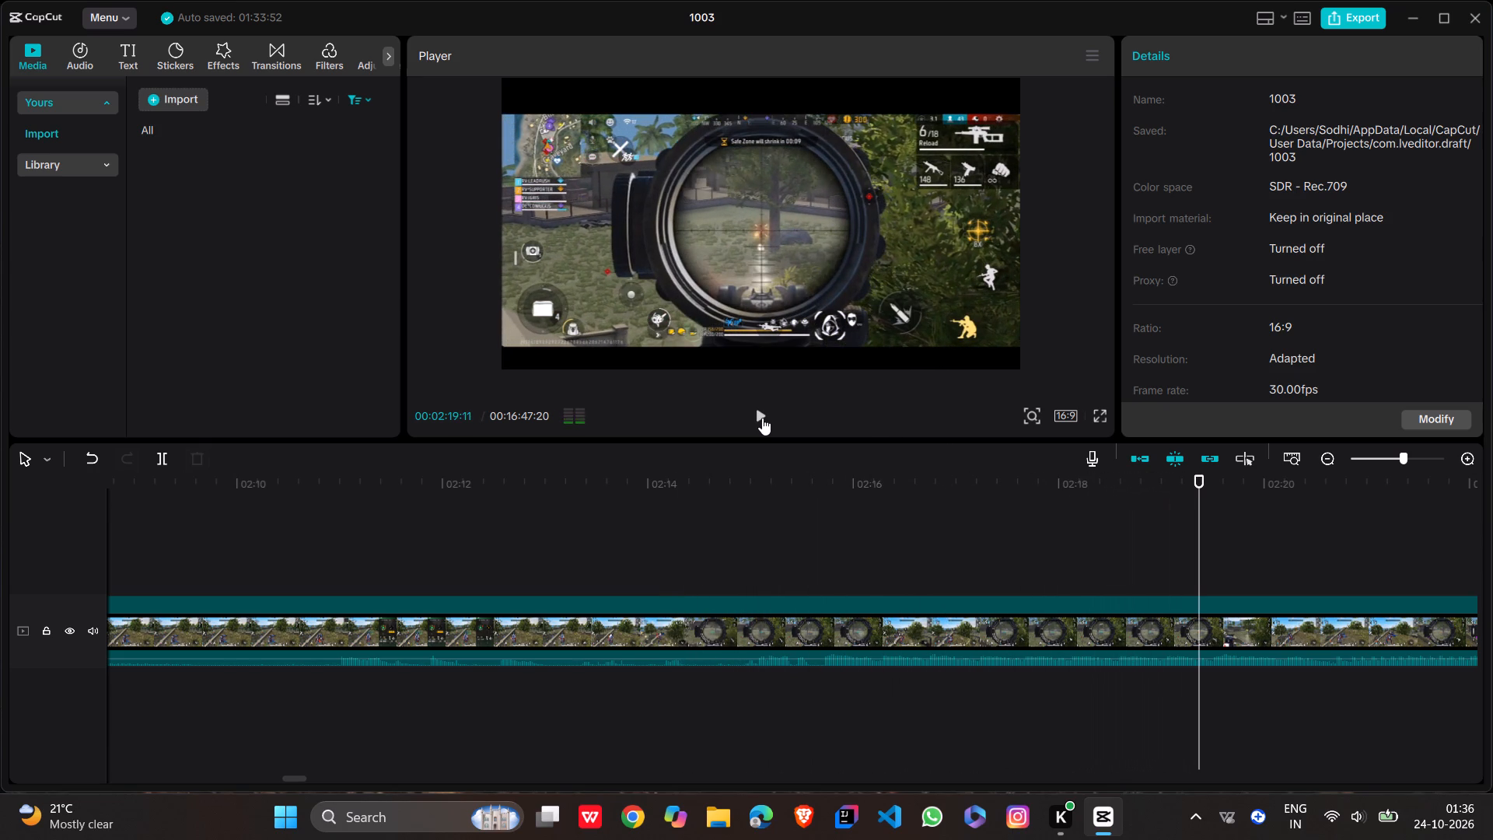
Check the filter options of the imported media list, keeping the Audio filter selected.
left_click(369, 100)
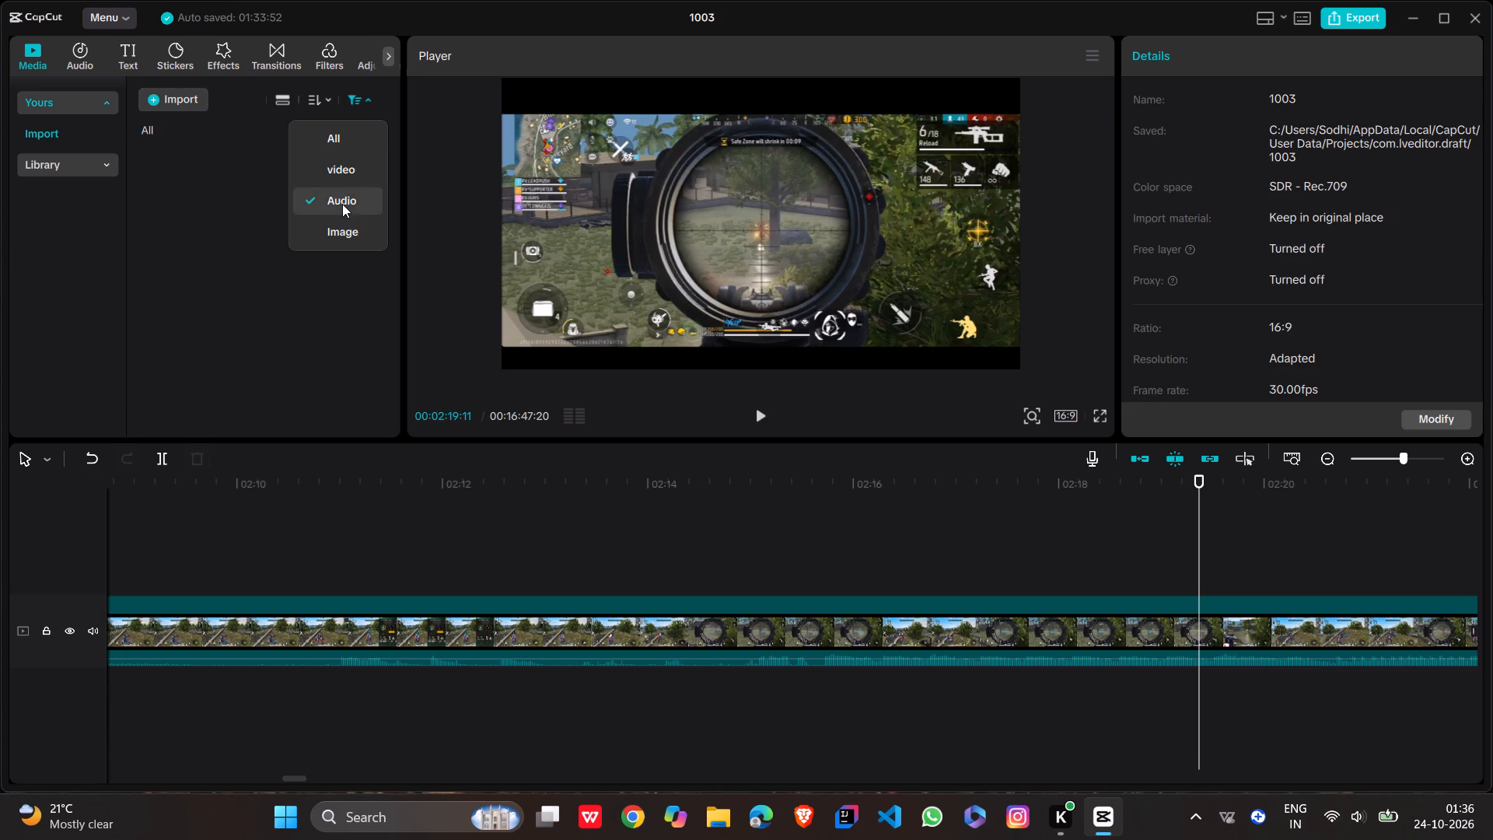
left_click(342, 204)
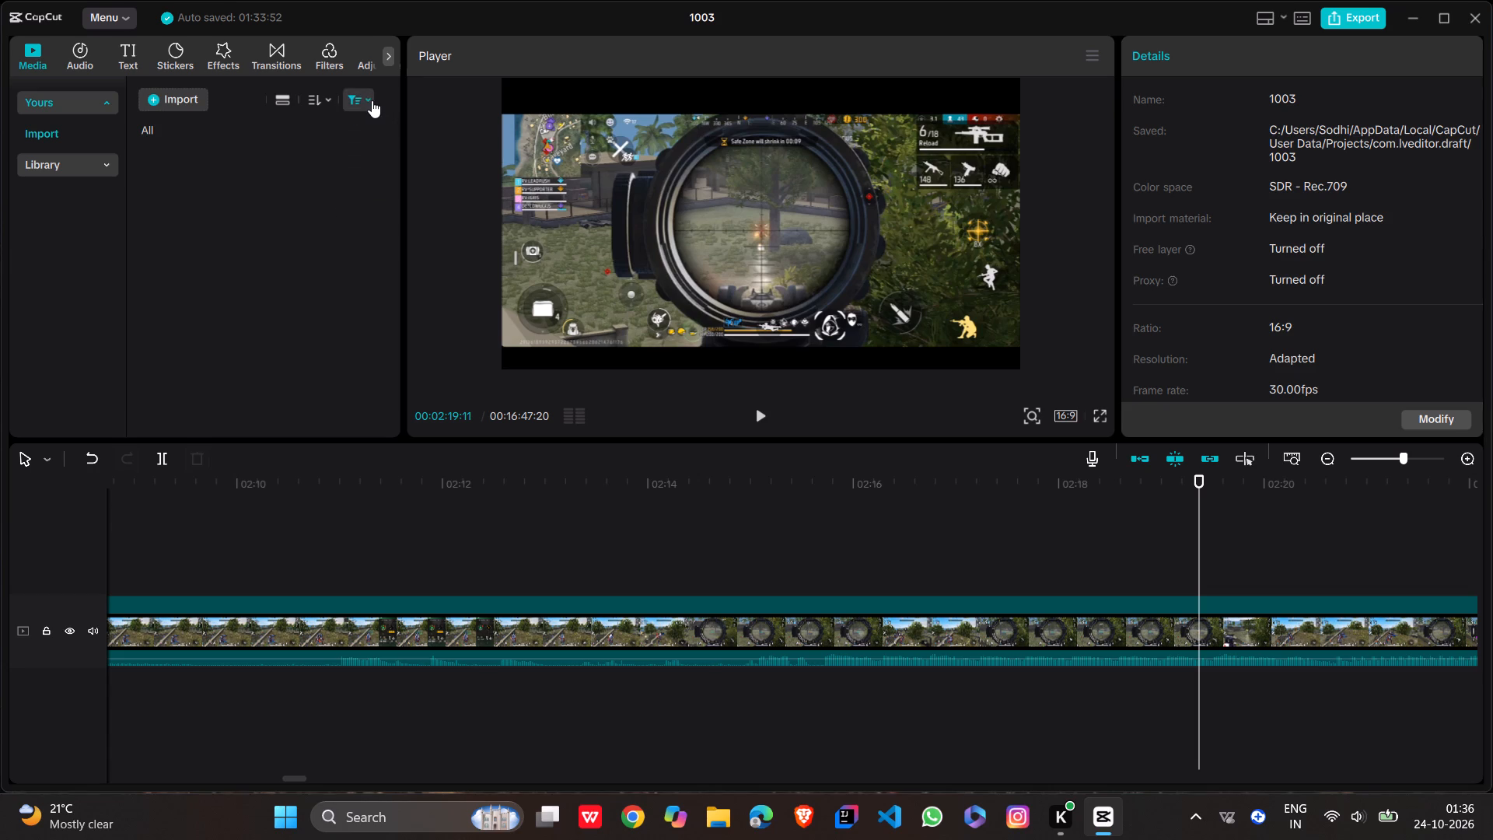
left_click(372, 100)
left_click(248, 175)
left_click(149, 103)
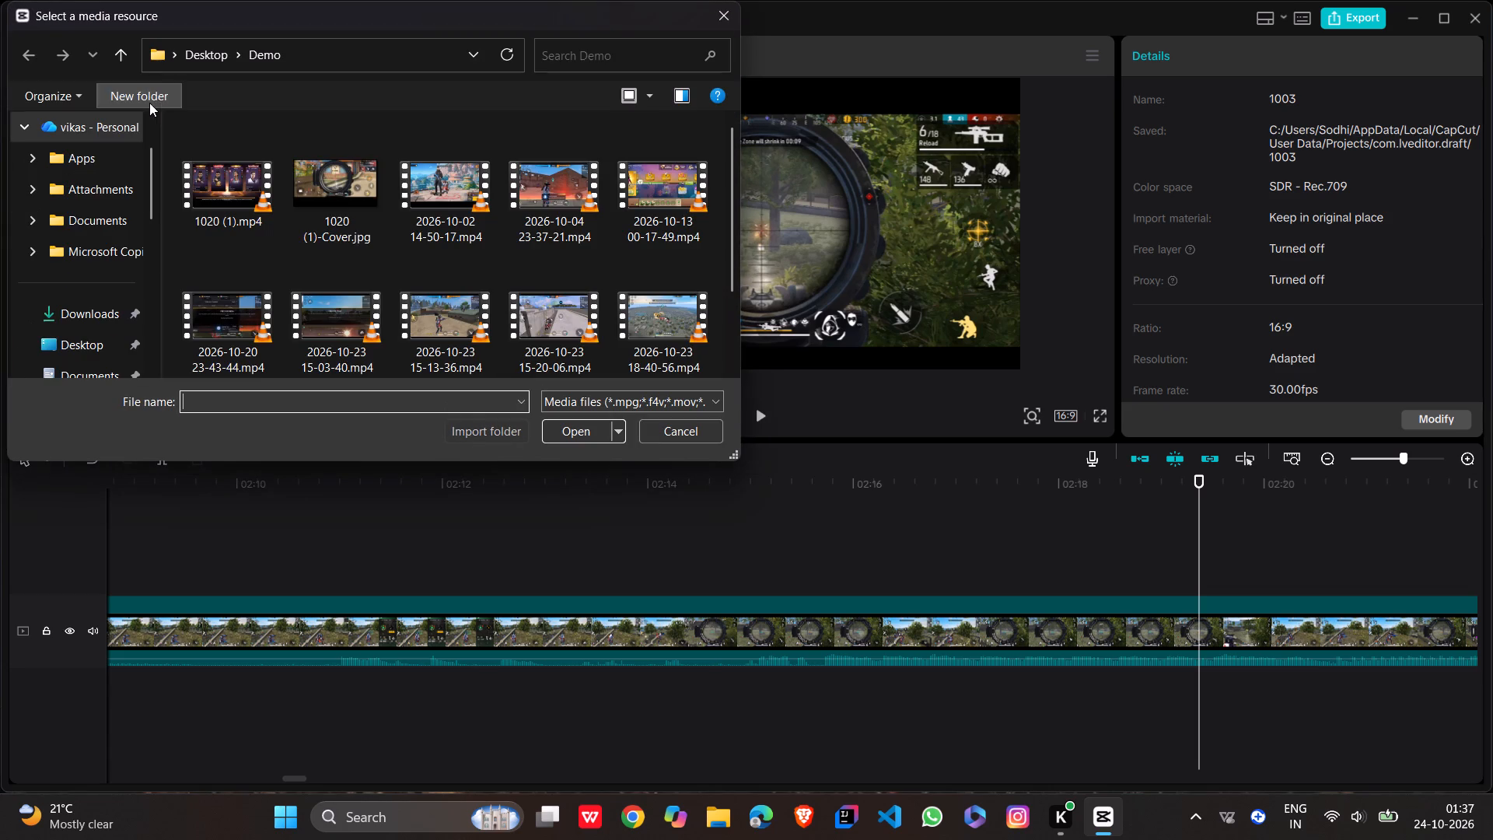
scroll(531, 312, "down", 2)
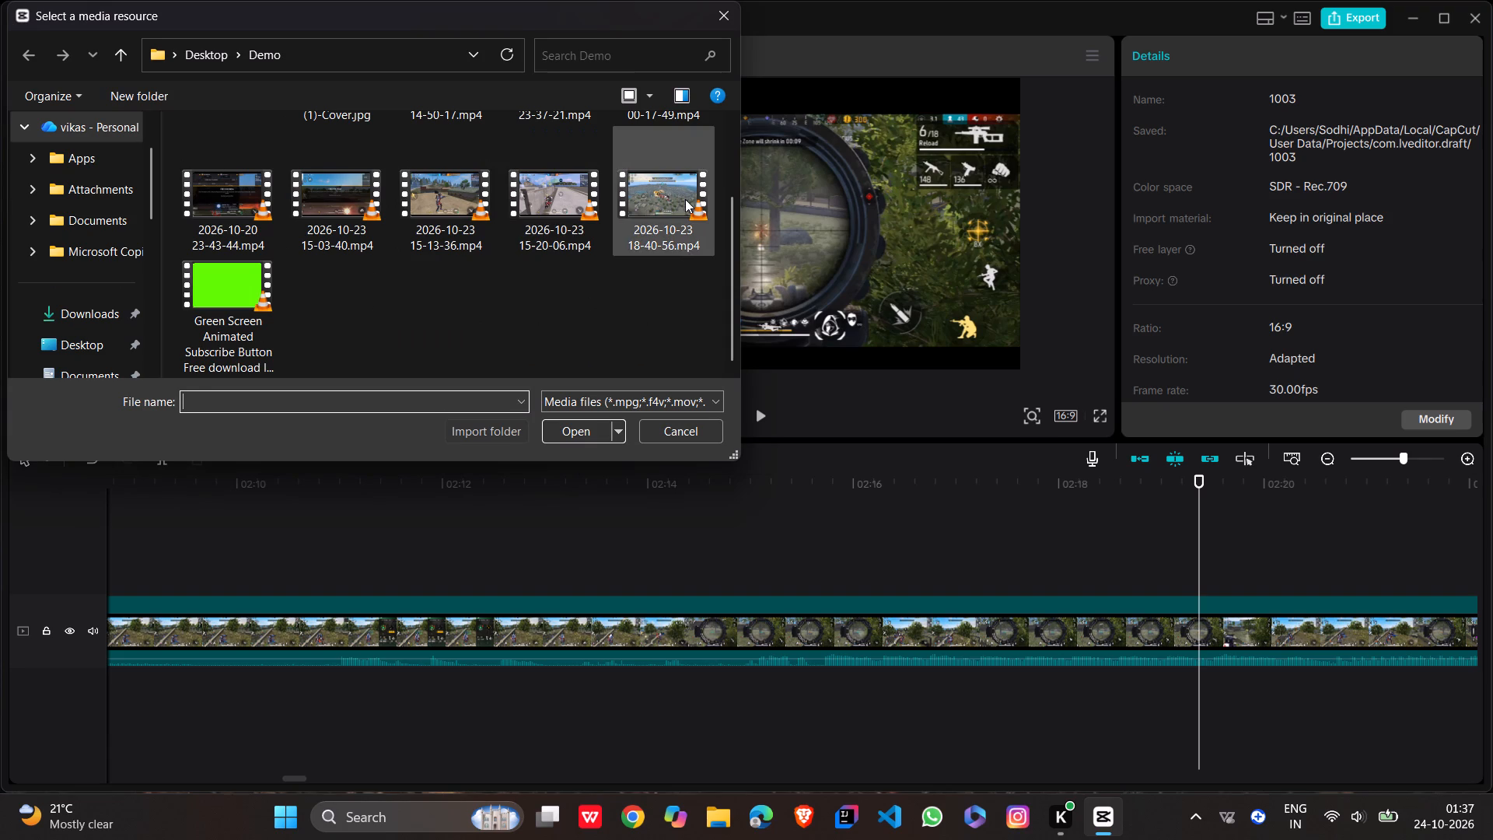
left_click(685, 199)
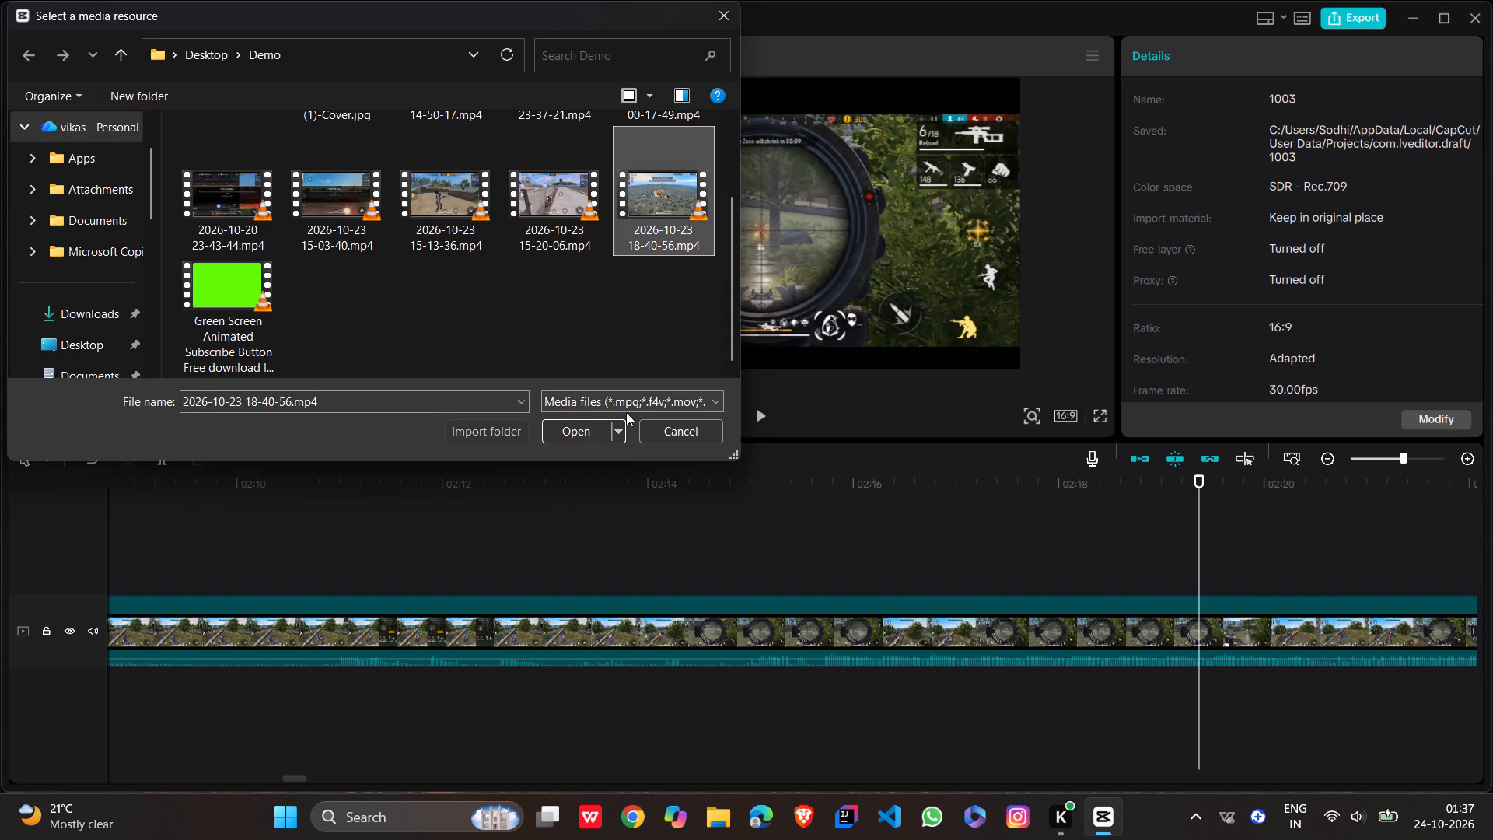
left_click(582, 431)
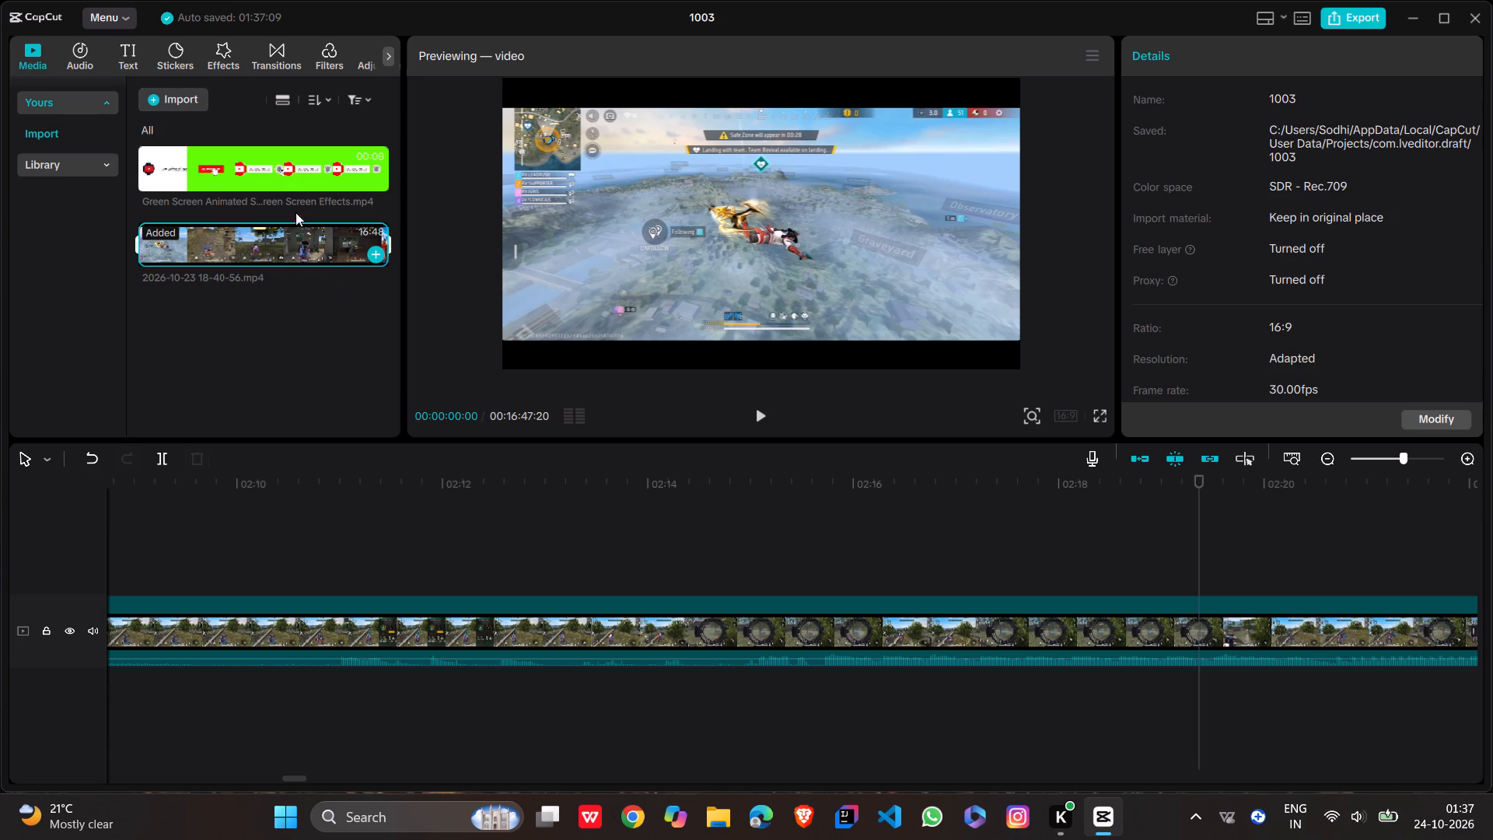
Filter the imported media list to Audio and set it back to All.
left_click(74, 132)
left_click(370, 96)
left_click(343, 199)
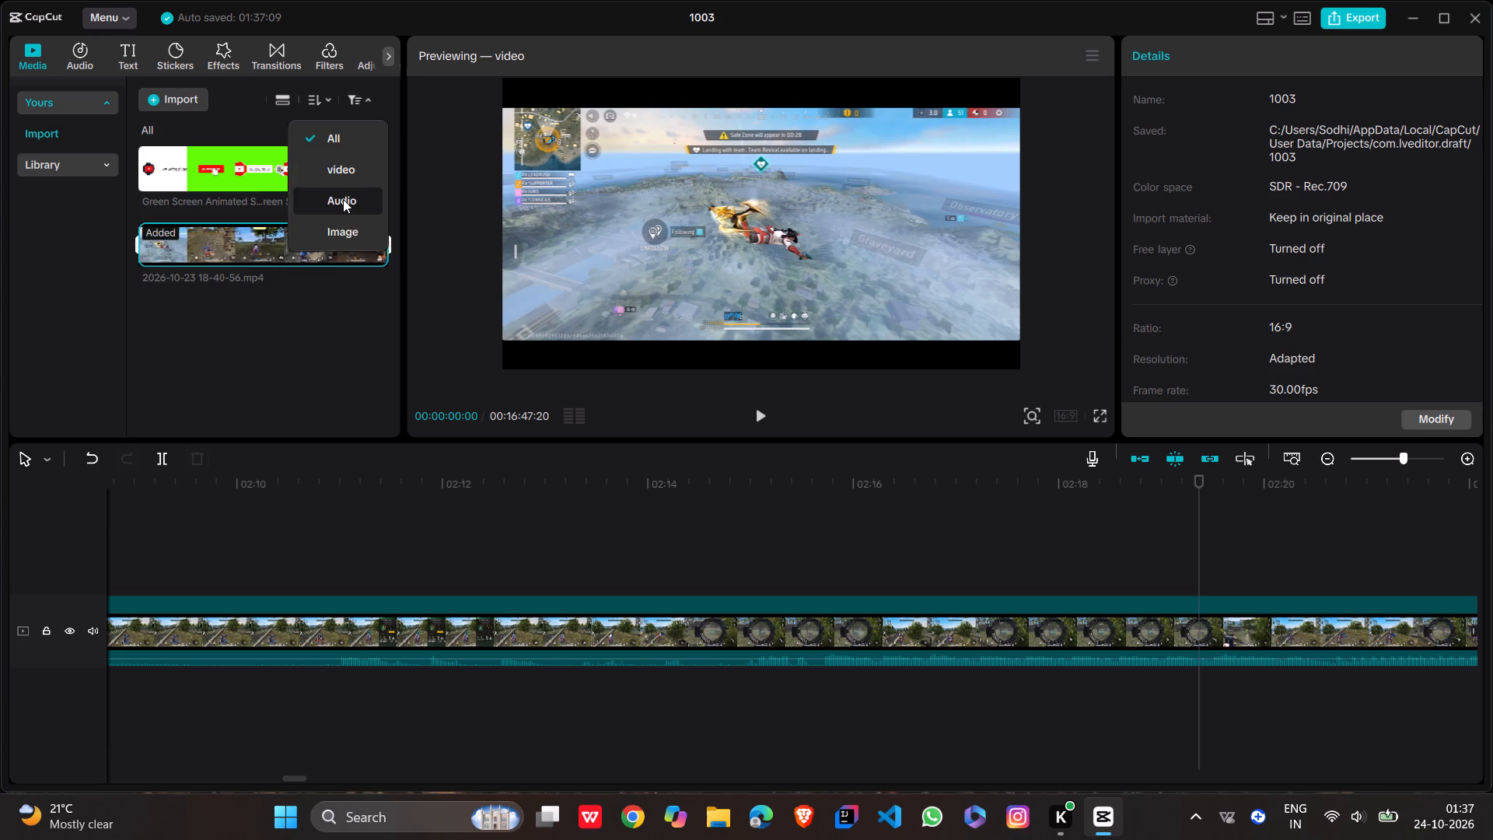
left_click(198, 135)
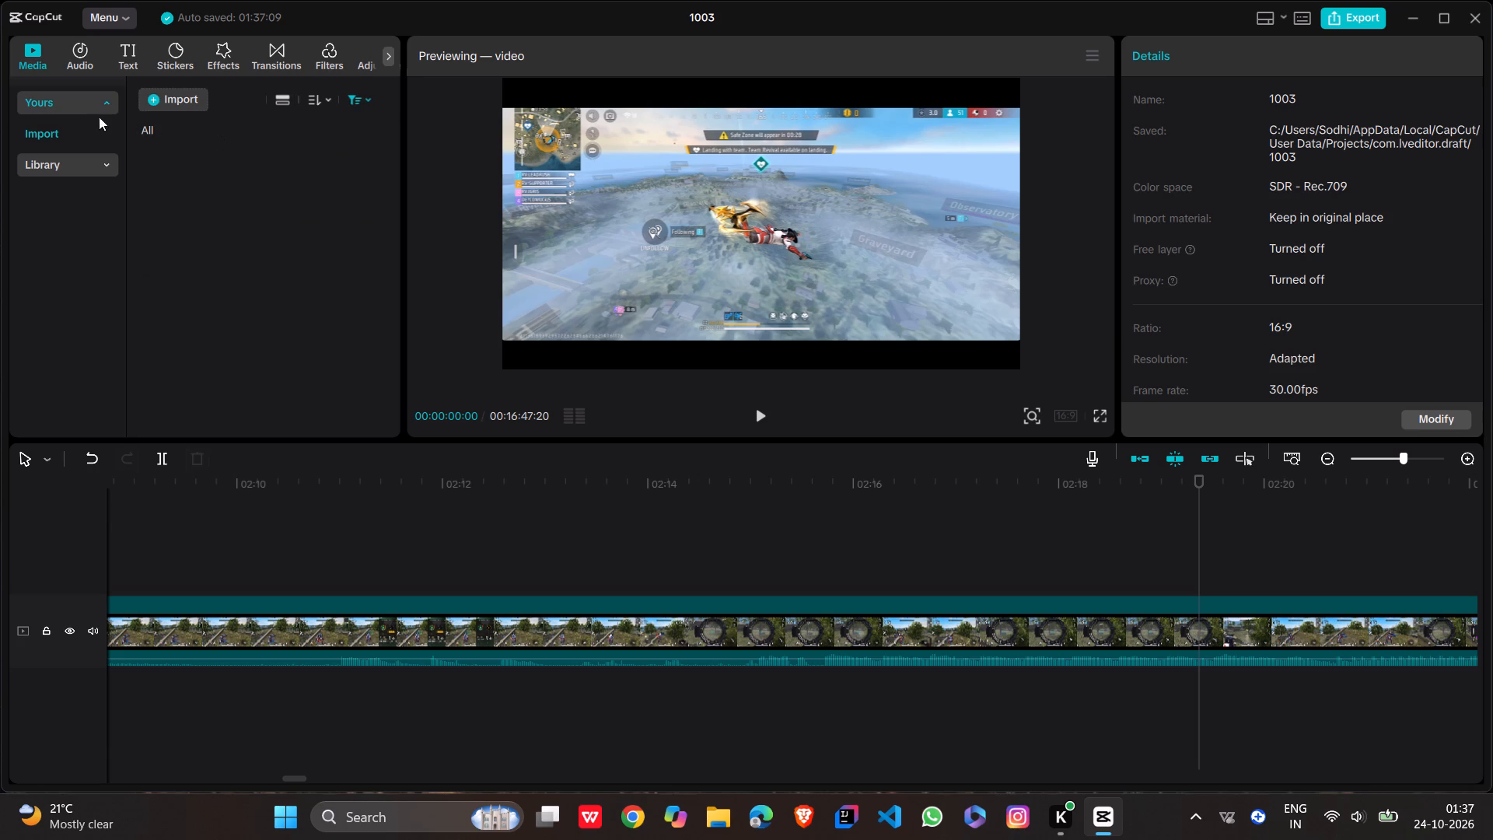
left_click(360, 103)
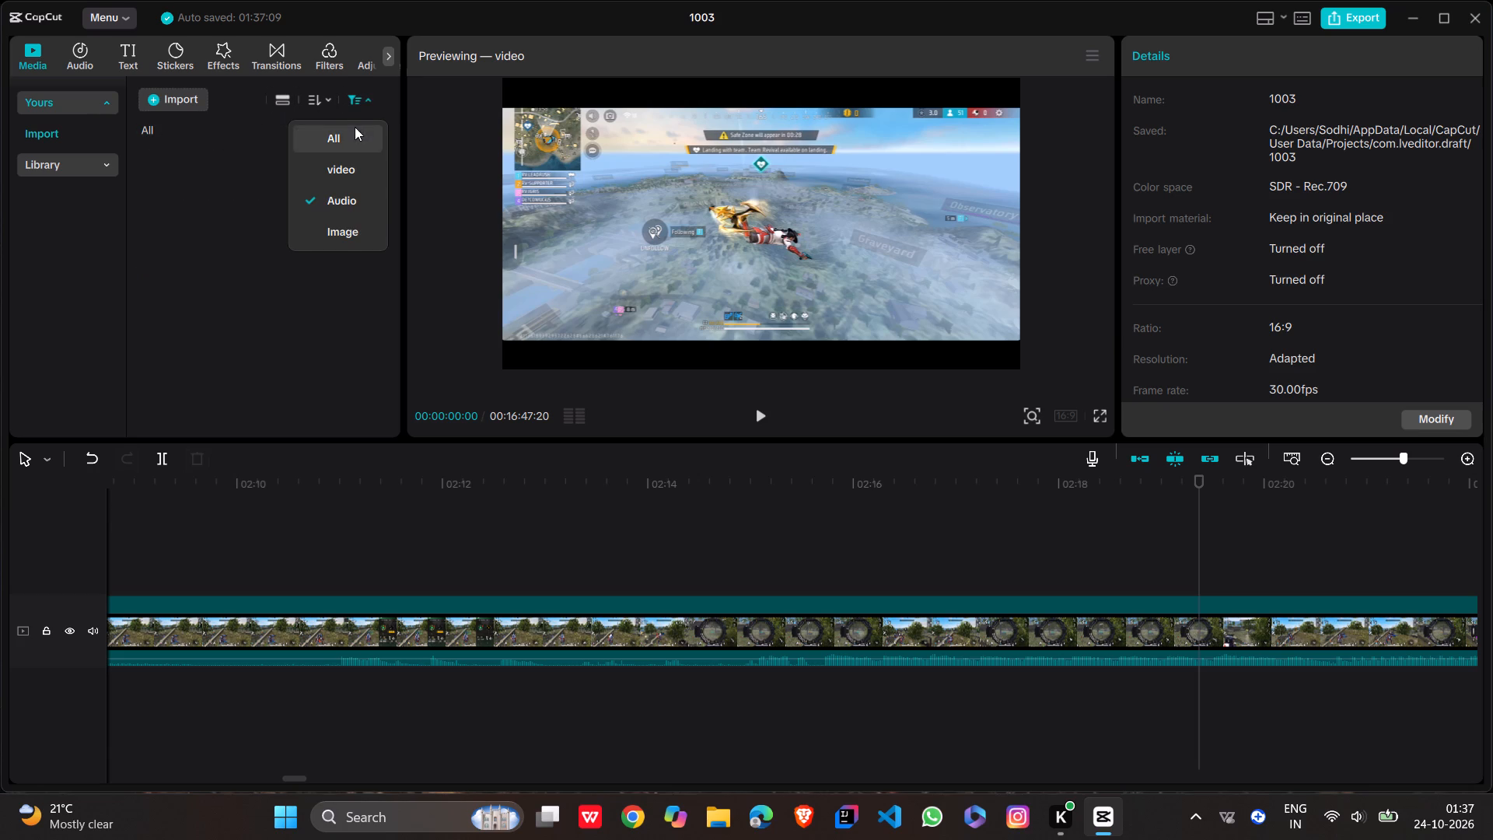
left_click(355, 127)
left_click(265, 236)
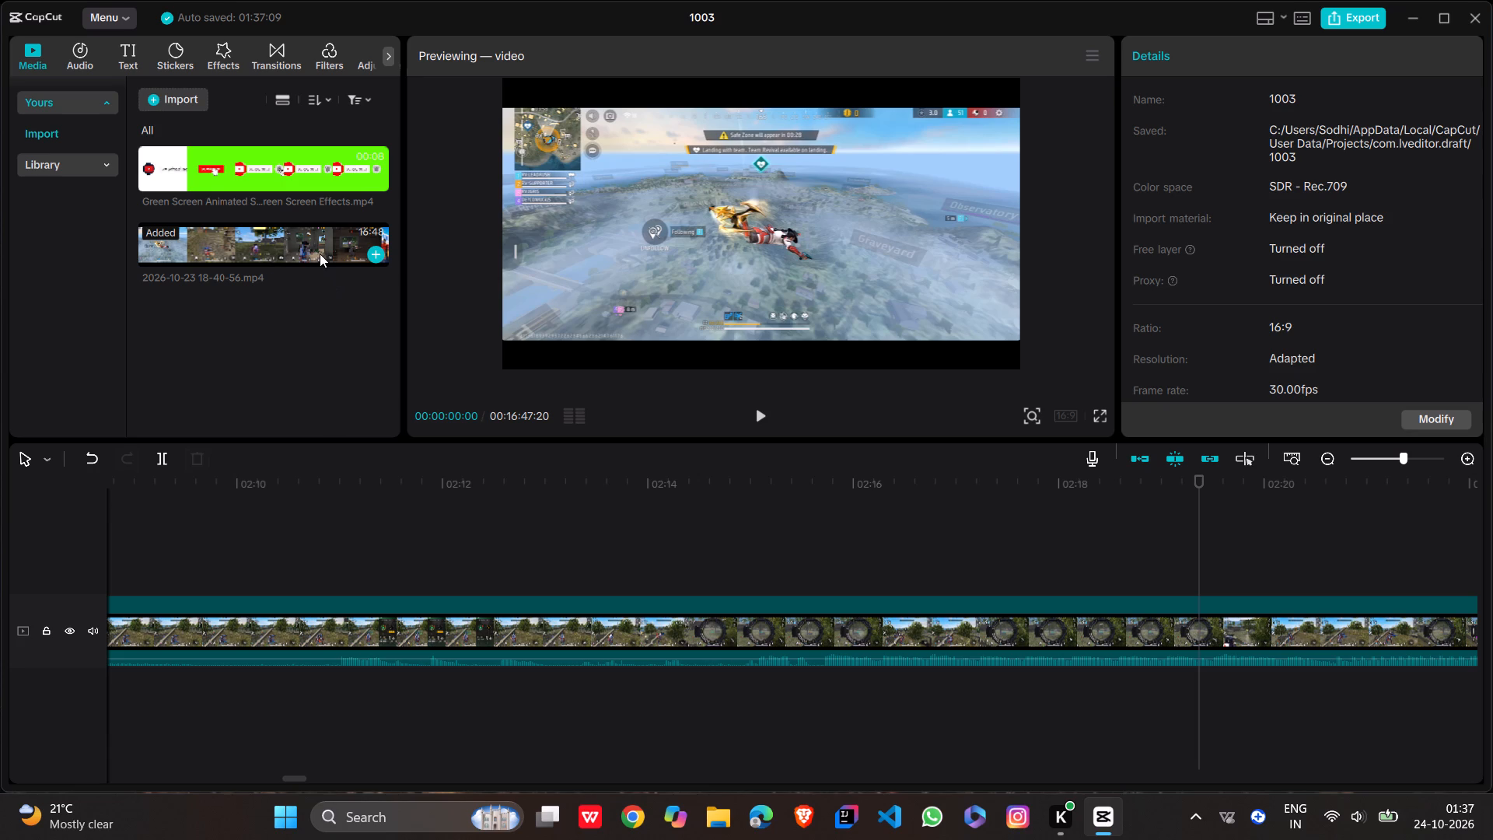
Look at the media Library, briefly play the clip to 00:02:20:06, and return to the imported media.
left_click(105, 156)
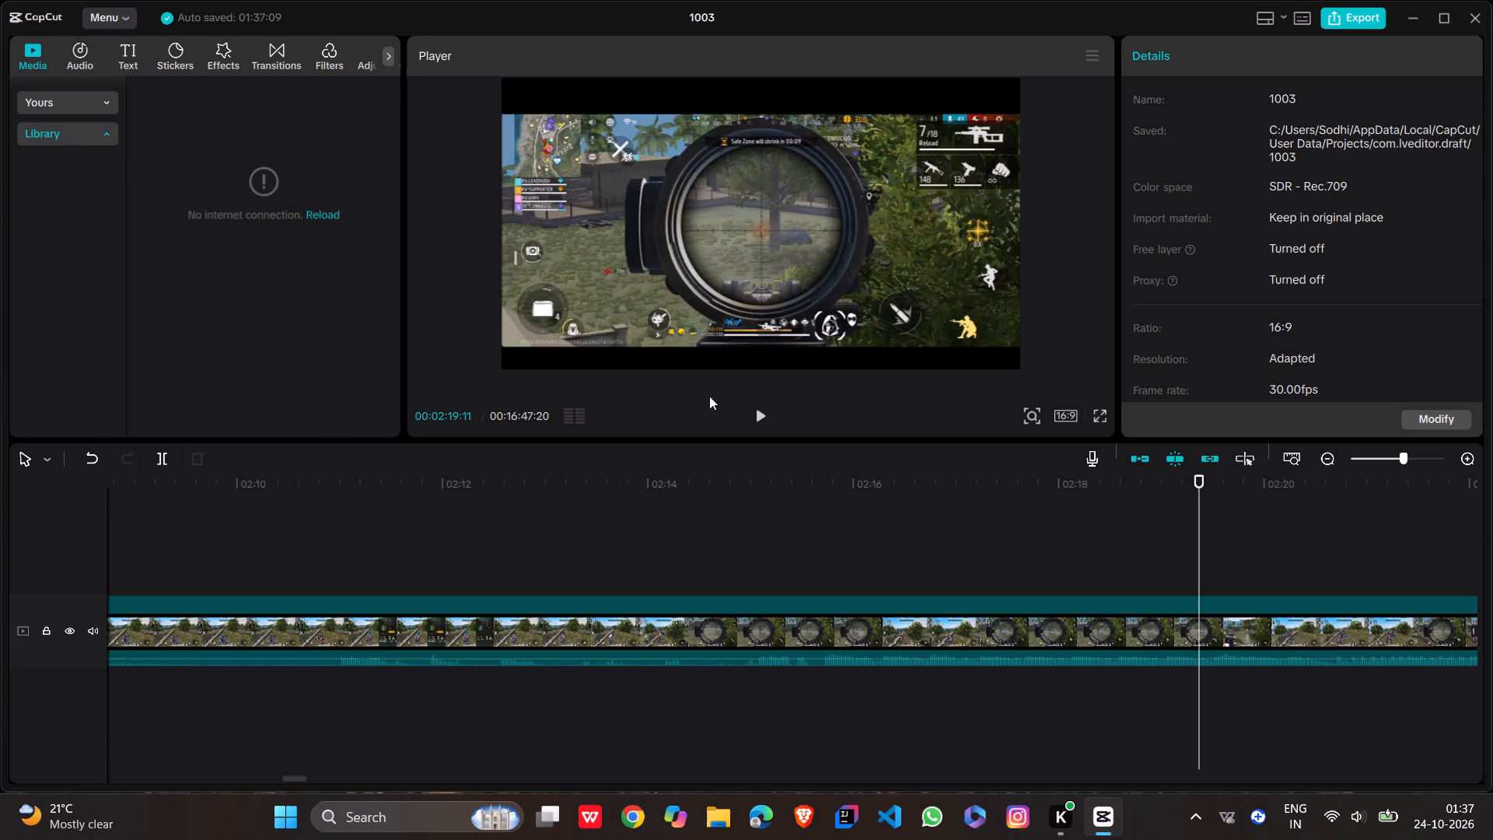
left_click(749, 408)
left_click(749, 408)
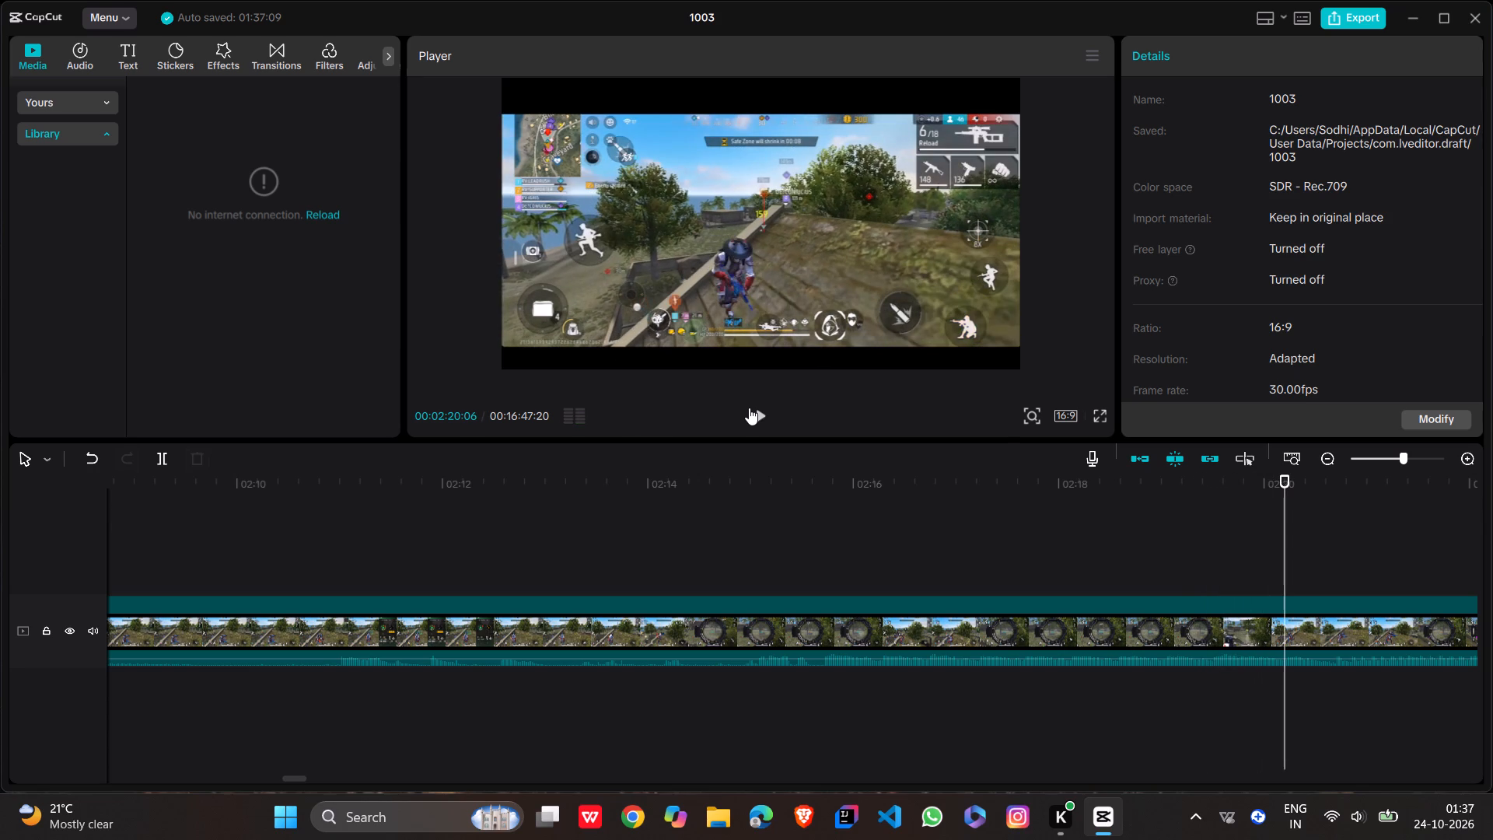
left_click(112, 103)
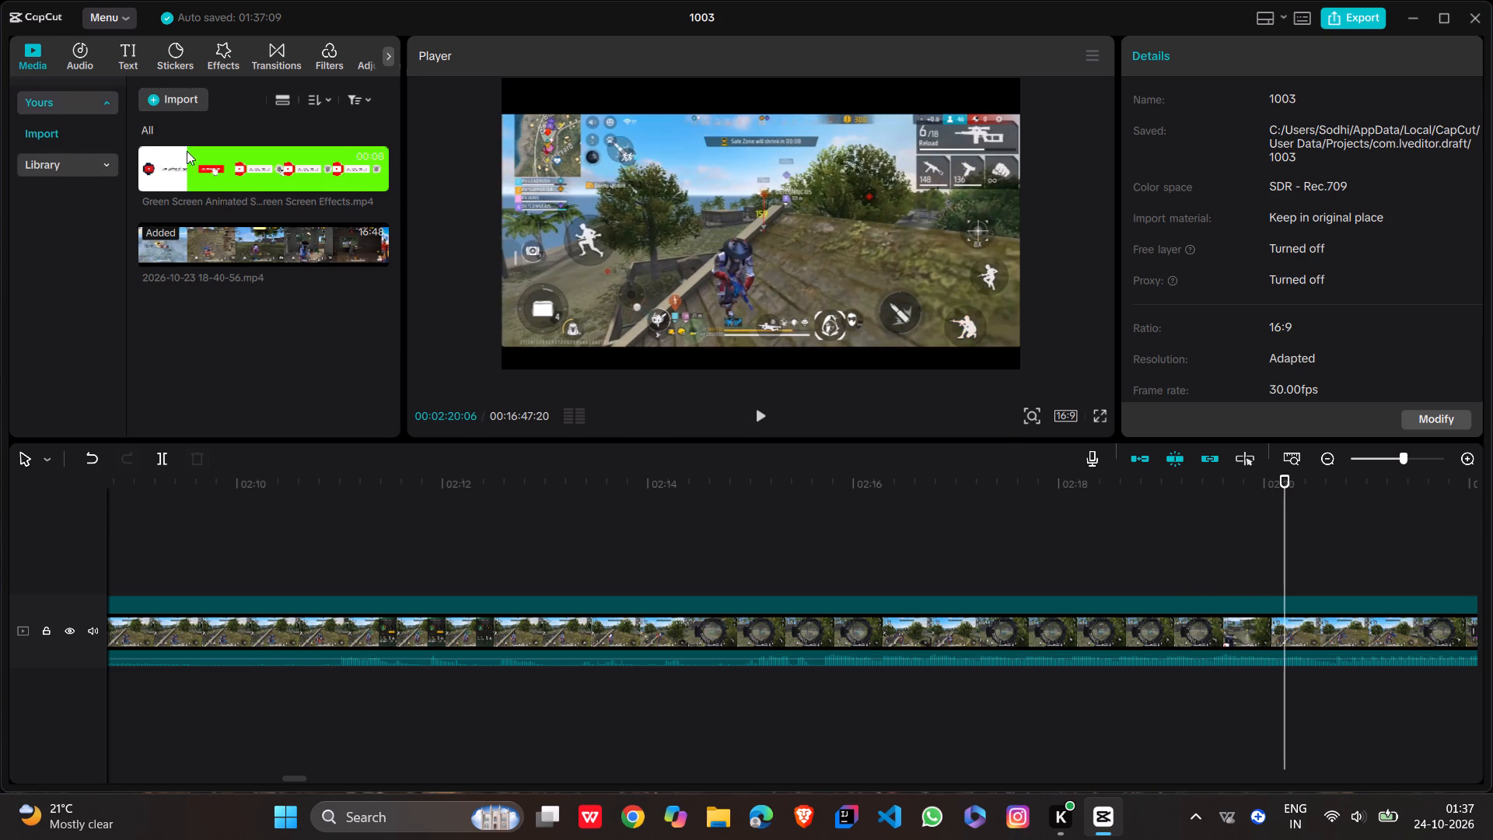
Play the gameplay clip from 00:02:20:06 past 00:03:02, and replay it from 00:03:00:20 to review its audio.
scroll(899, 603, "left", 1)
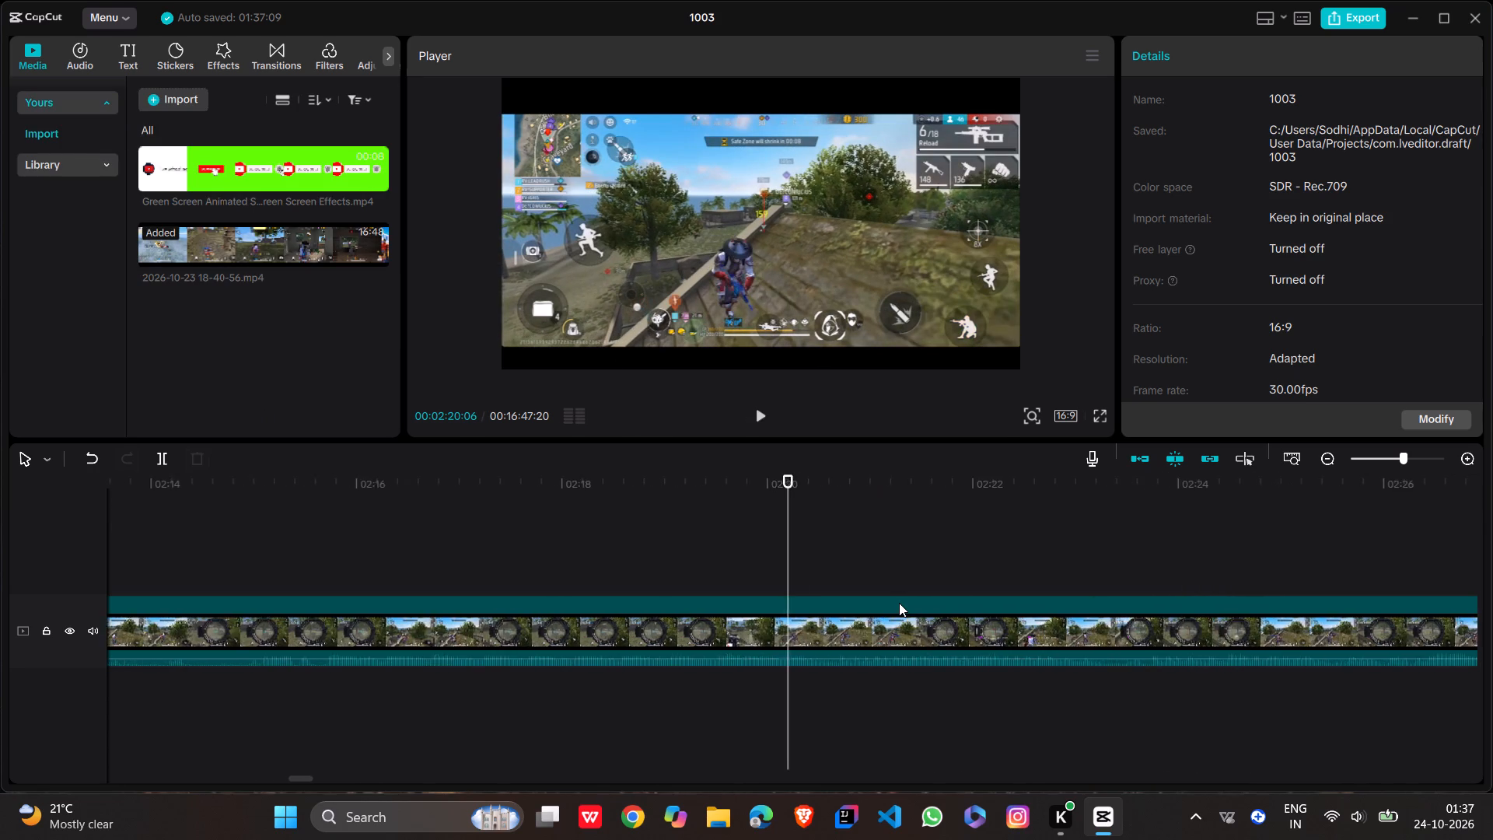
scroll(899, 603, "left", 1)
left_click(769, 407)
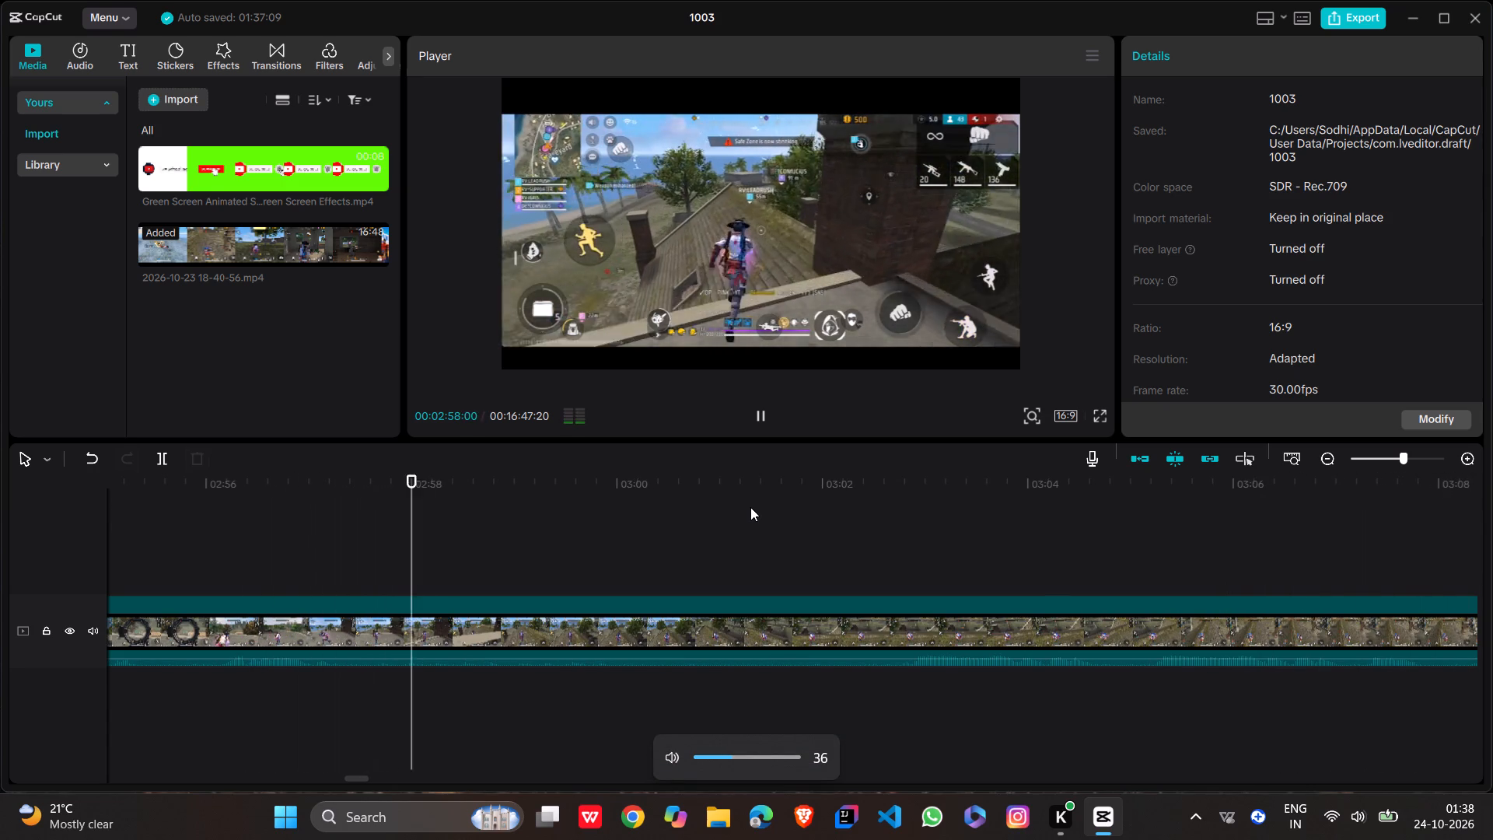
left_click(687, 539)
left_click(687, 539)
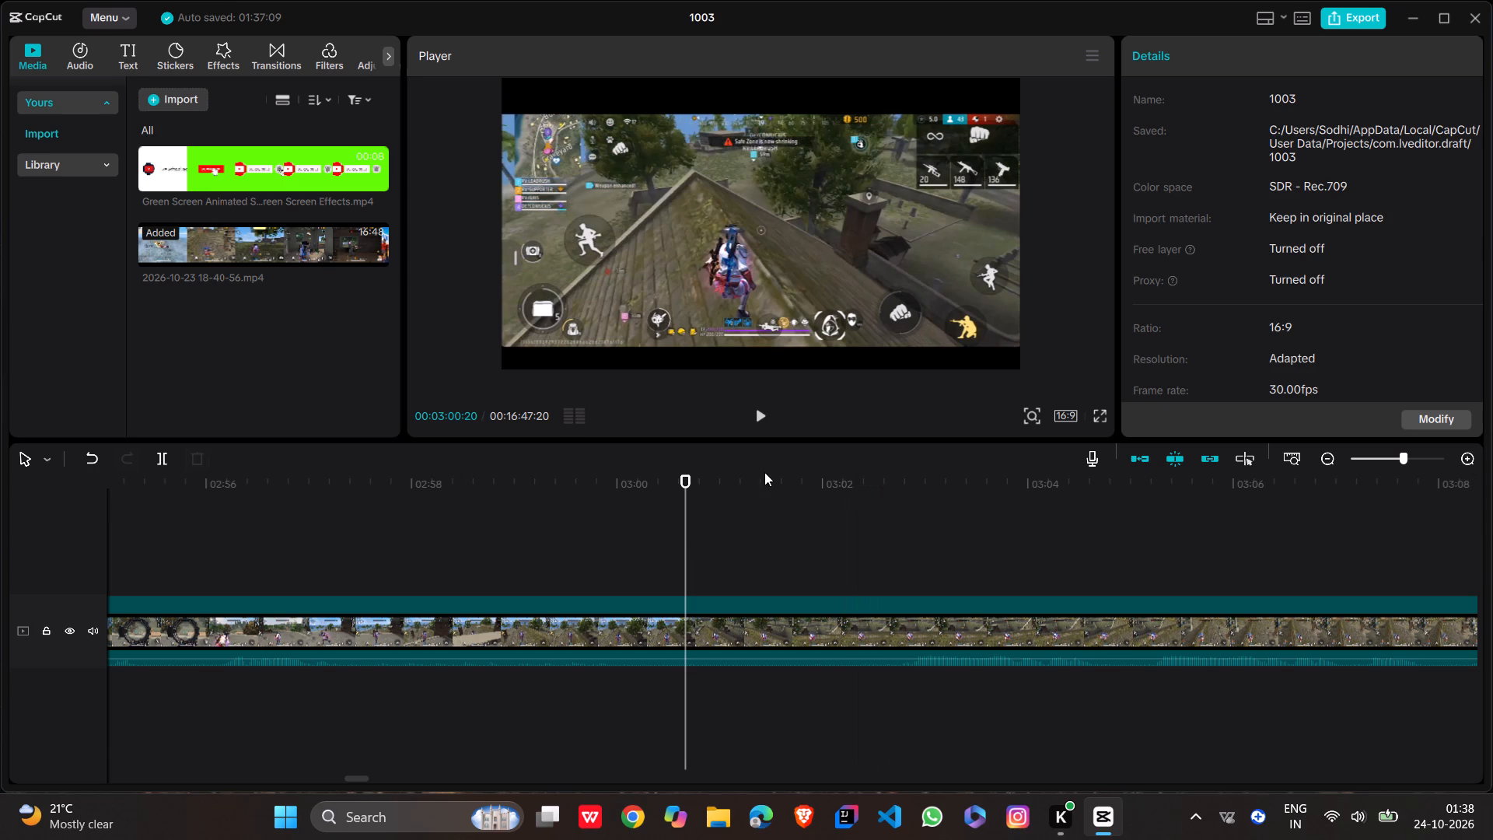
left_click(758, 416)
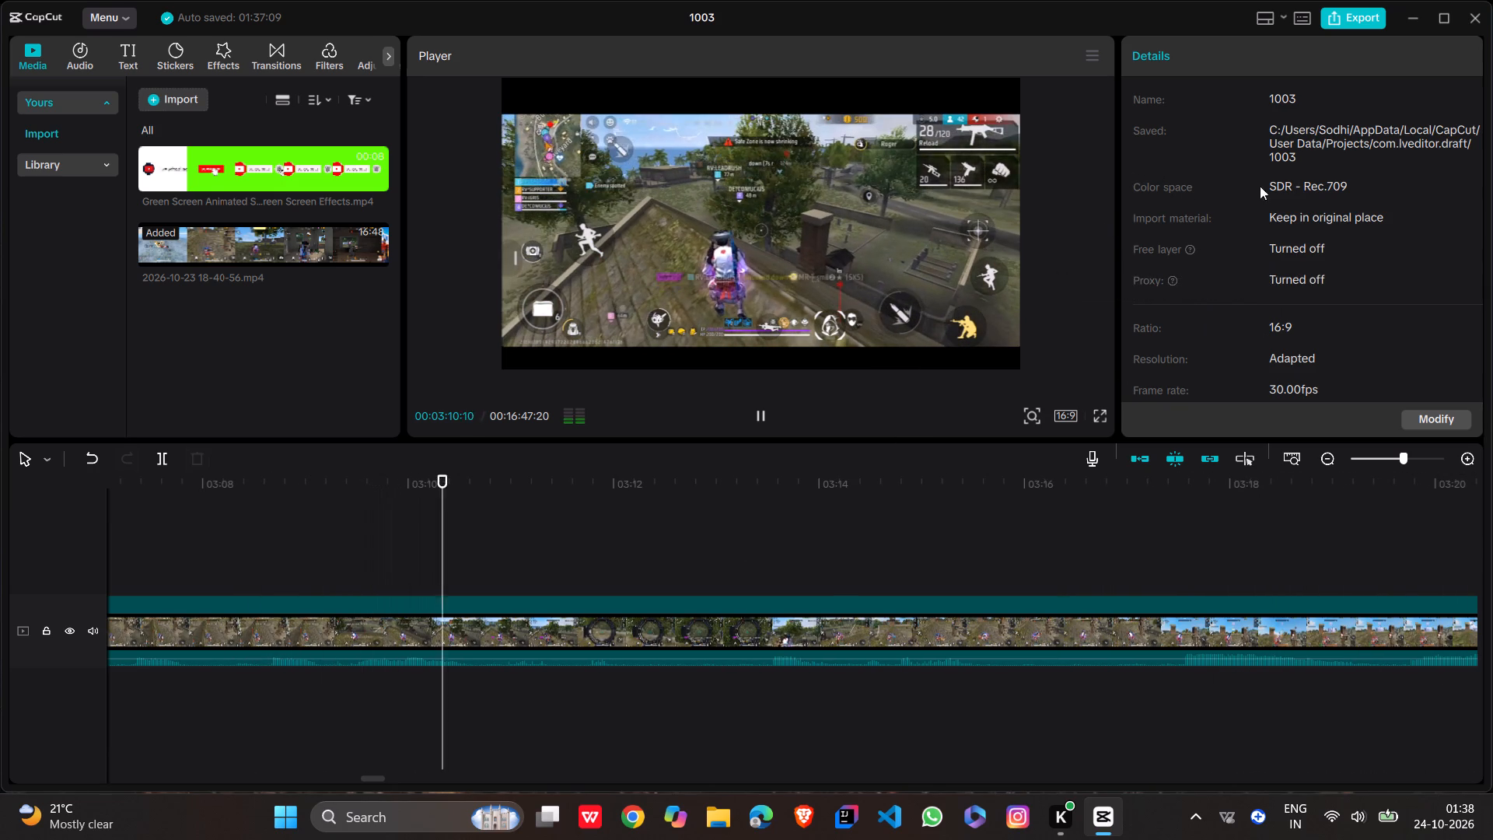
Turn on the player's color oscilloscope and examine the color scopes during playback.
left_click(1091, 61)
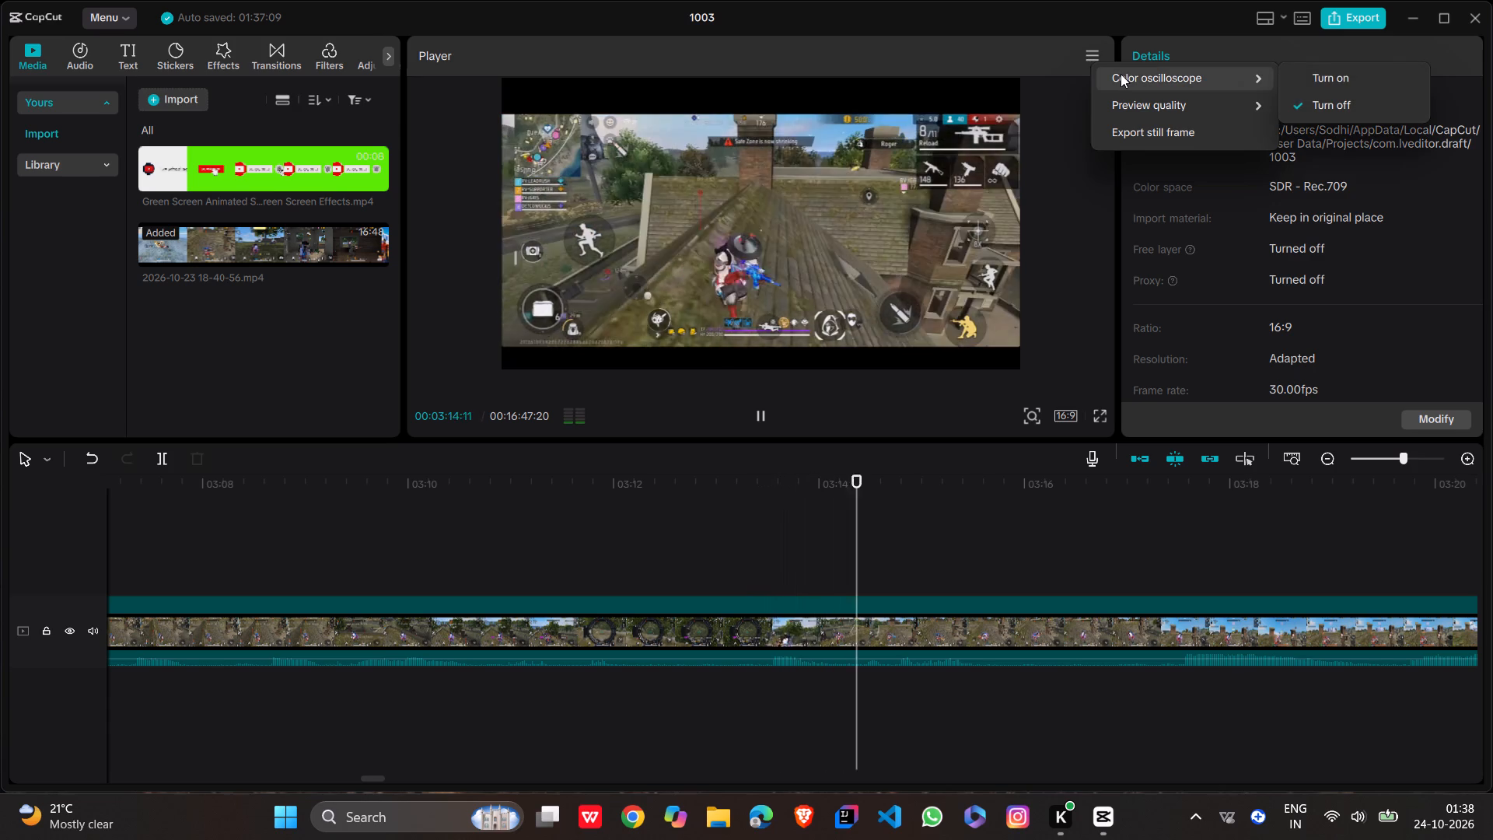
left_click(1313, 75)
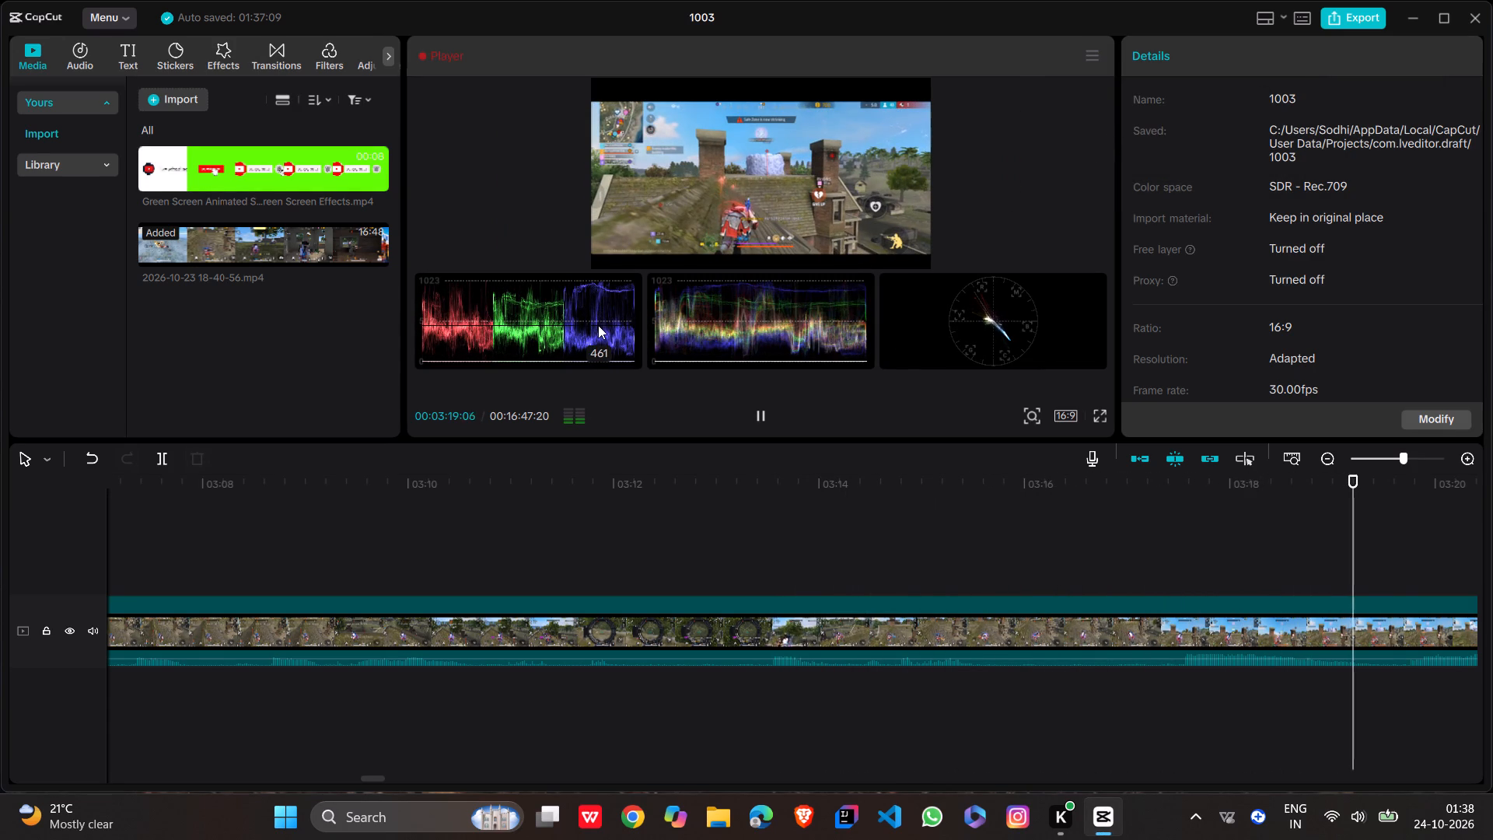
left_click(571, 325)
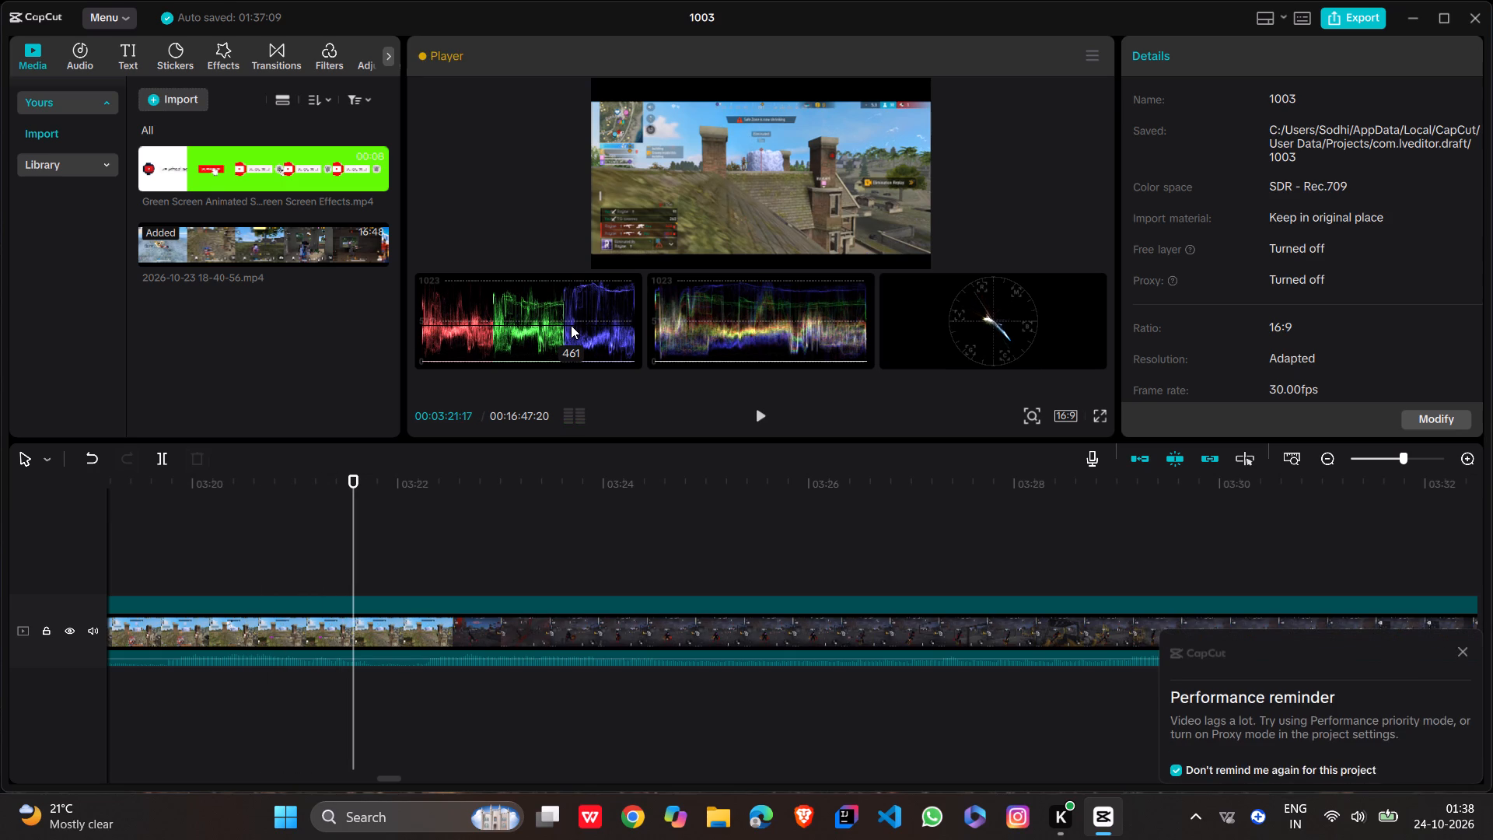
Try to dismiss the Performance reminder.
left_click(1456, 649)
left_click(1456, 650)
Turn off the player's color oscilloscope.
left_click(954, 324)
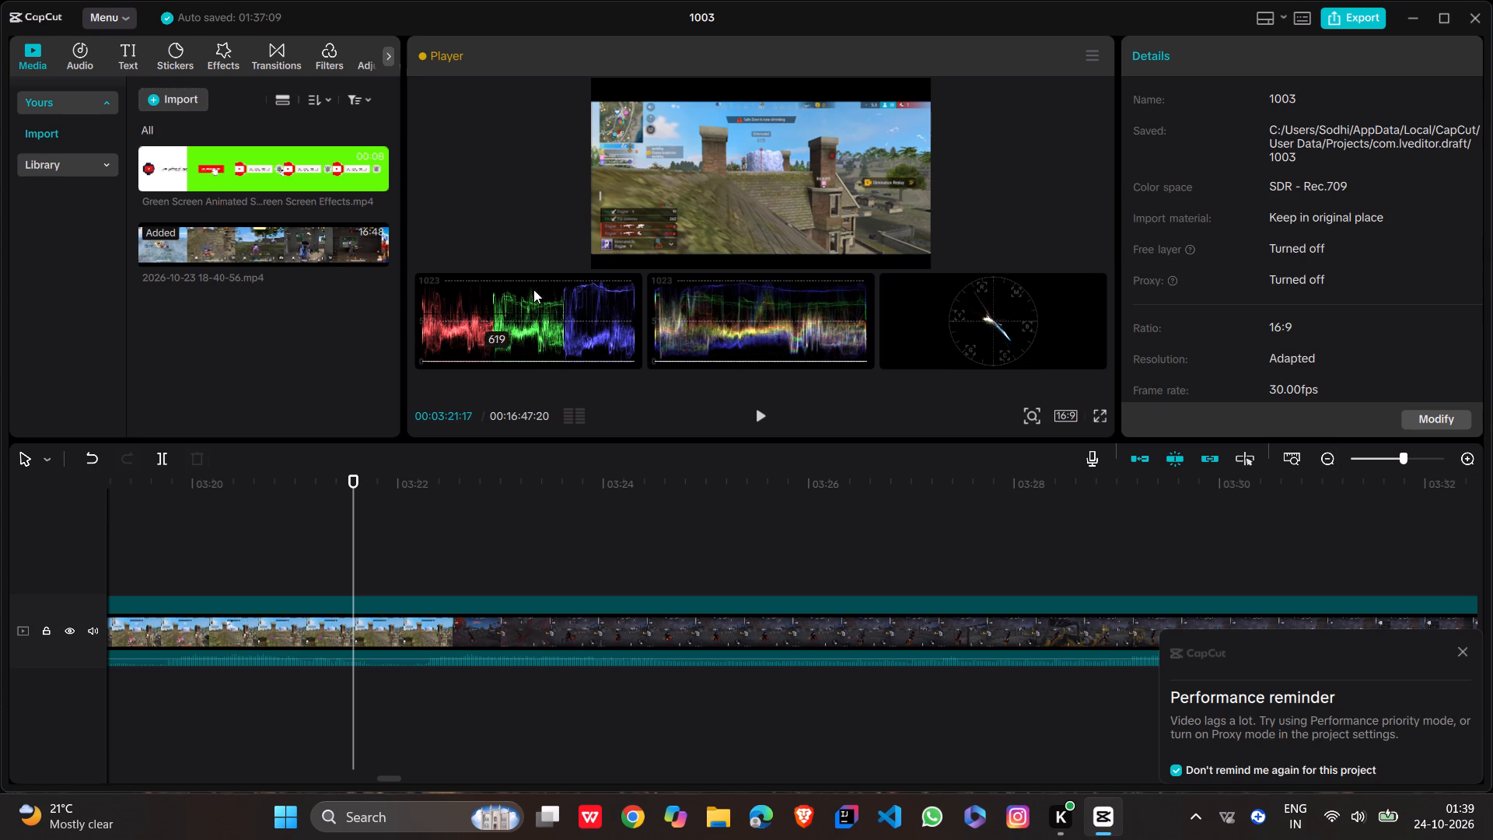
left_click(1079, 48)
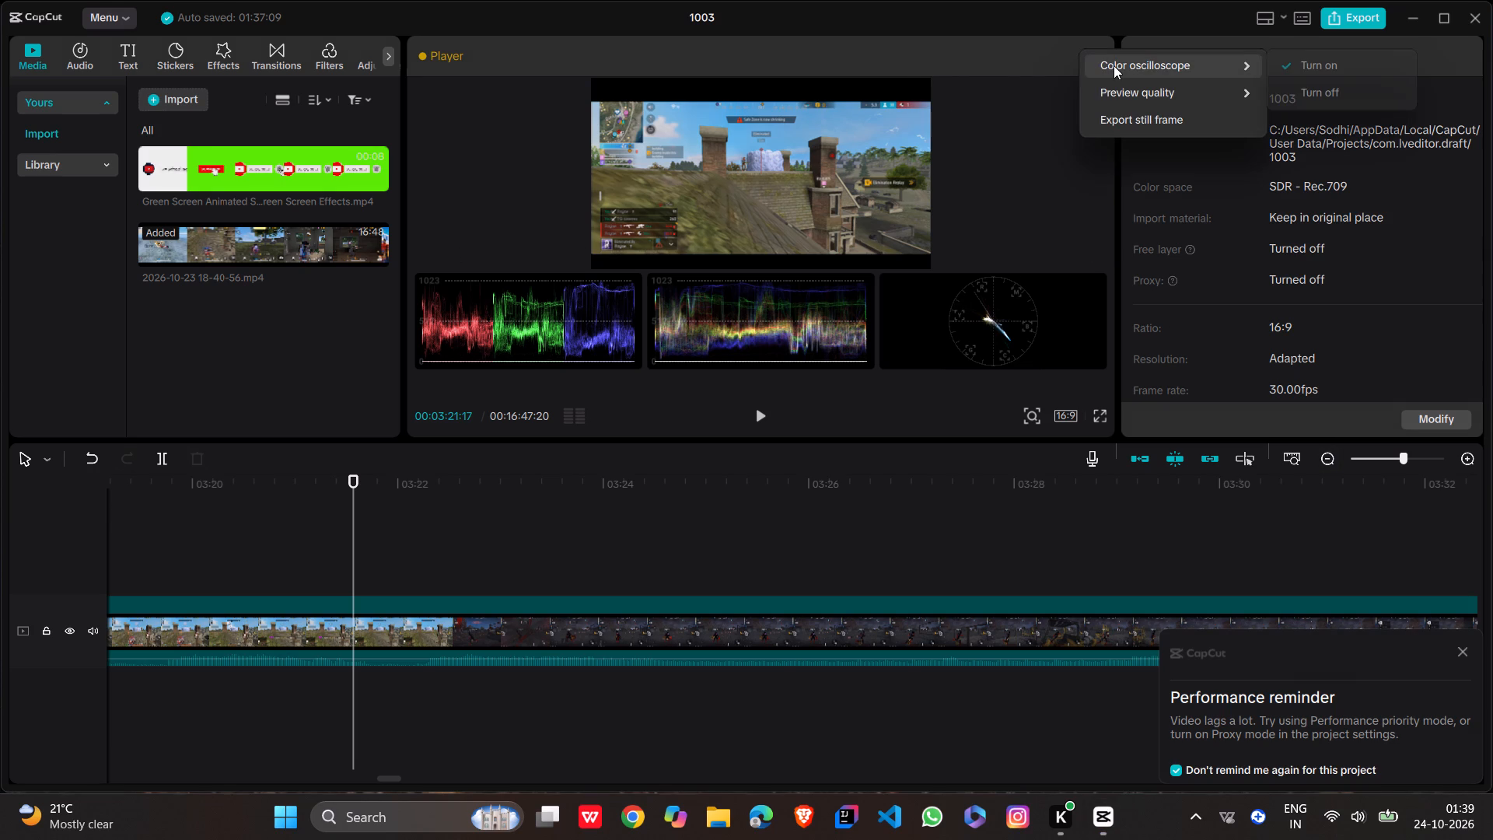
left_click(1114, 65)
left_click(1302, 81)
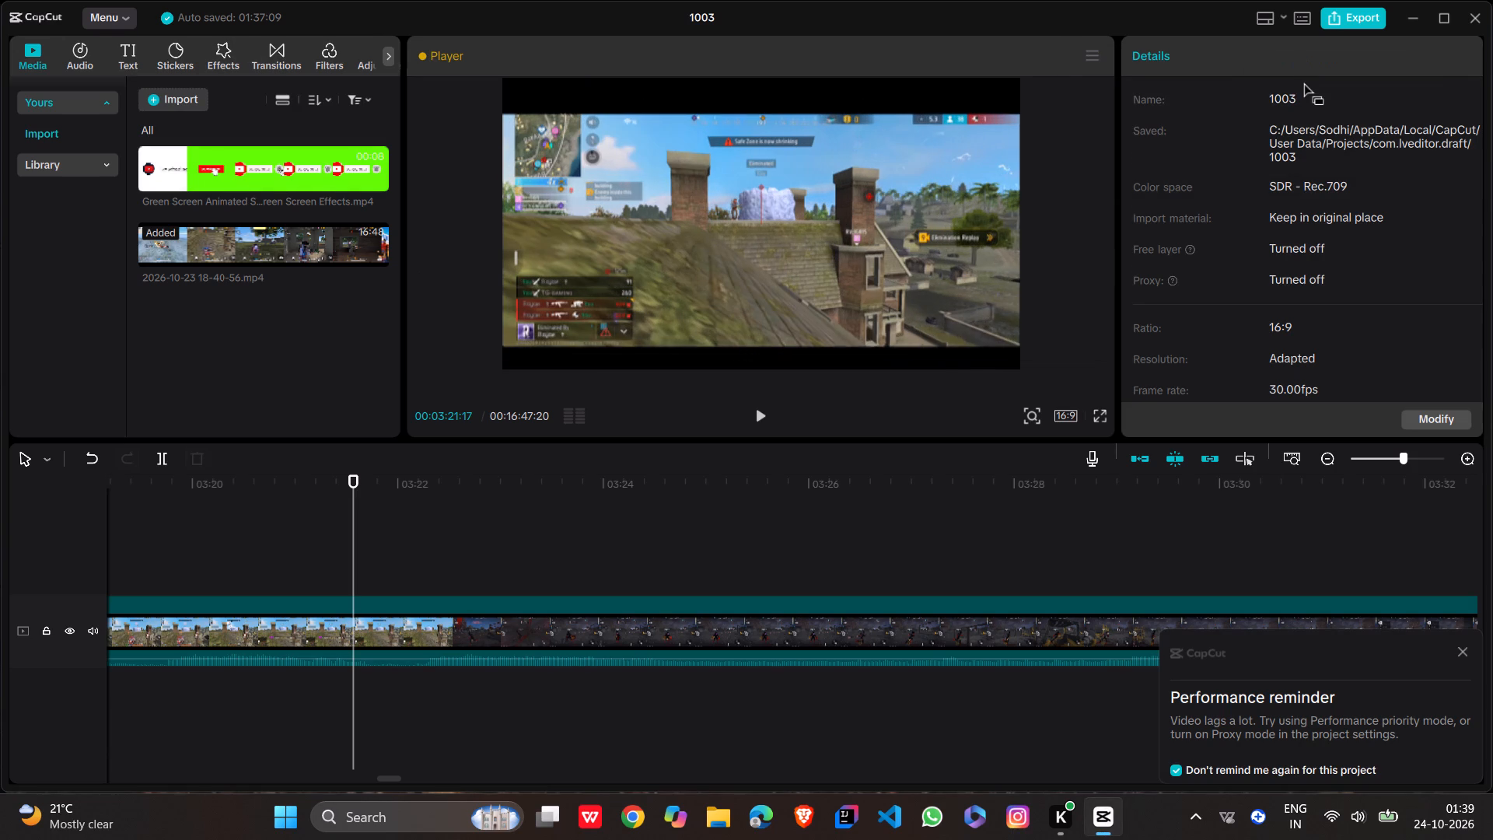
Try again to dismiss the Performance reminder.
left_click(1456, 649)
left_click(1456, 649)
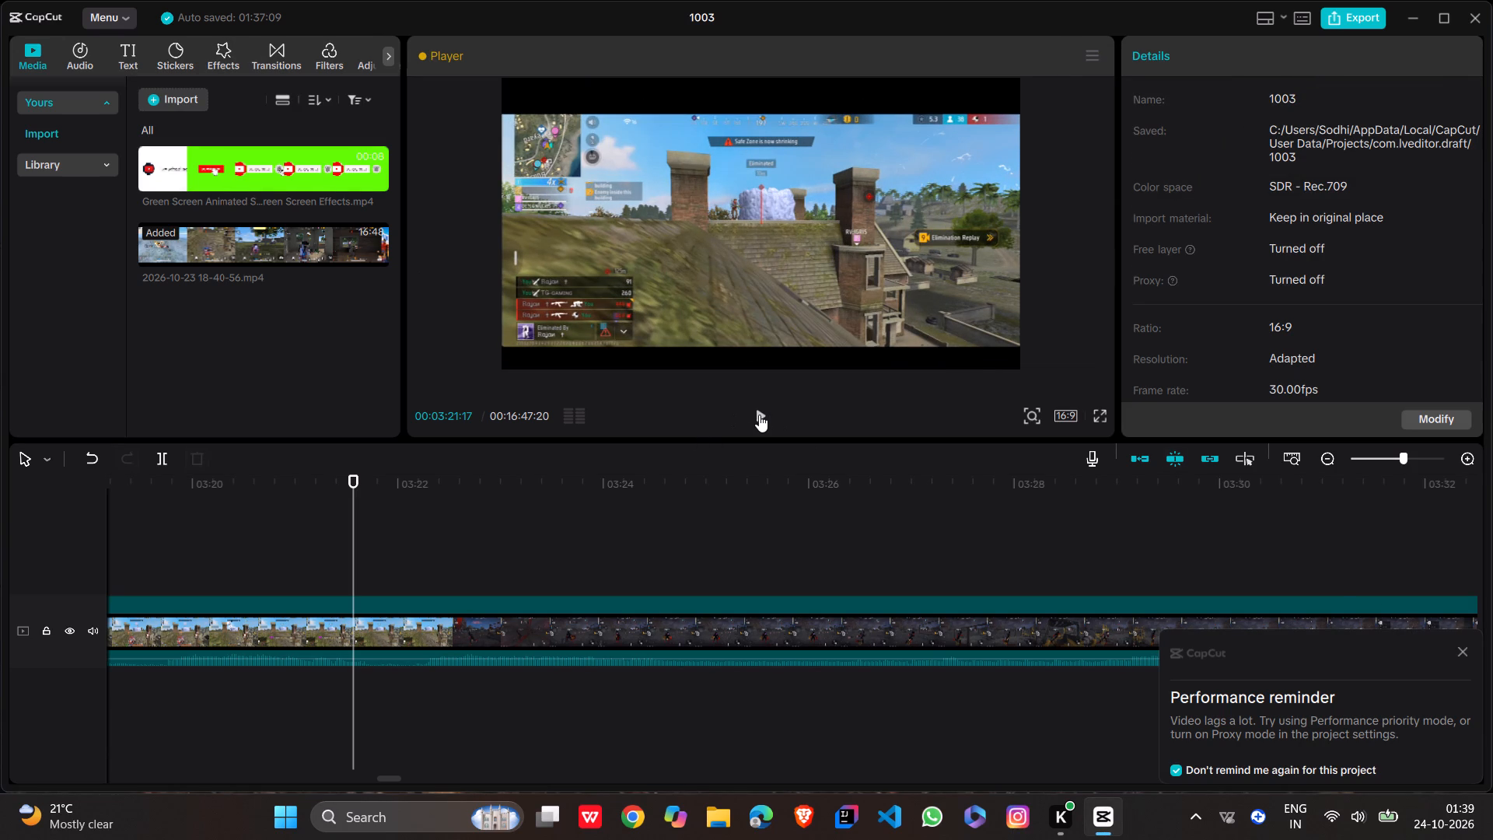
Dismiss the Performance reminder while the footage plays.
left_click(759, 415)
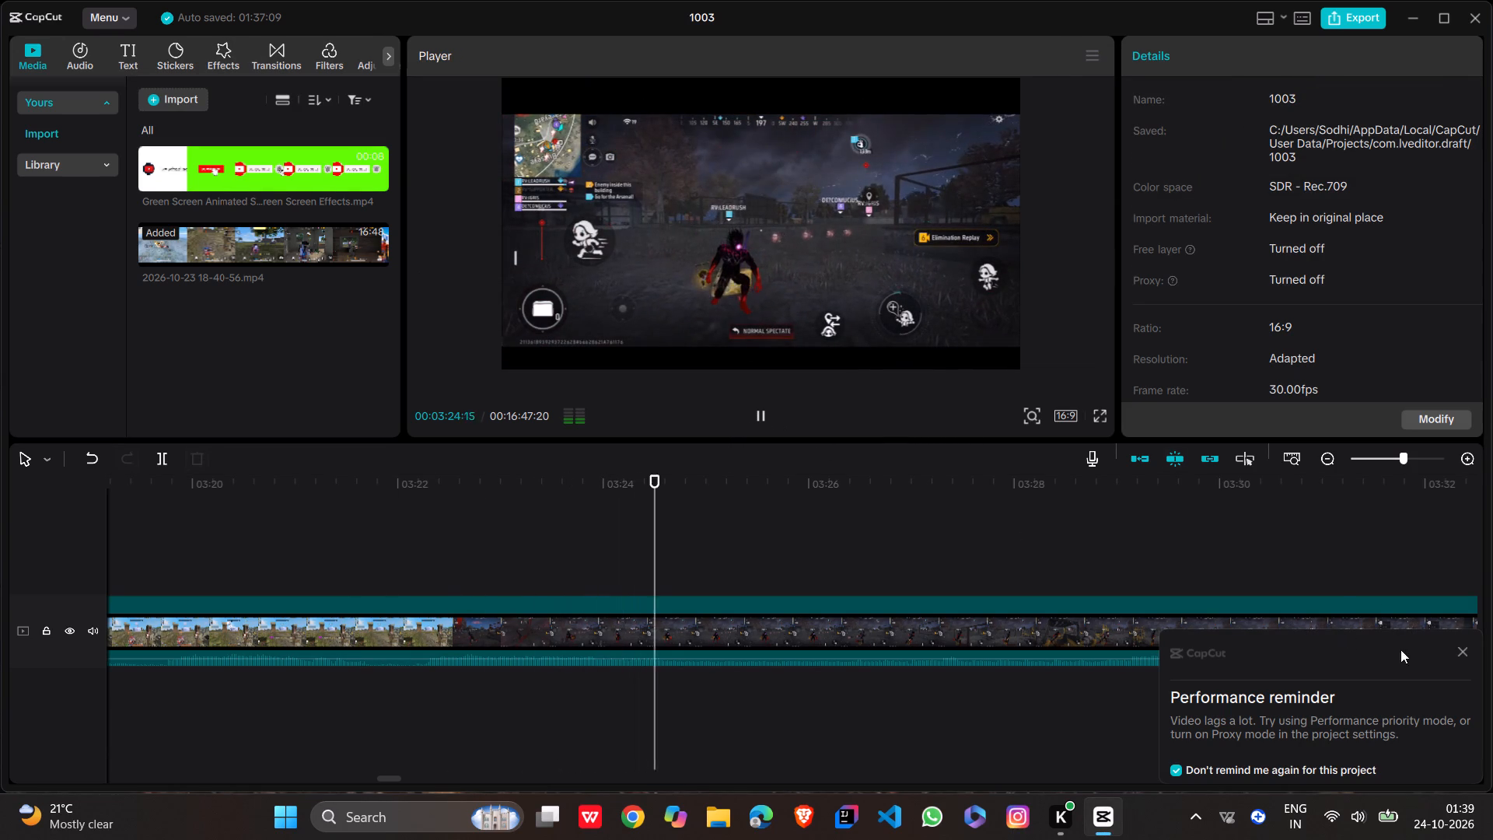
double_click(1452, 651)
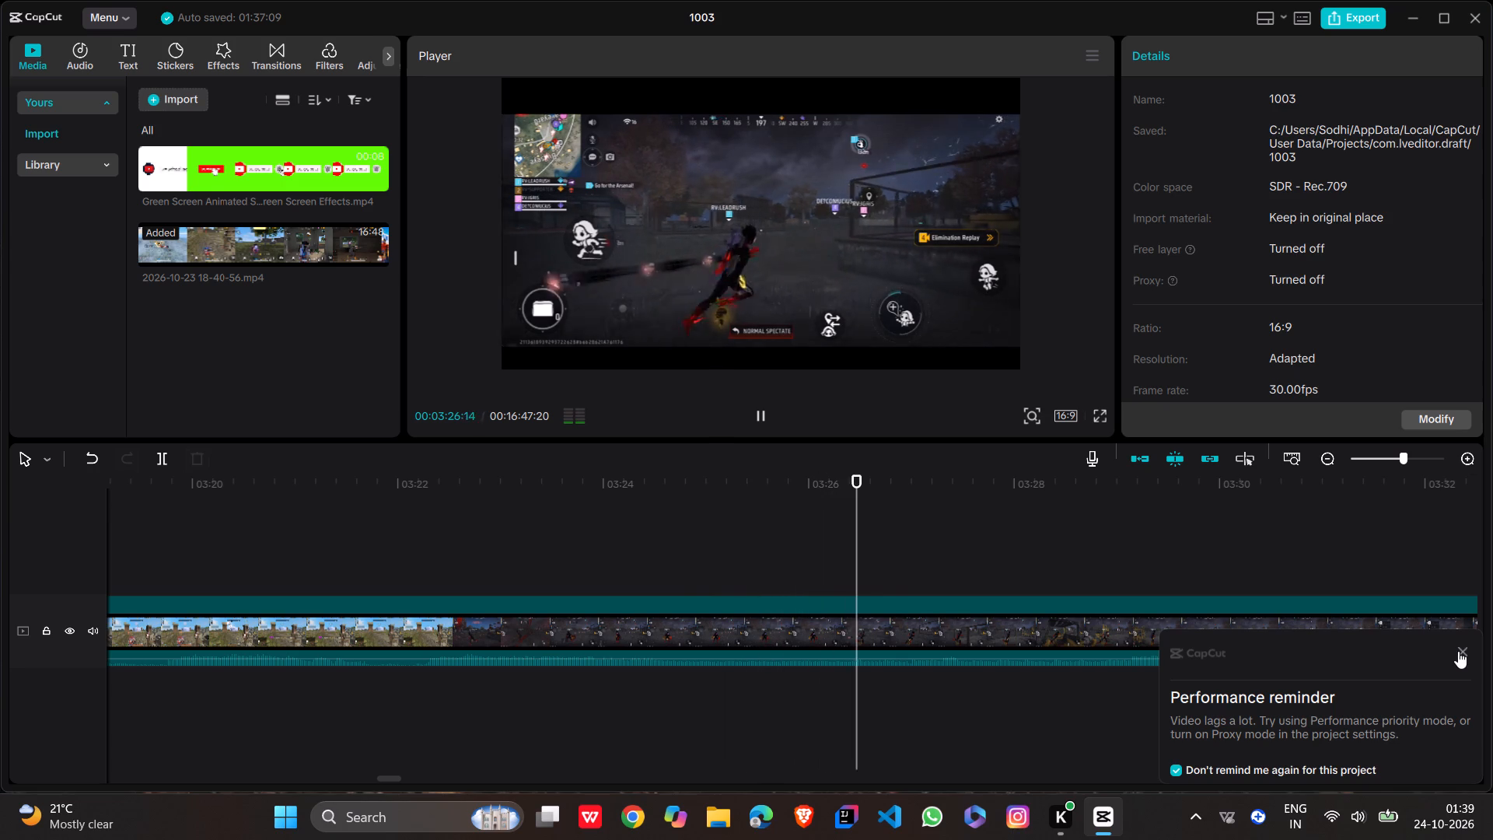
double_click(1458, 651)
left_click(1177, 528)
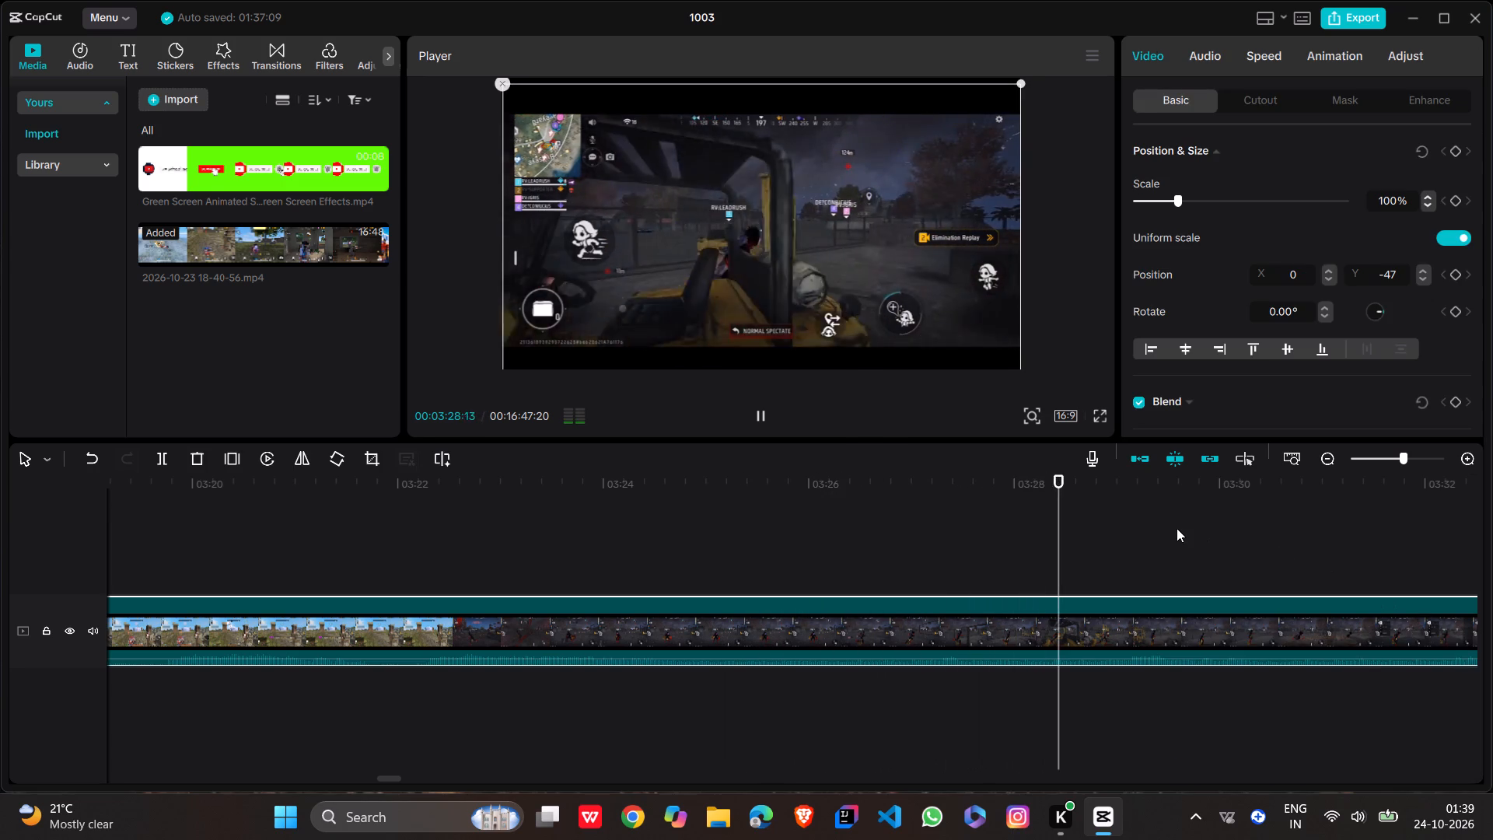
Replay the gameplay footage from about 02:54.
scroll(1177, 528, "right", 2)
scroll(742, 597, "right", 5)
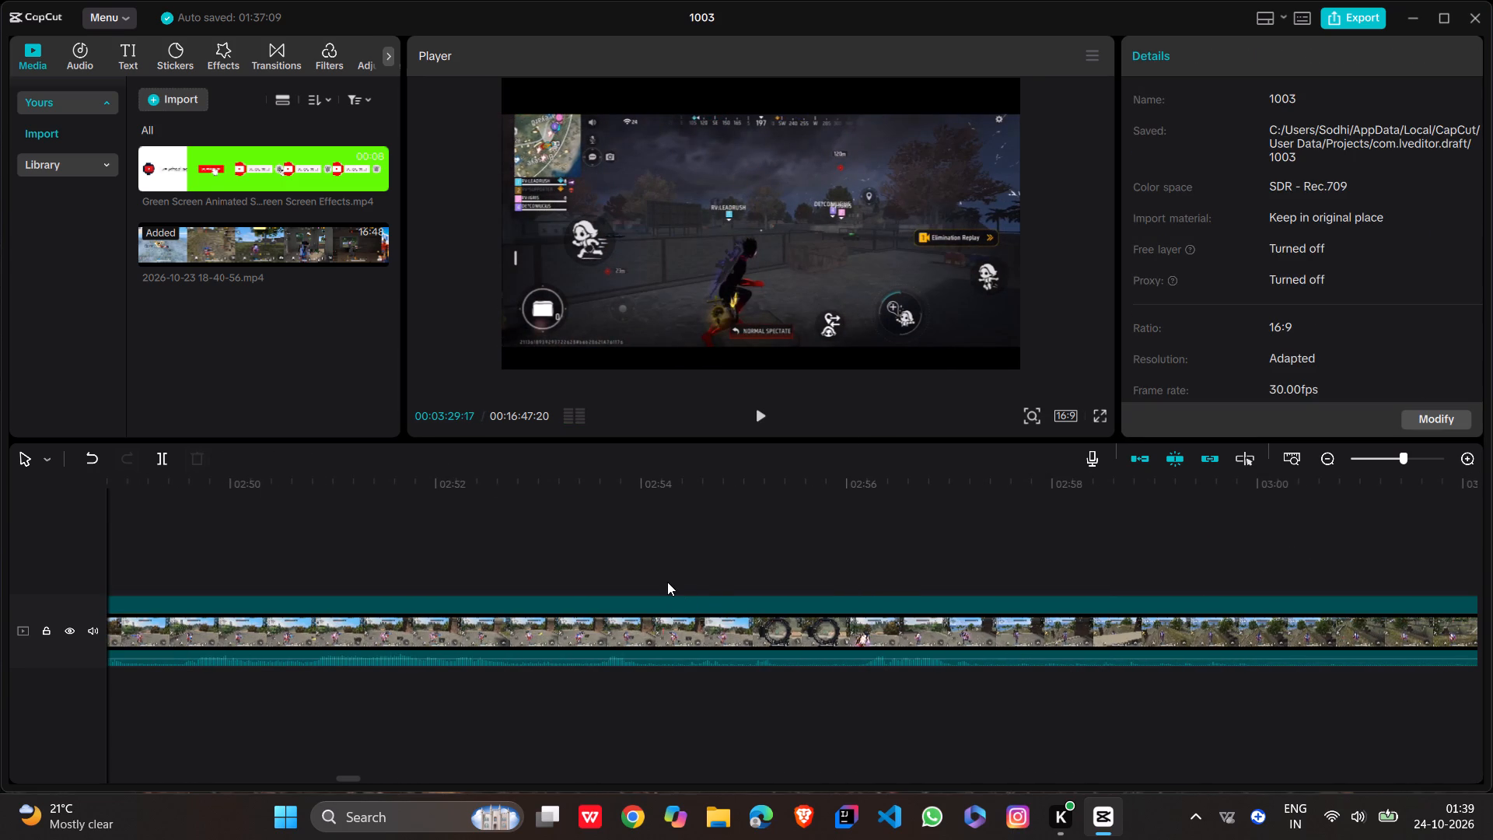
left_click(667, 582)
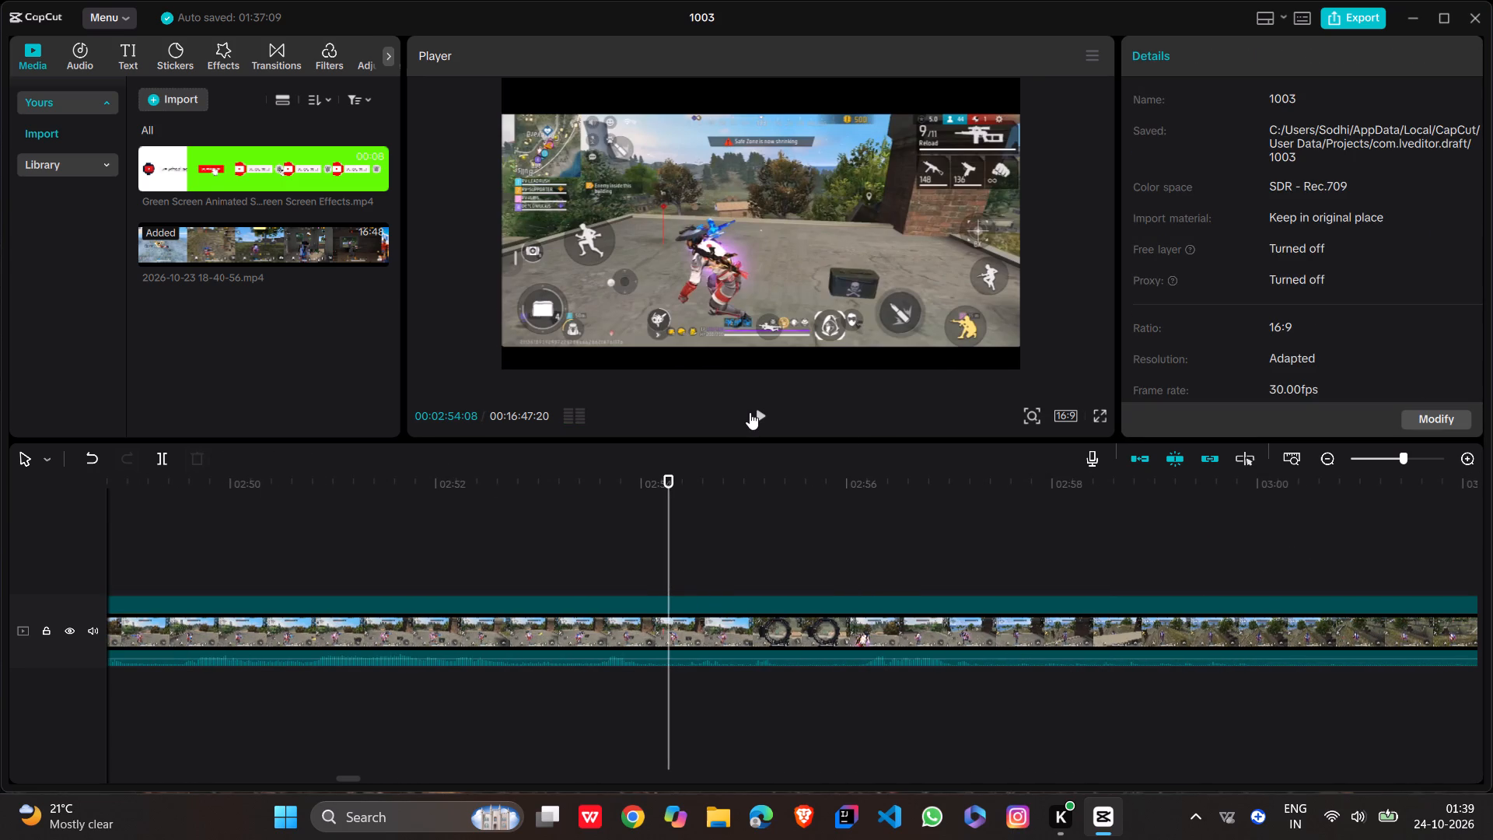
left_click(750, 412)
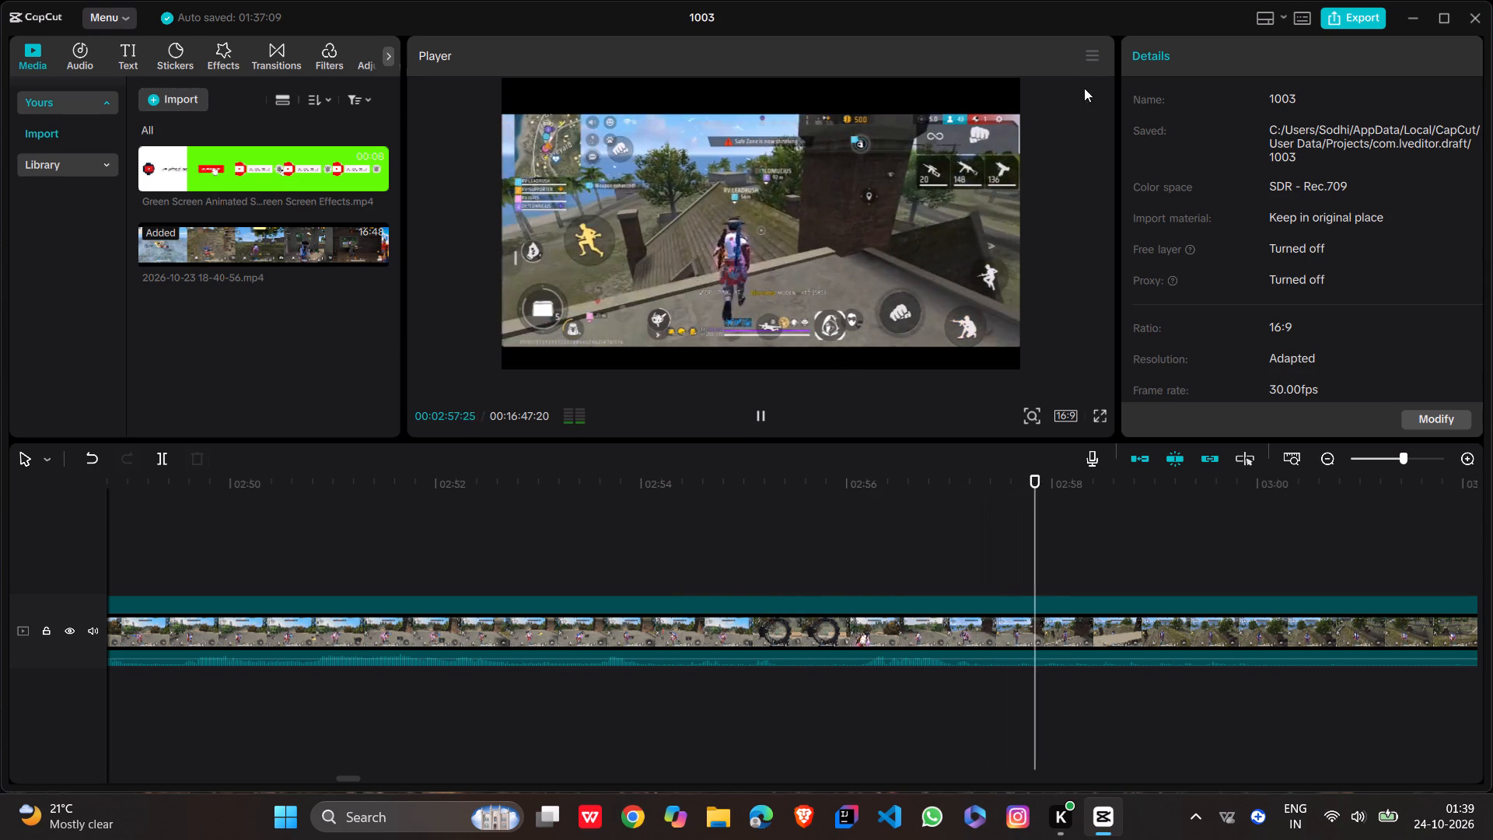
Review the resolution and format options for exporting a still frame, without exporting one.
left_click(1091, 58)
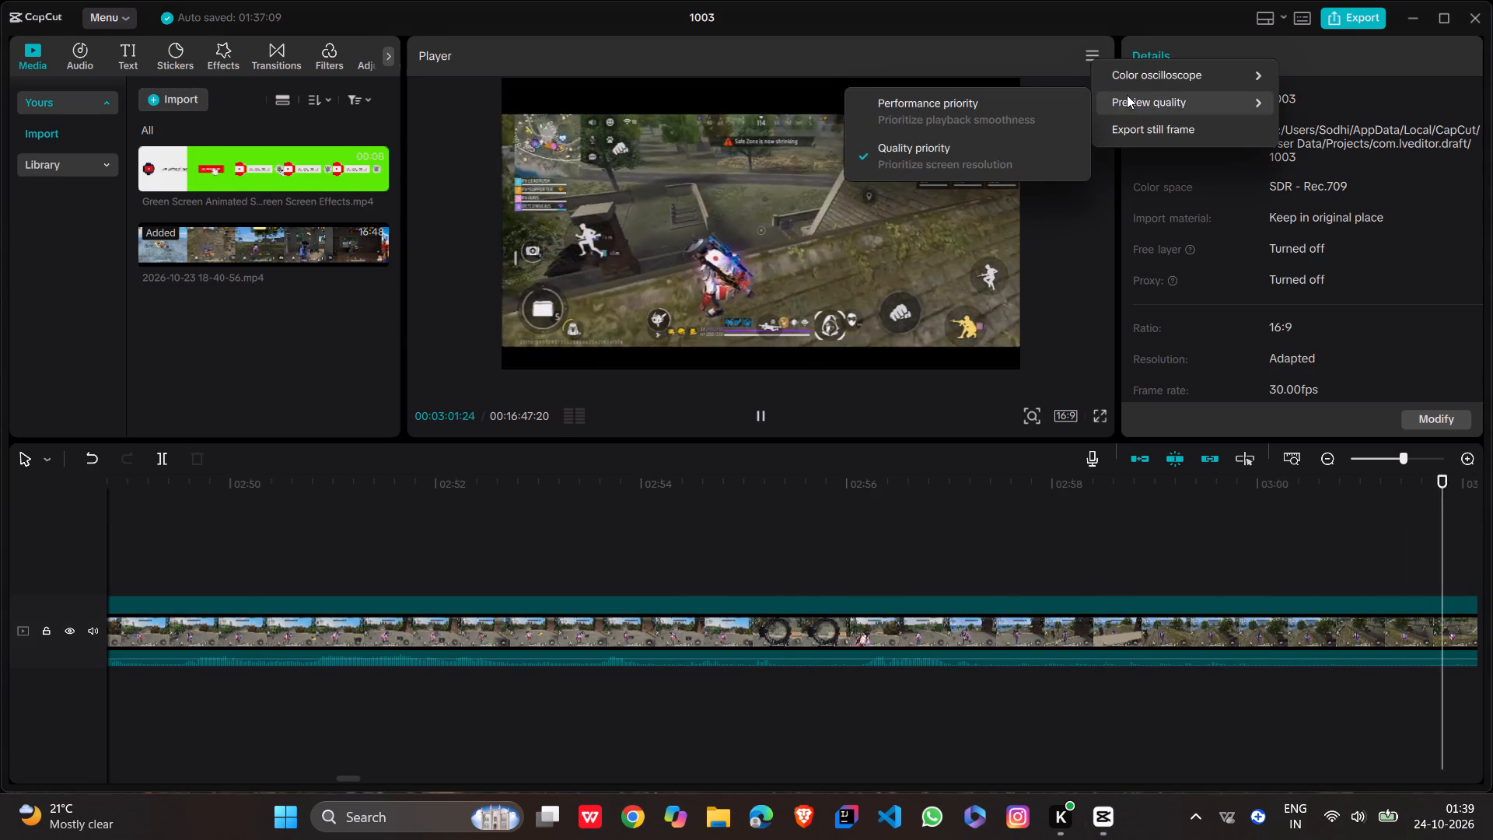
left_click(1131, 134)
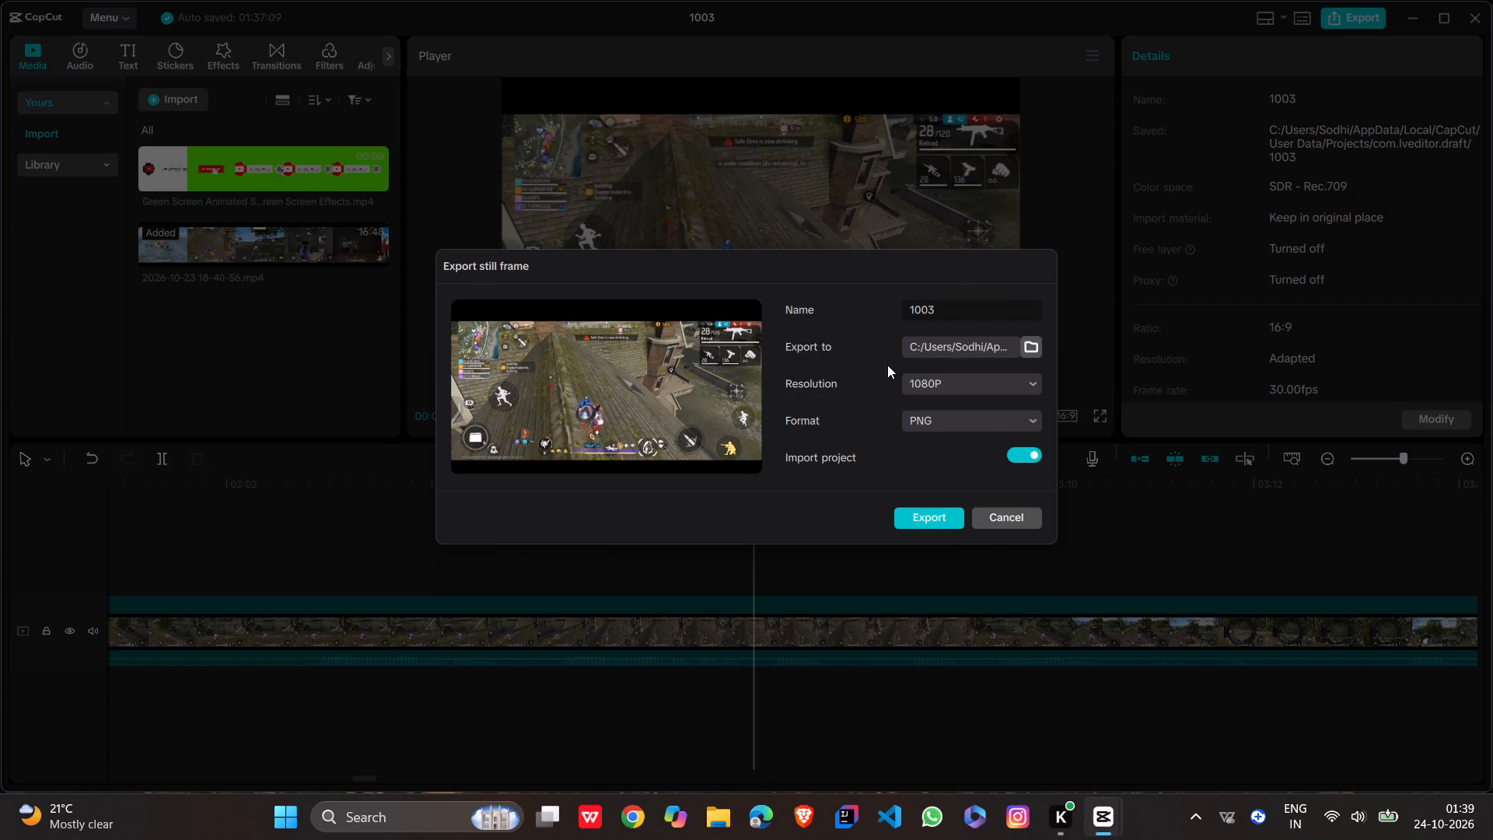
left_click(980, 383)
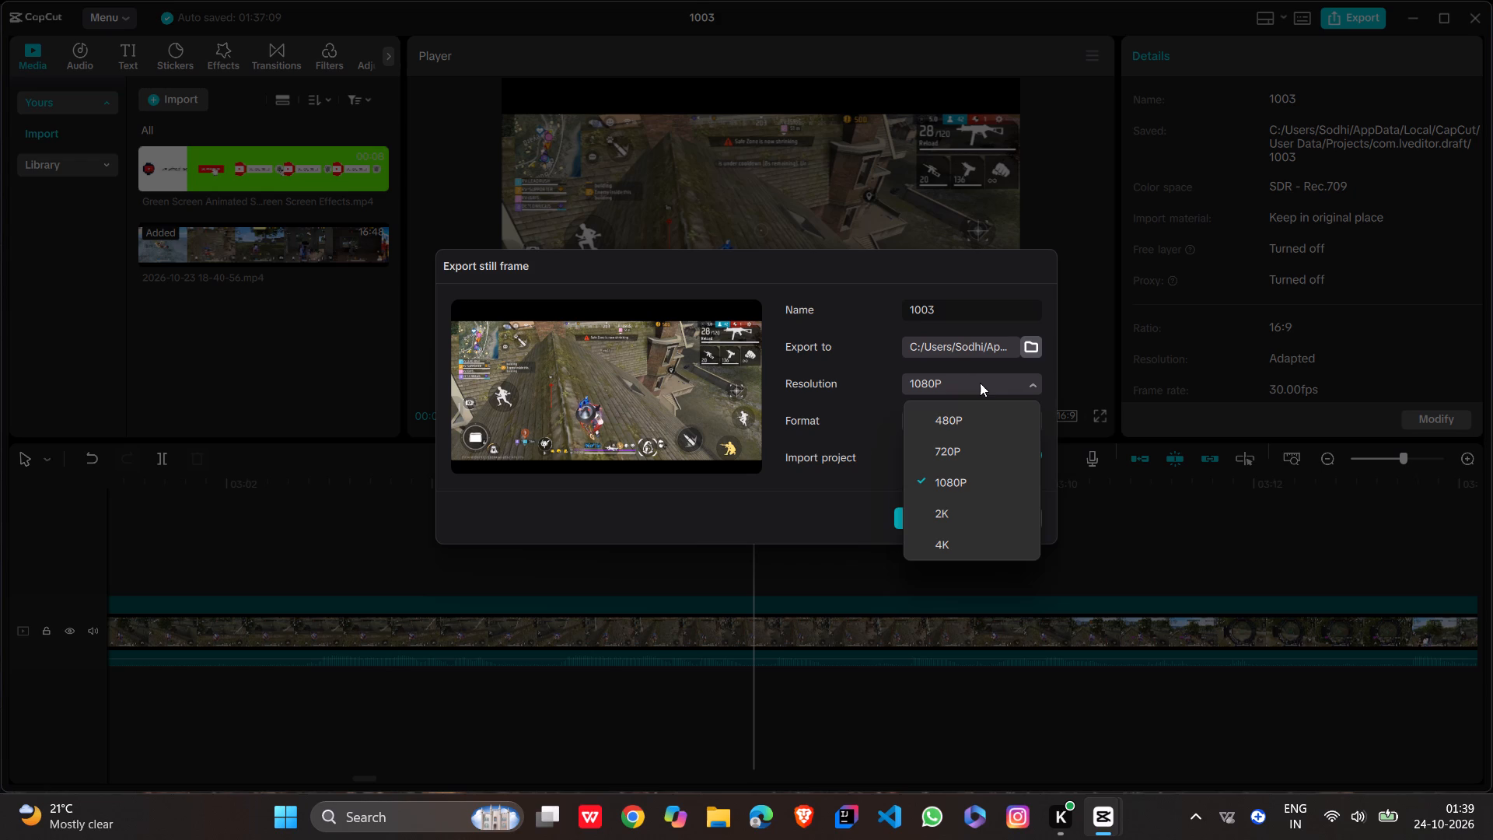
left_click(869, 454)
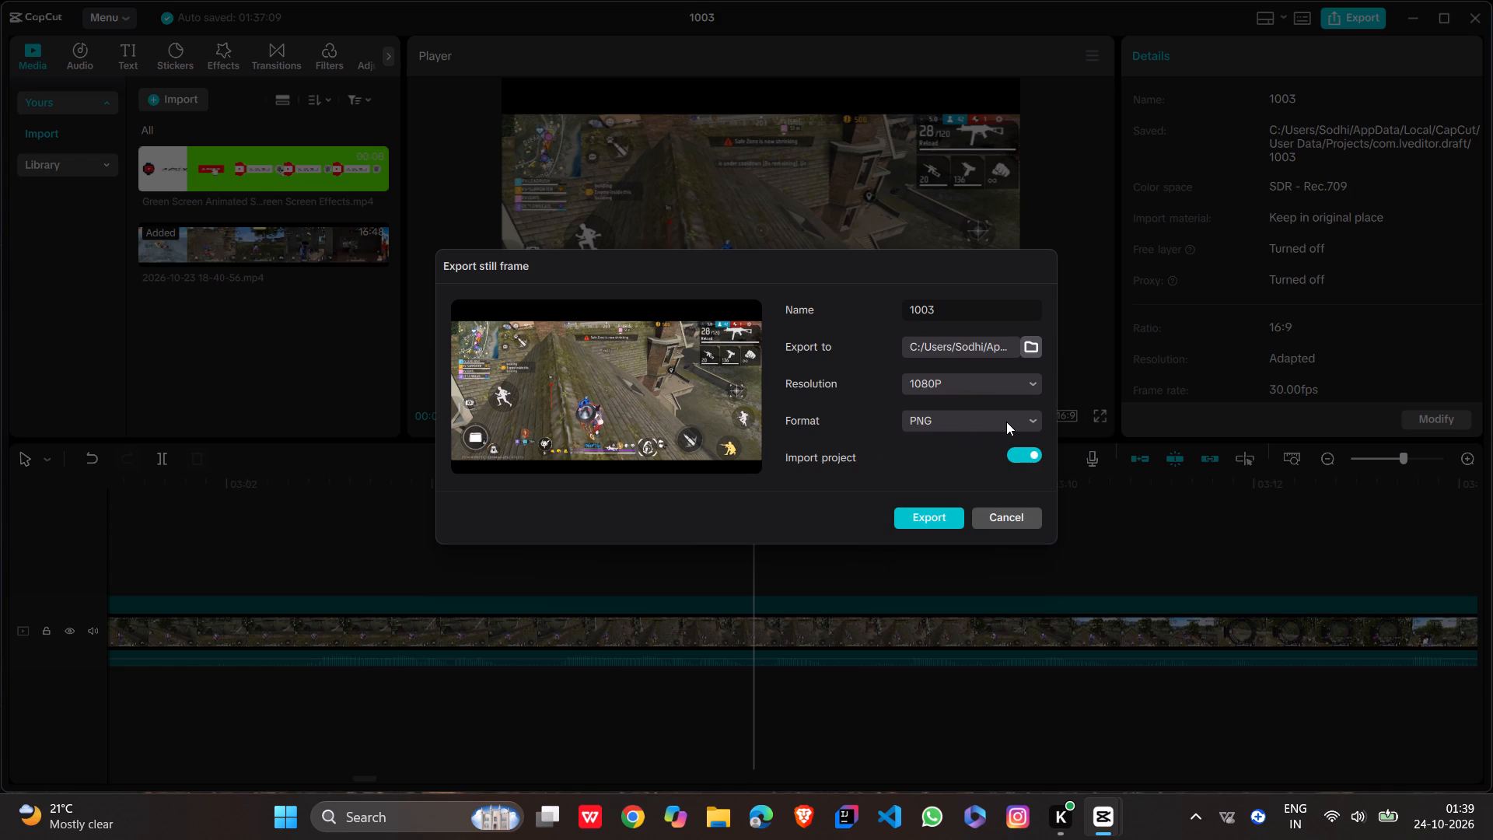
left_click(1009, 420)
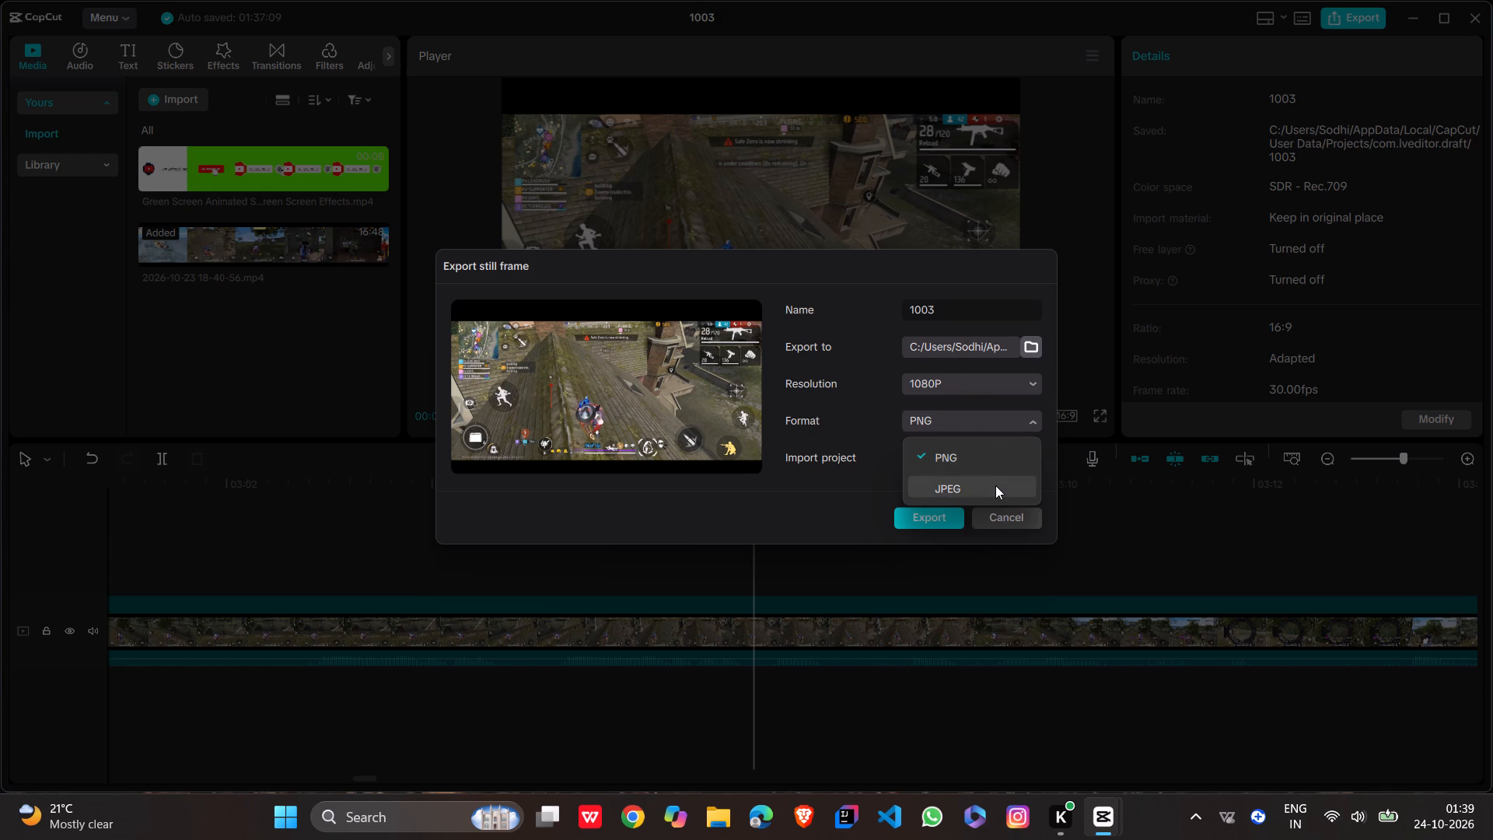
left_click(876, 492)
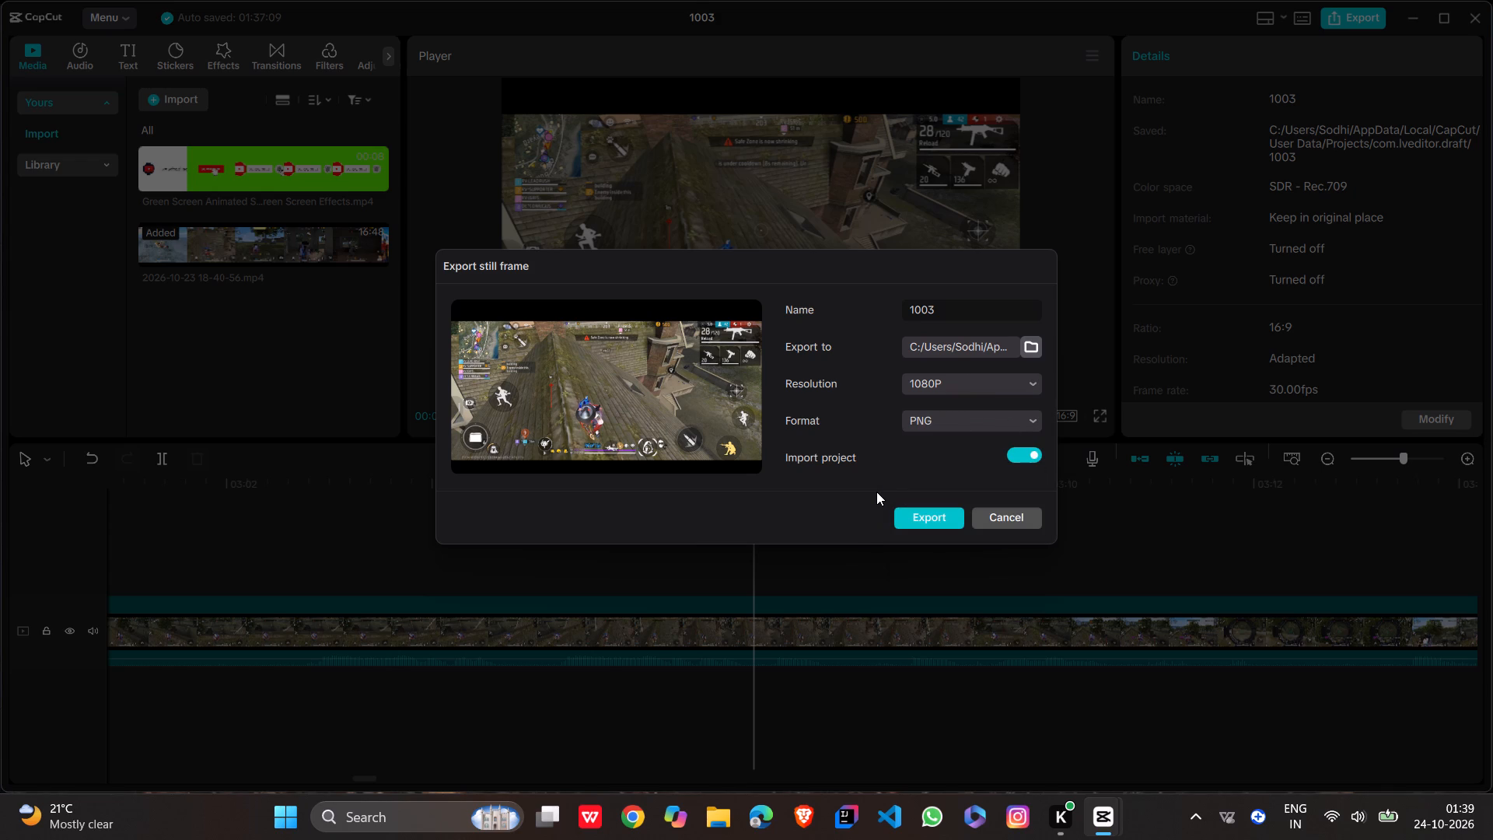
left_click(1019, 513)
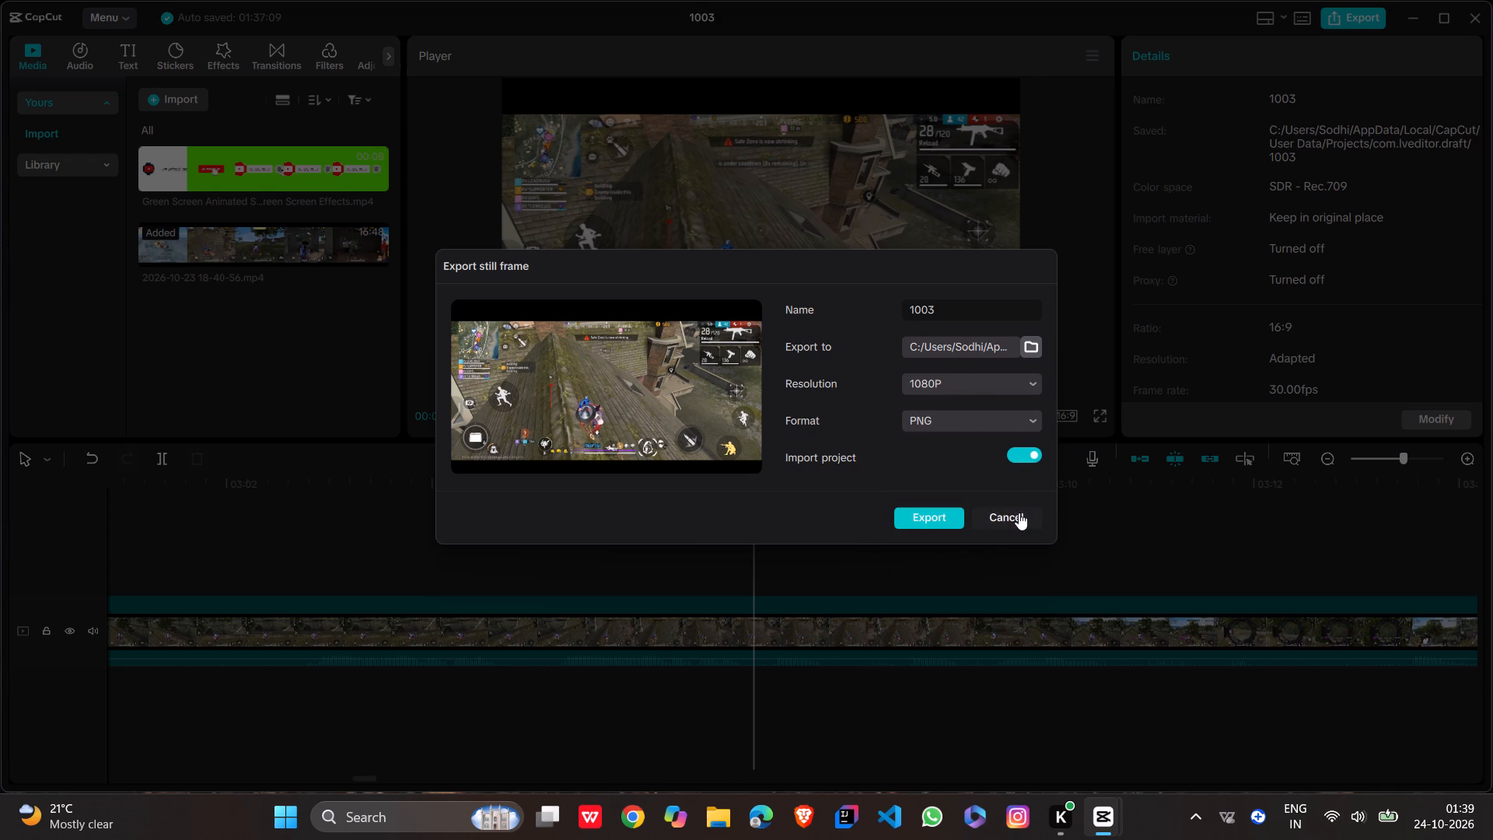
left_click(935, 255)
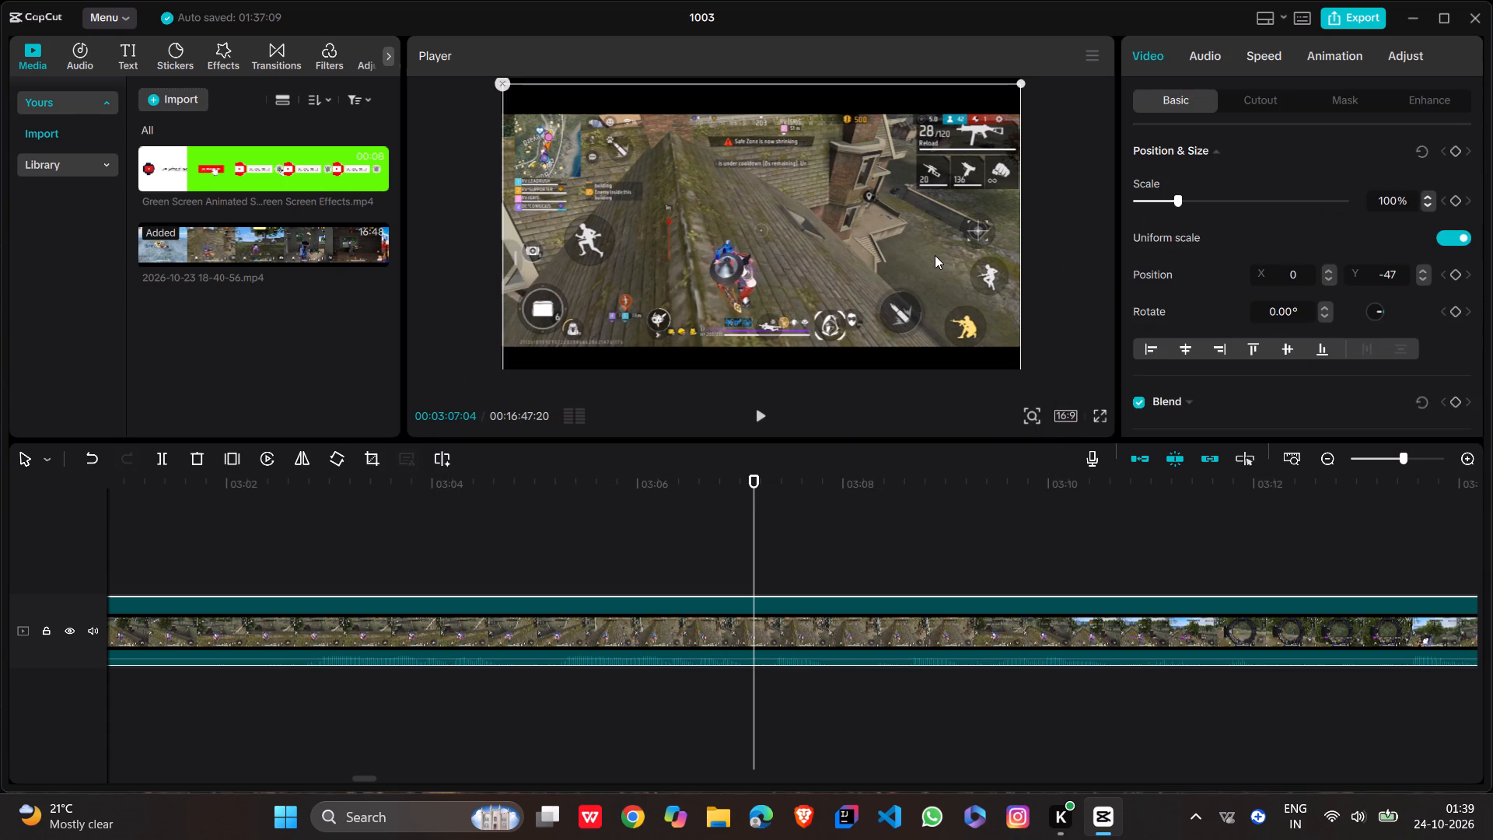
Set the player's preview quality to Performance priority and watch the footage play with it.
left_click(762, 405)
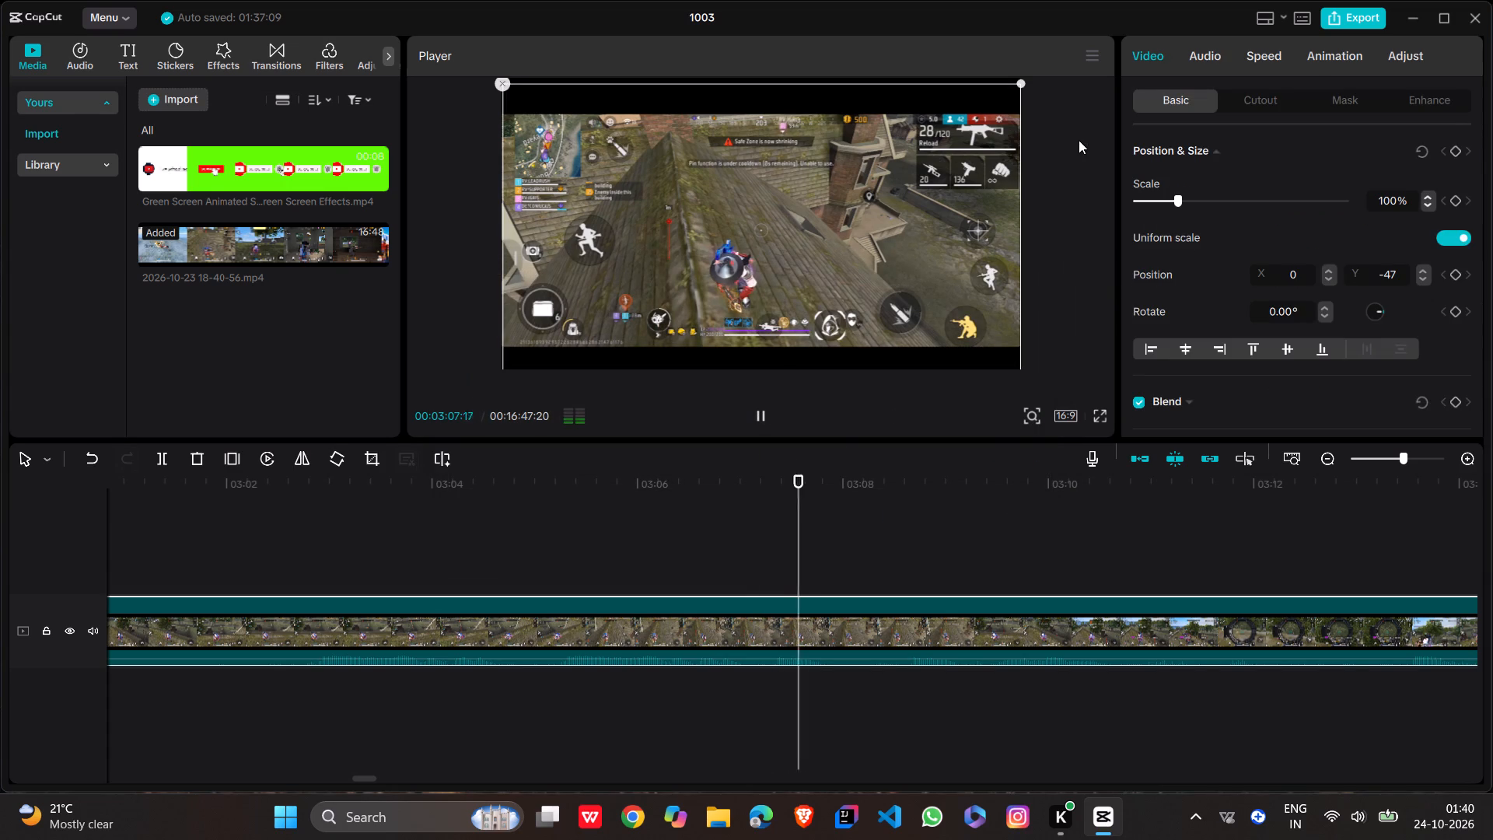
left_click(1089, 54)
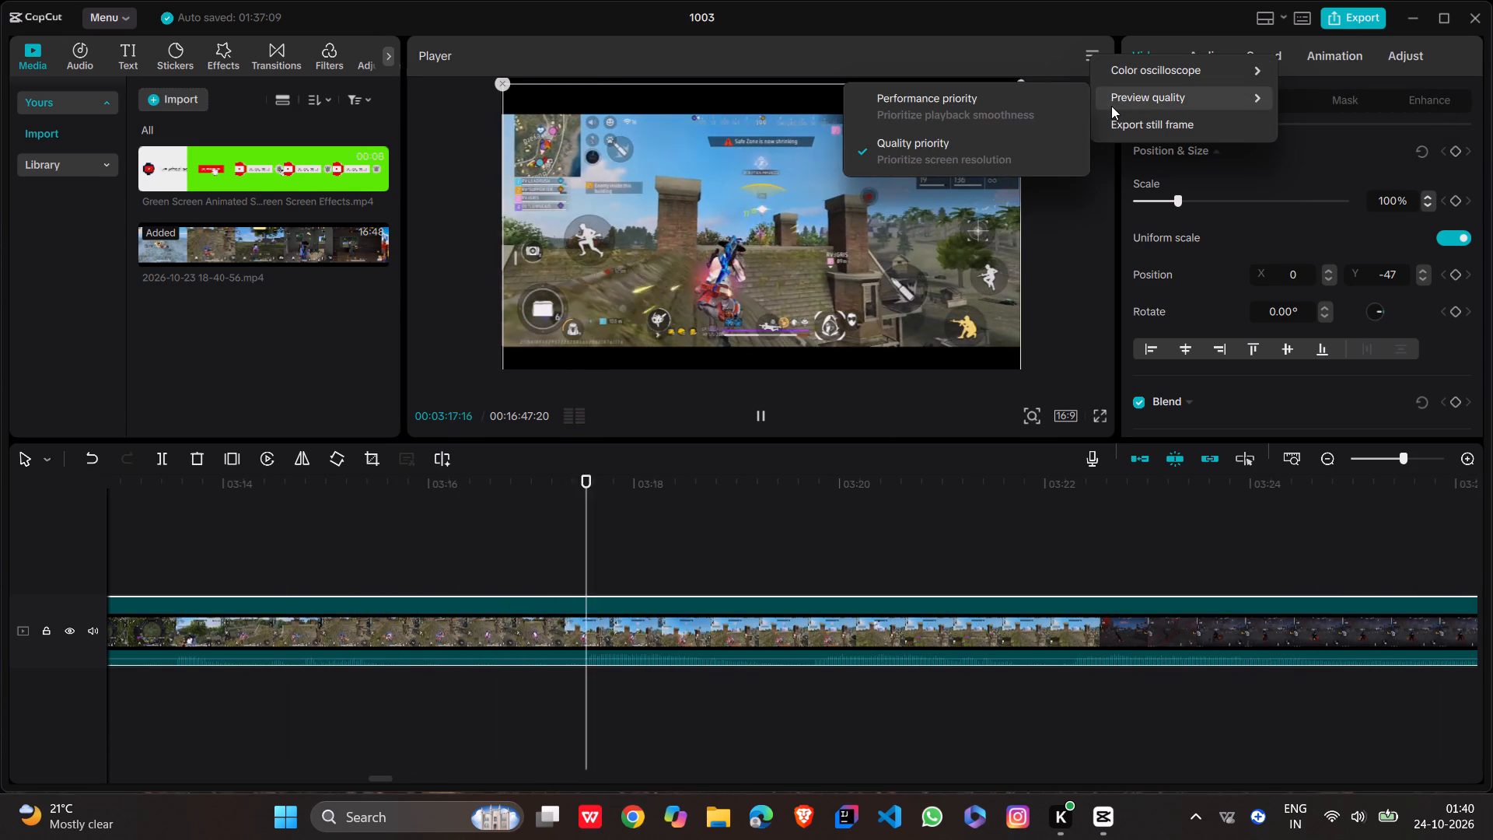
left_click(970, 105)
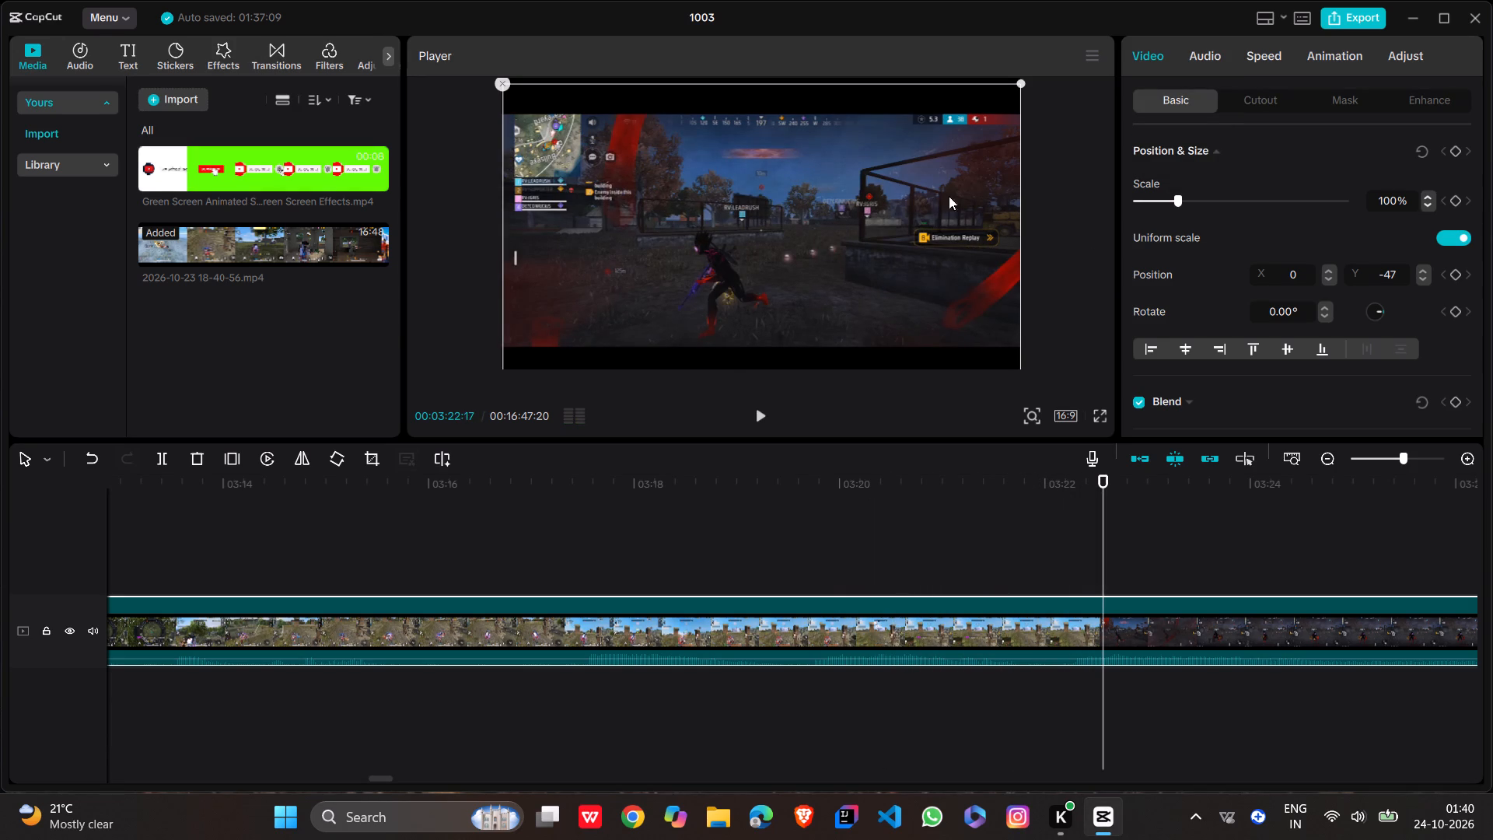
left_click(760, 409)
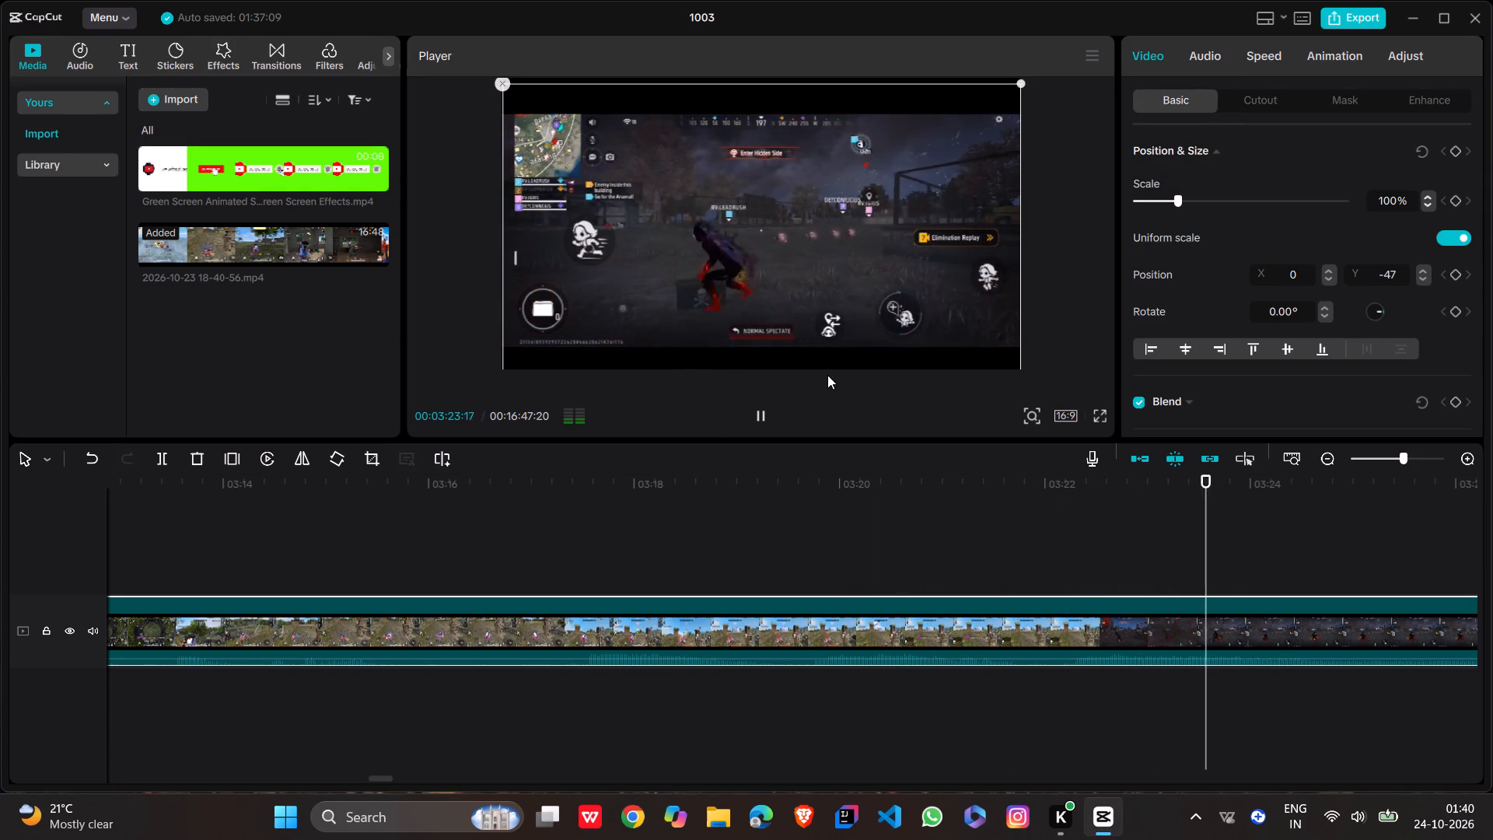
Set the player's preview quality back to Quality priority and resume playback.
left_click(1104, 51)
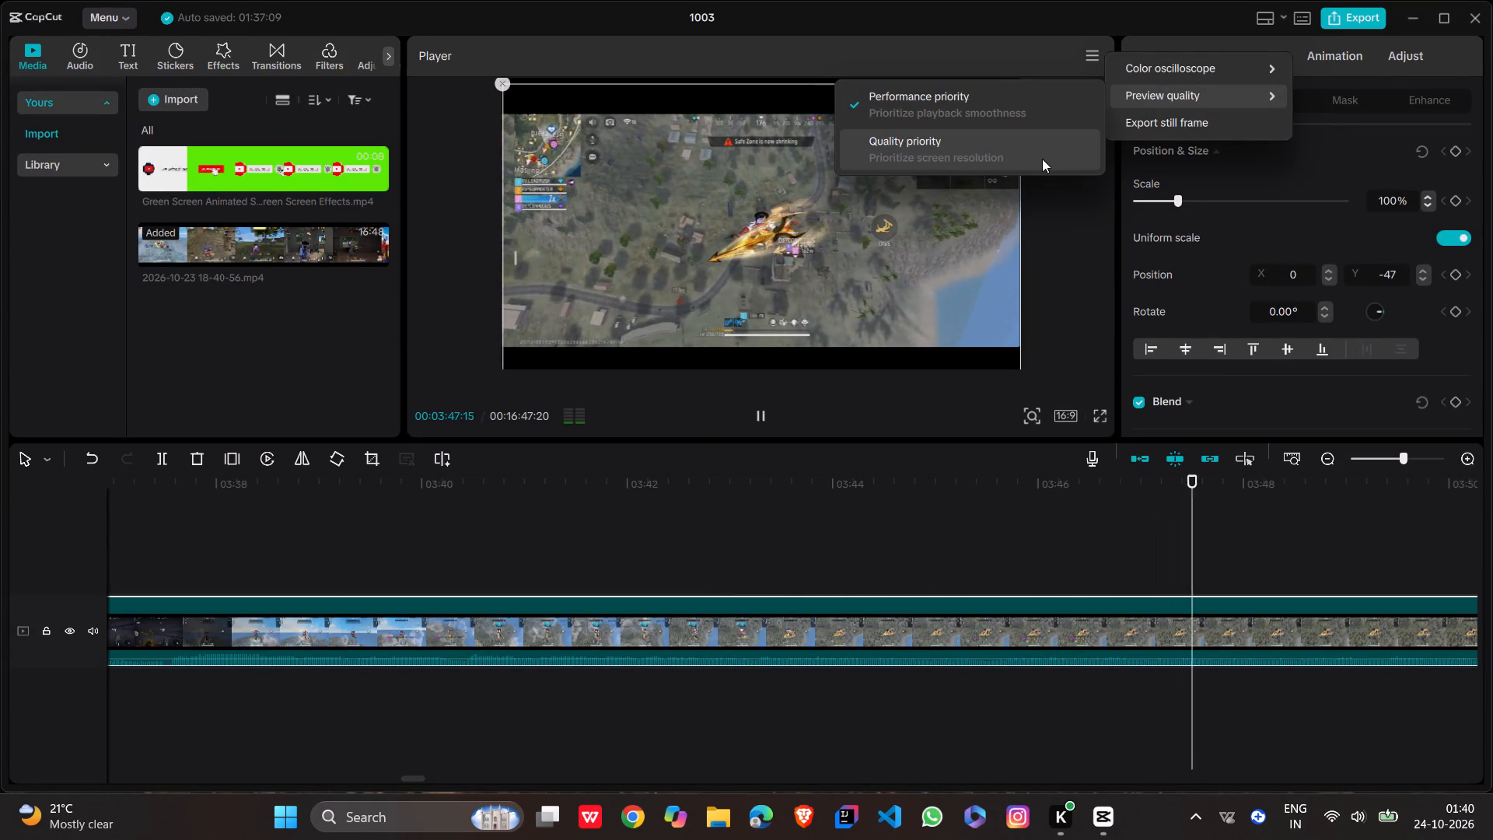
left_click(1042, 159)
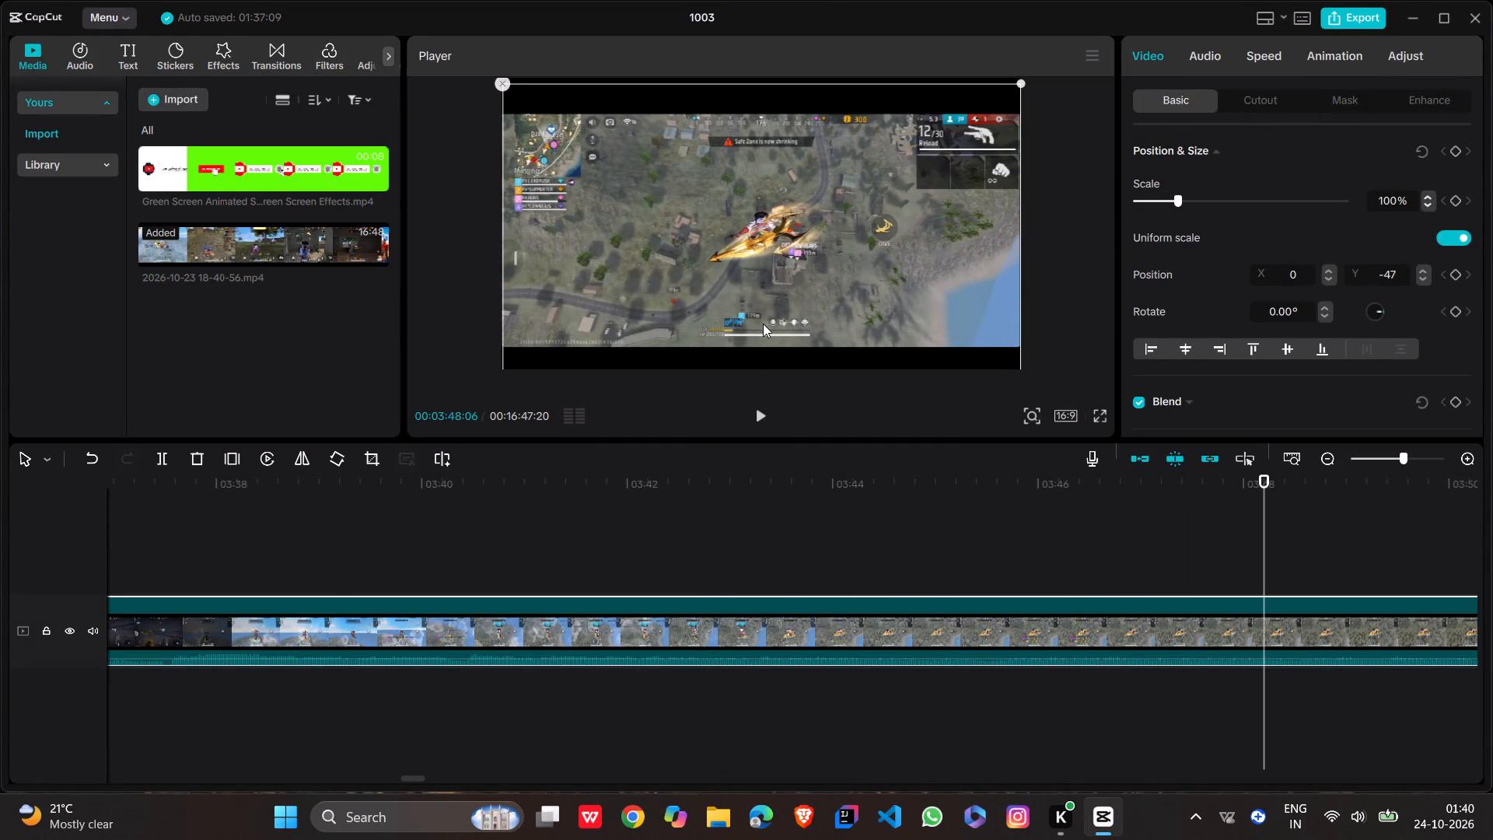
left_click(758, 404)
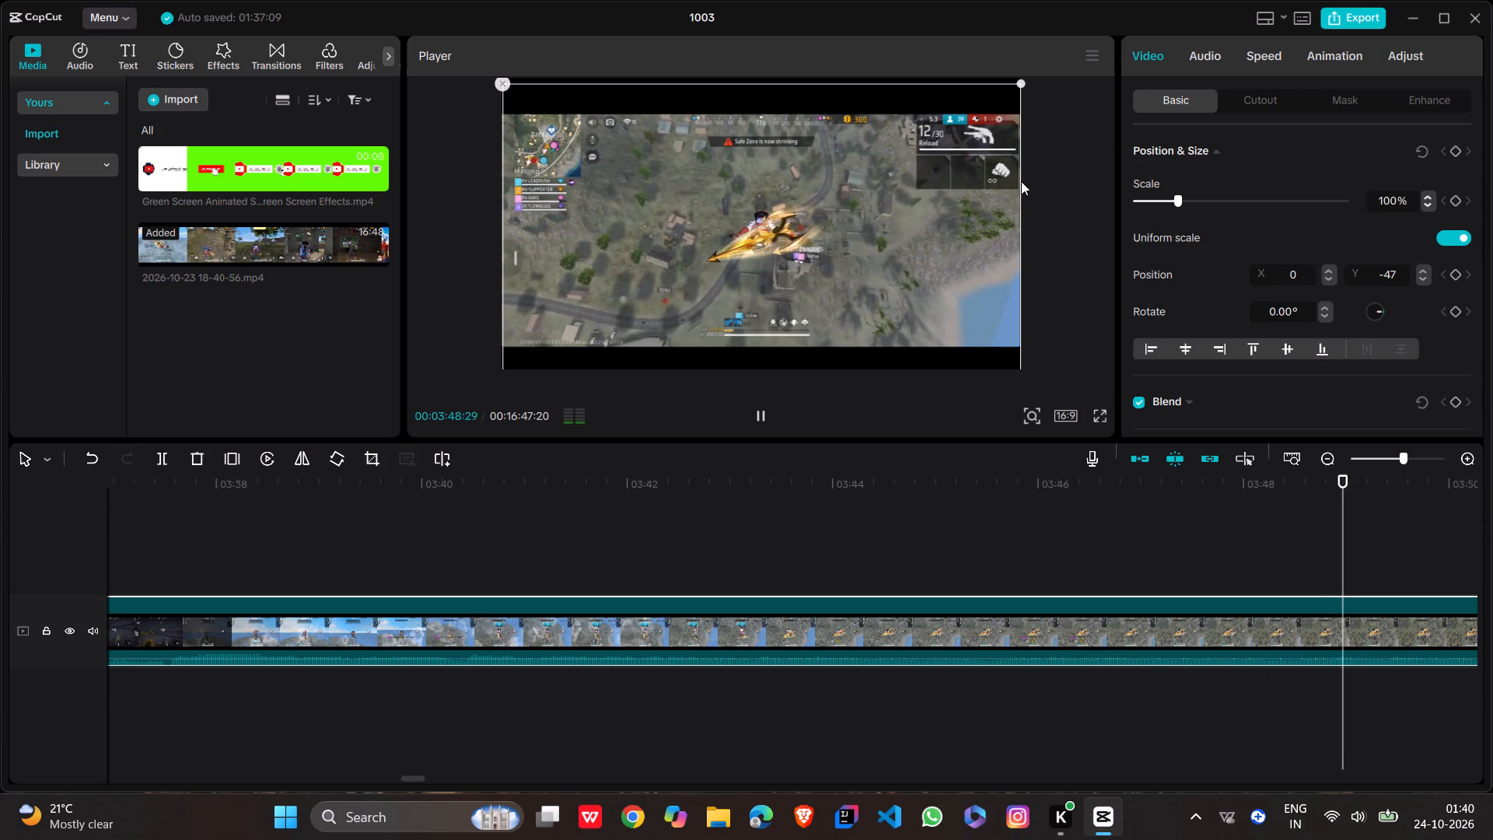
Turn on the player's color oscilloscope and examine the levels on the color scopes during playback and while paused.
left_click(1091, 49)
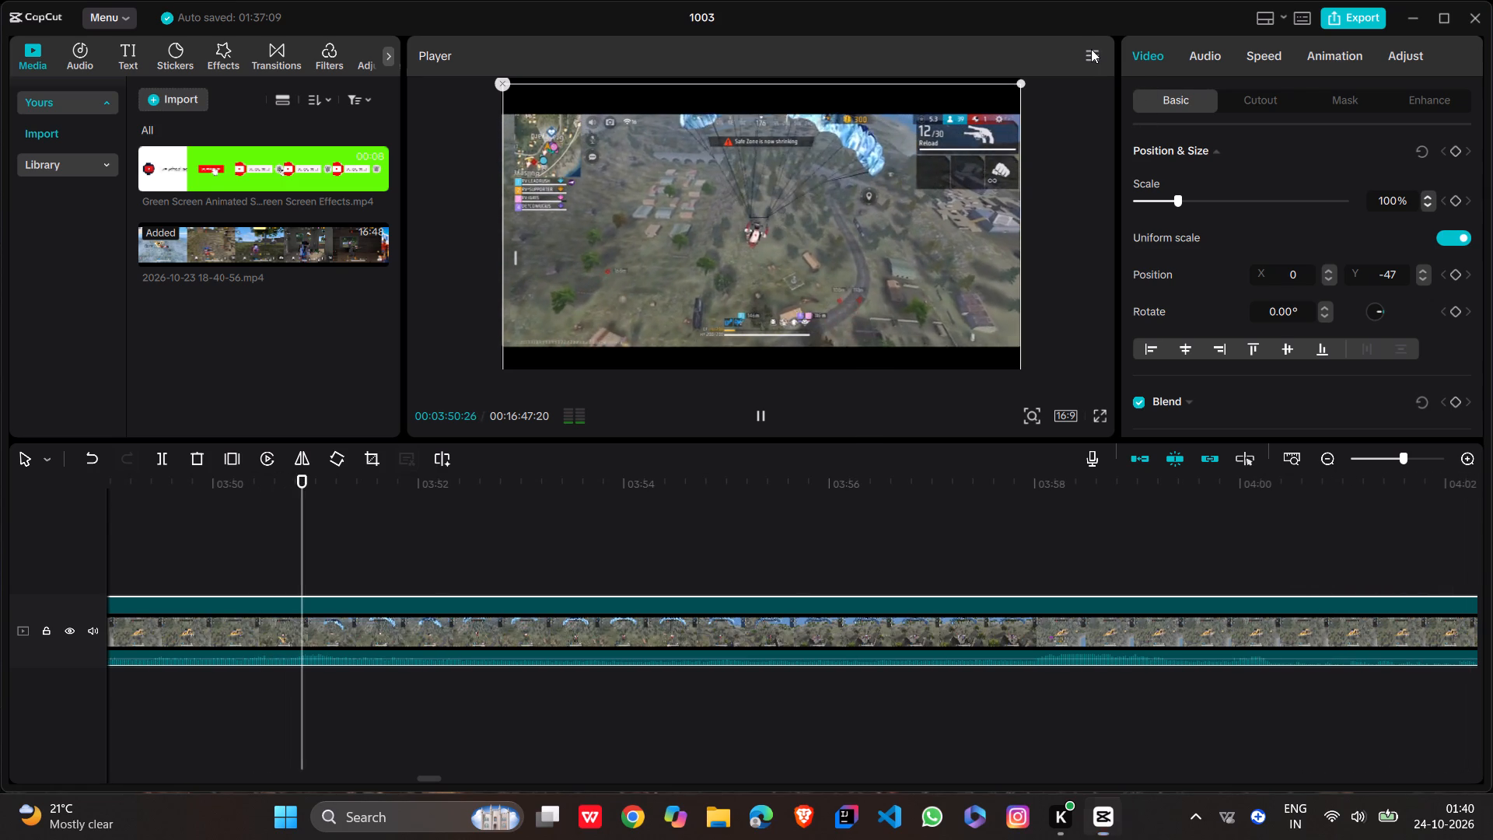
left_click(1132, 62)
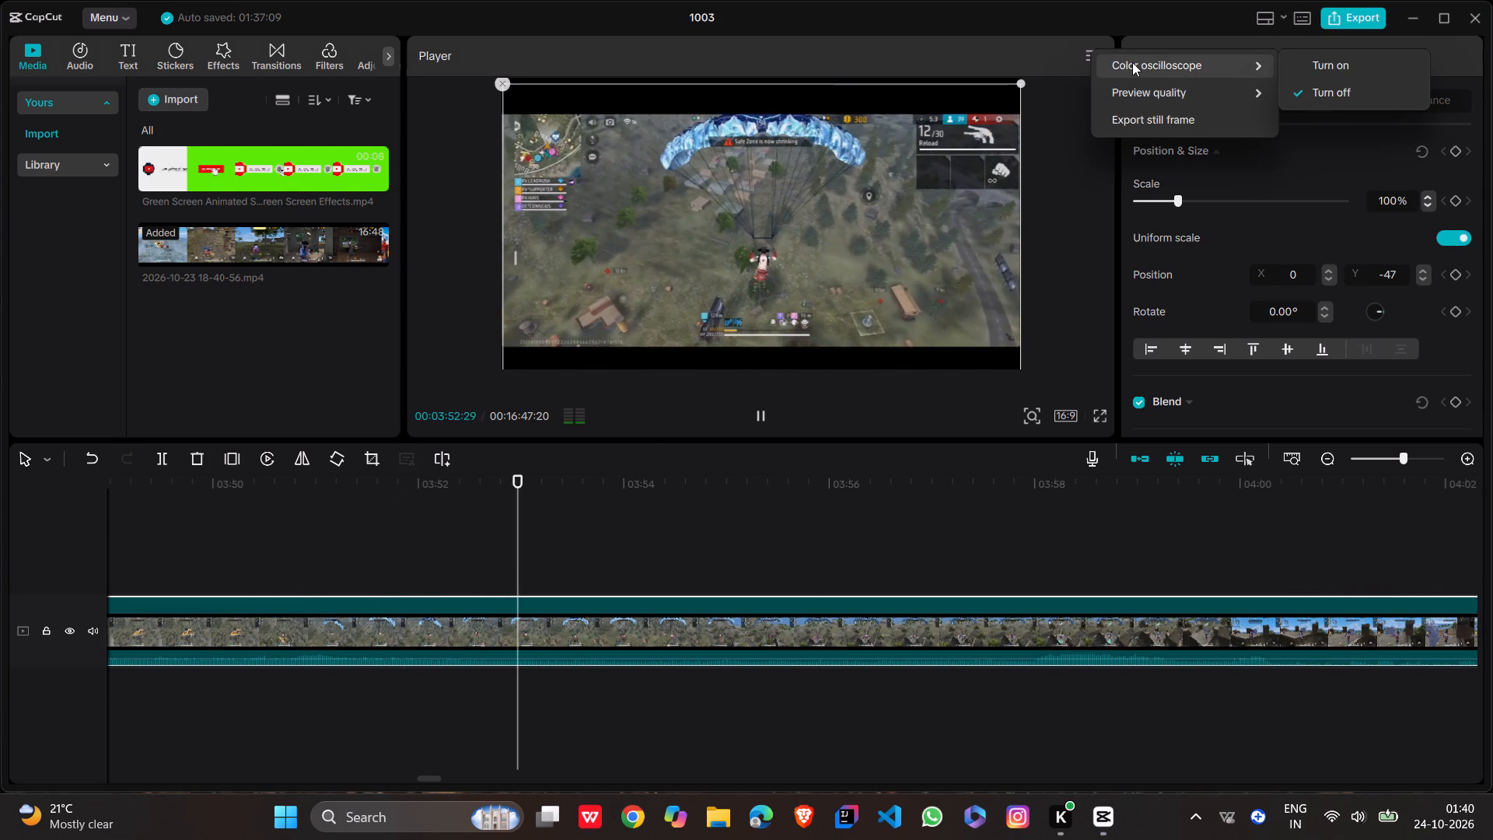
left_click(1307, 54)
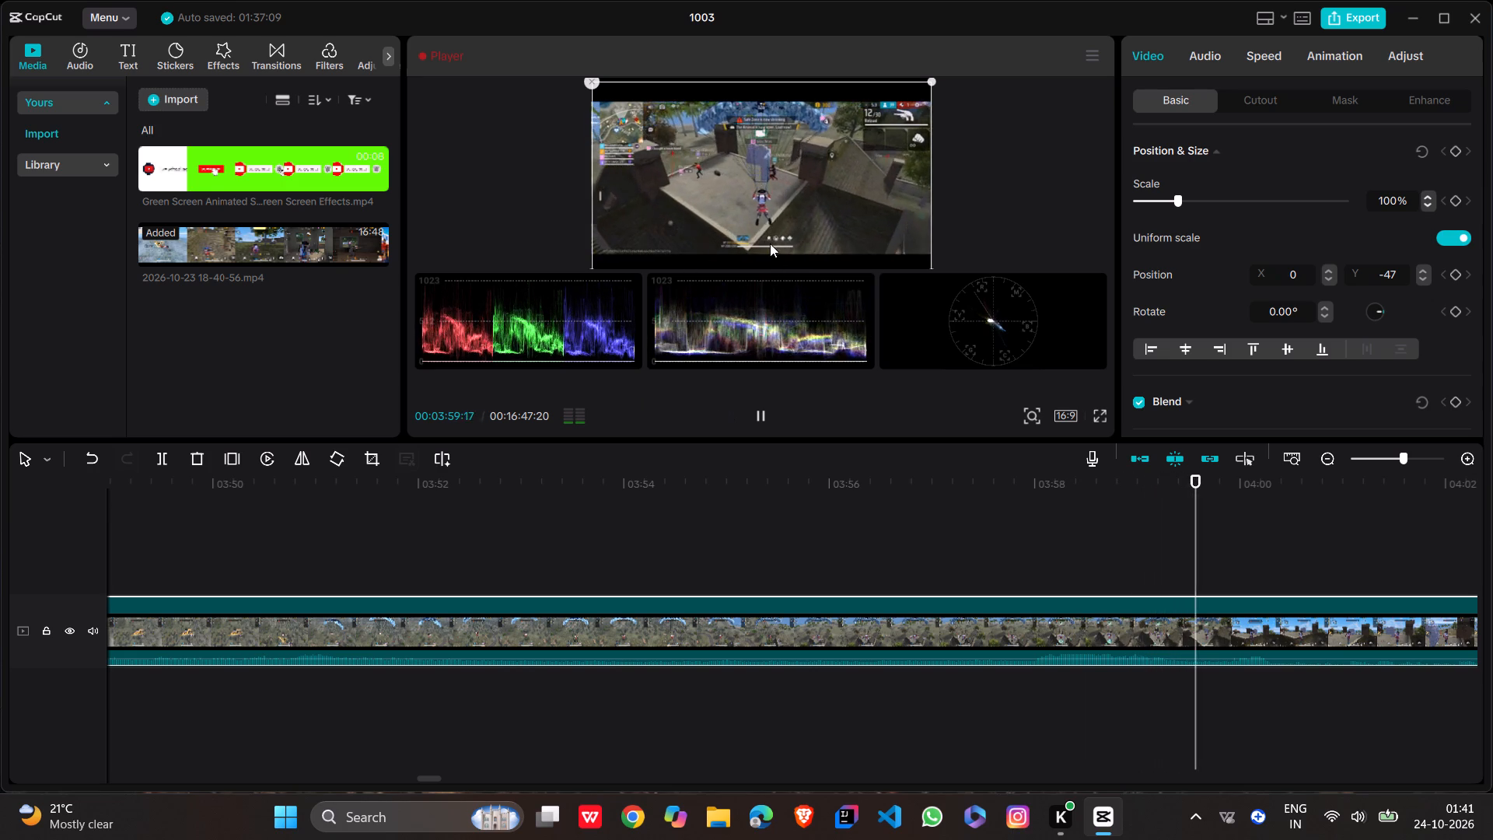
left_click(763, 413)
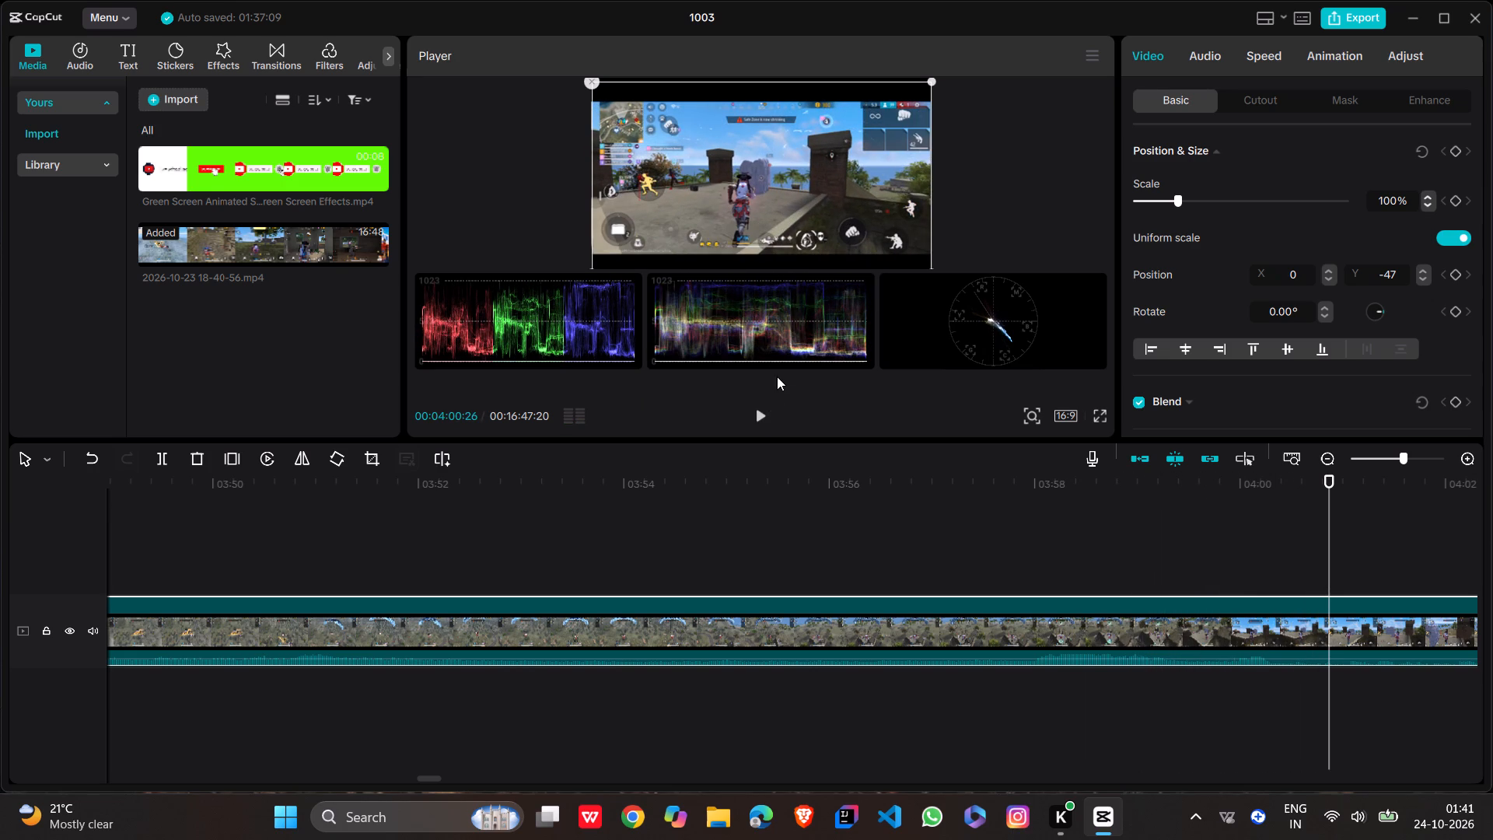
left_click_drag(772, 323, 708, 302)
left_click_drag(708, 302, 726, 321)
left_click_drag(726, 321, 712, 269)
left_click_drag(712, 269, 726, 355)
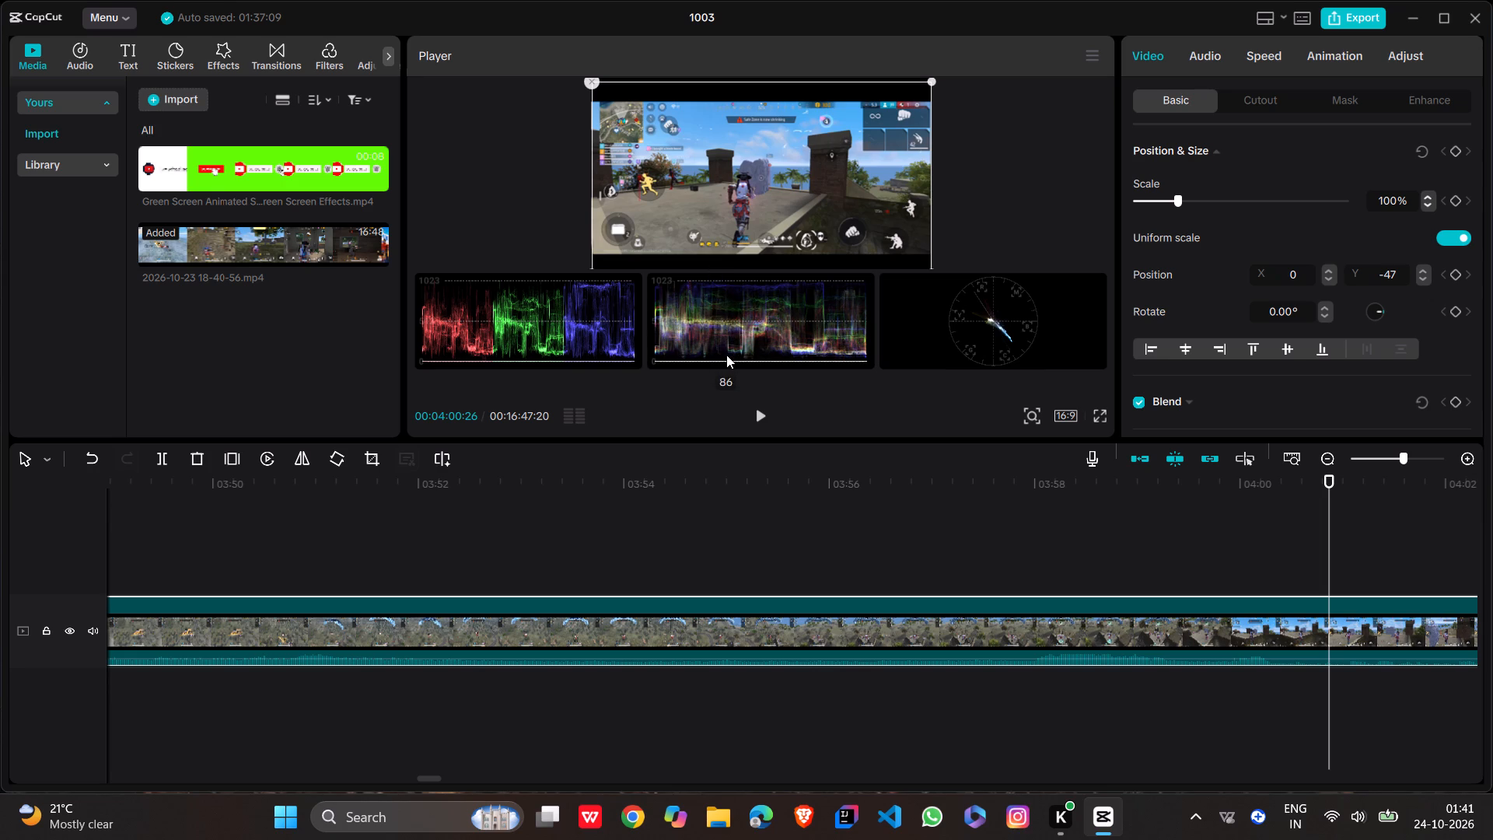
left_click_drag(726, 355, 723, 339)
left_click(762, 415)
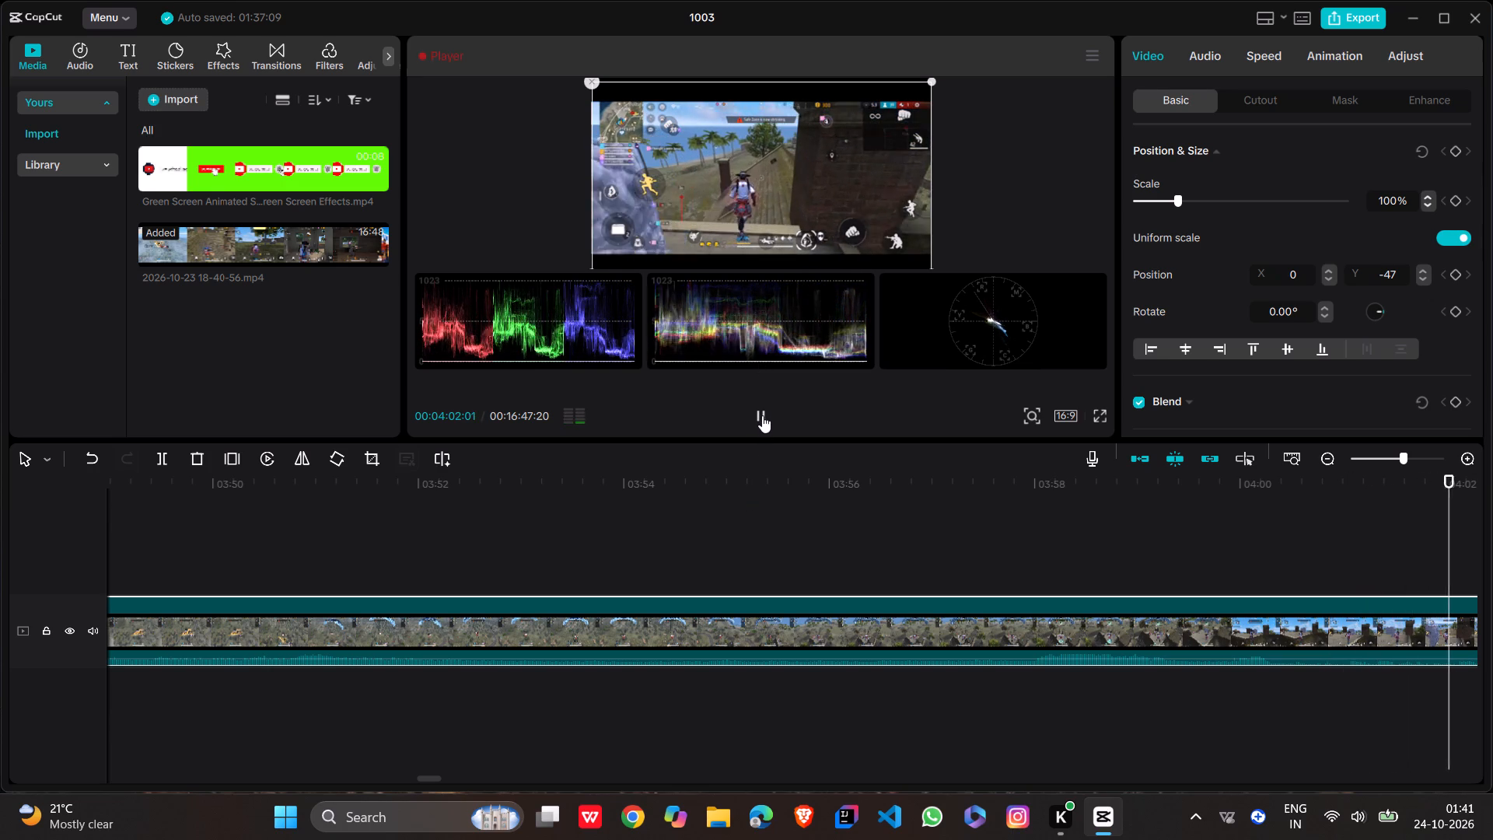
left_click(762, 415)
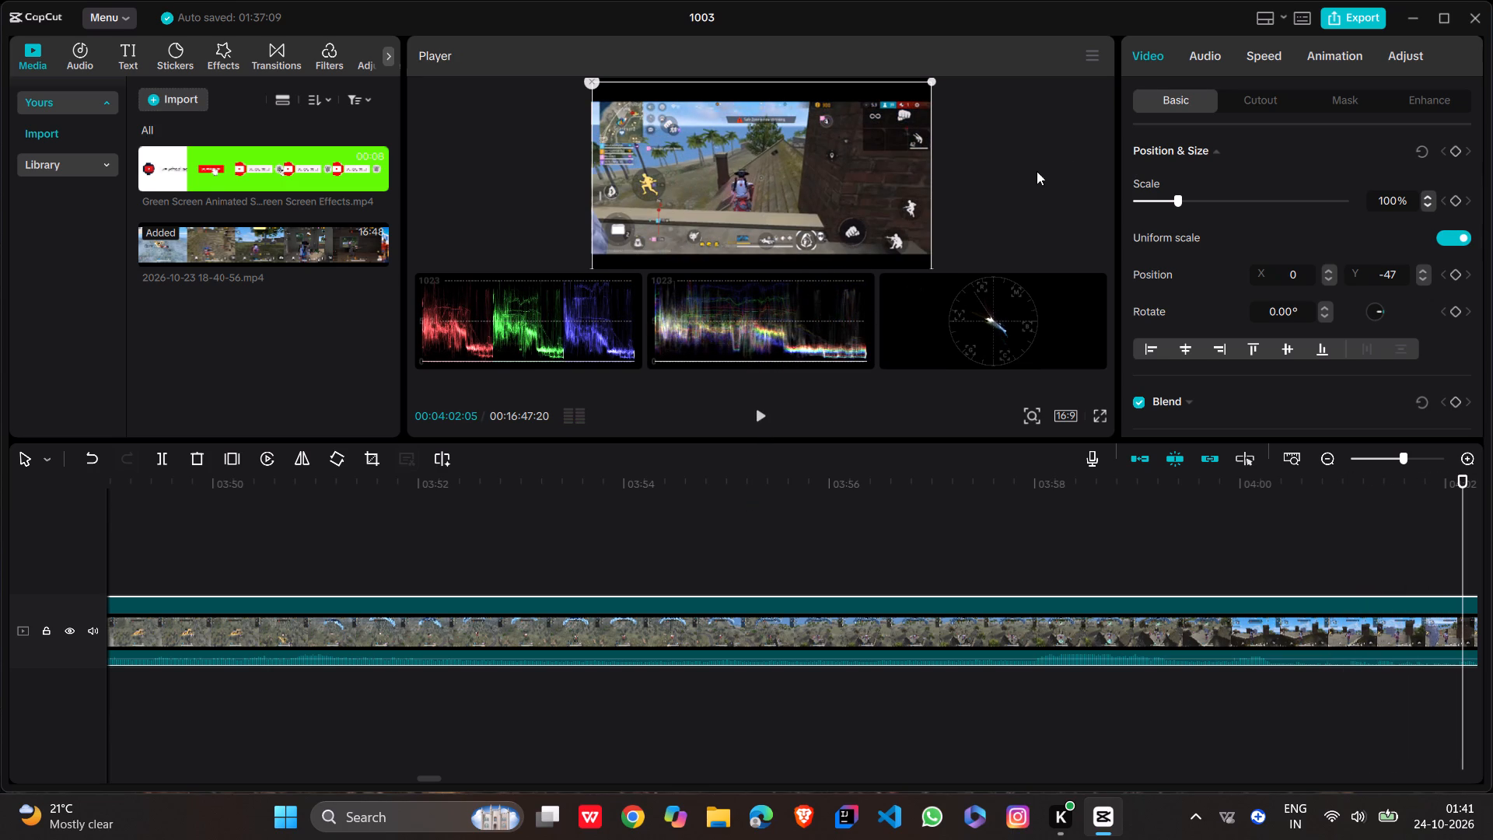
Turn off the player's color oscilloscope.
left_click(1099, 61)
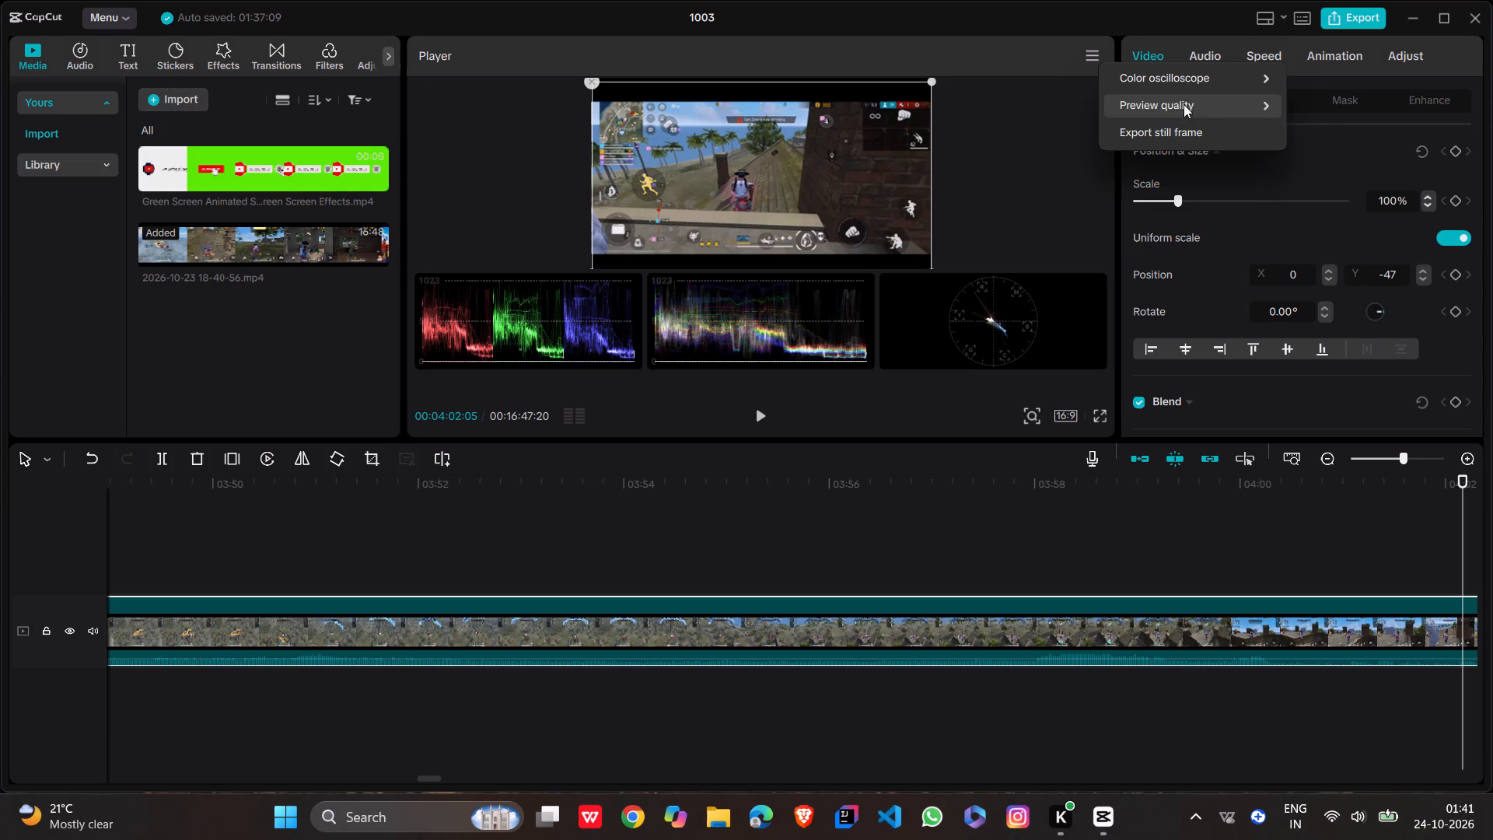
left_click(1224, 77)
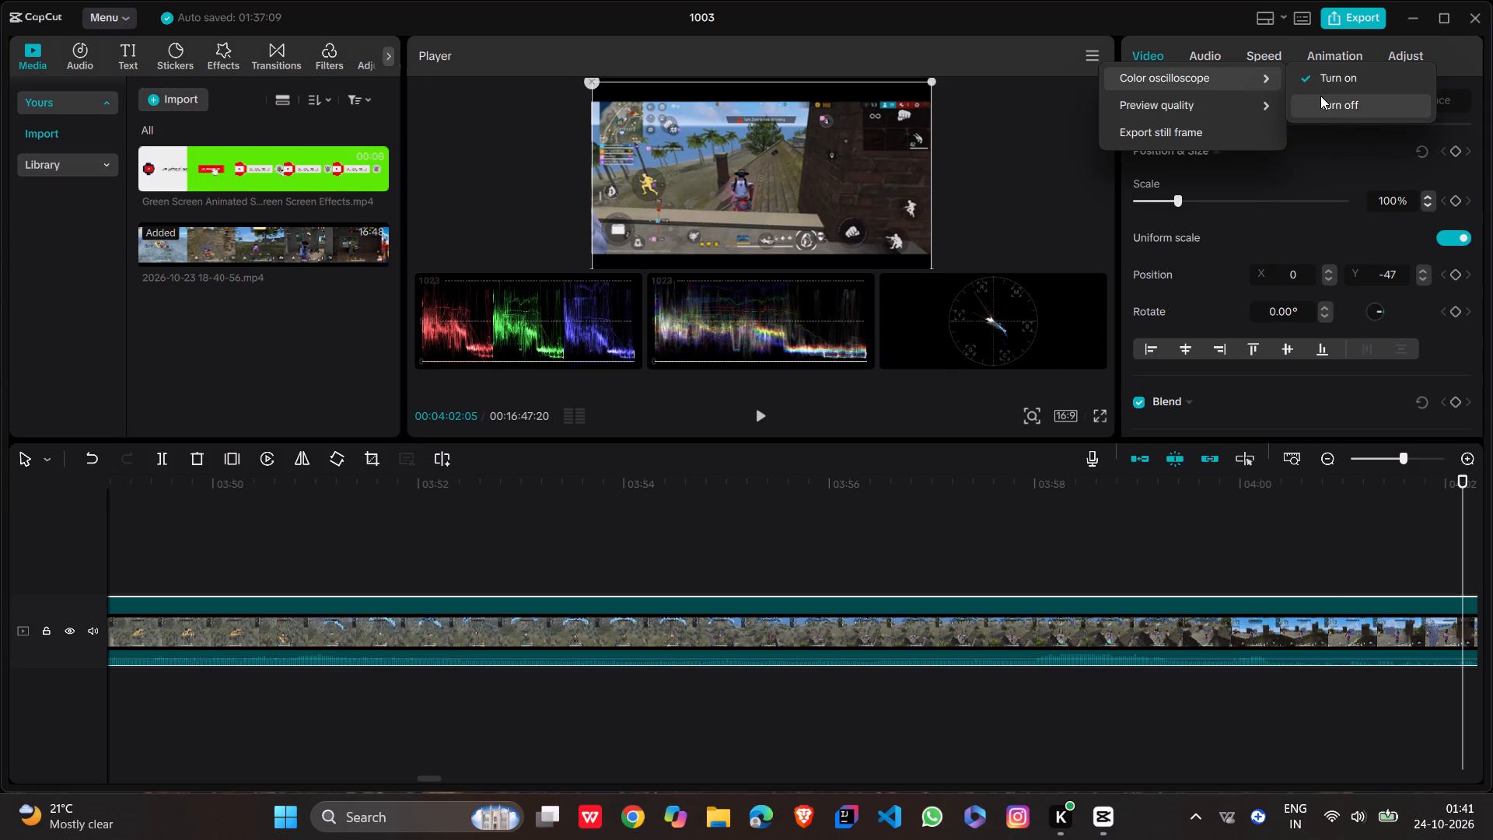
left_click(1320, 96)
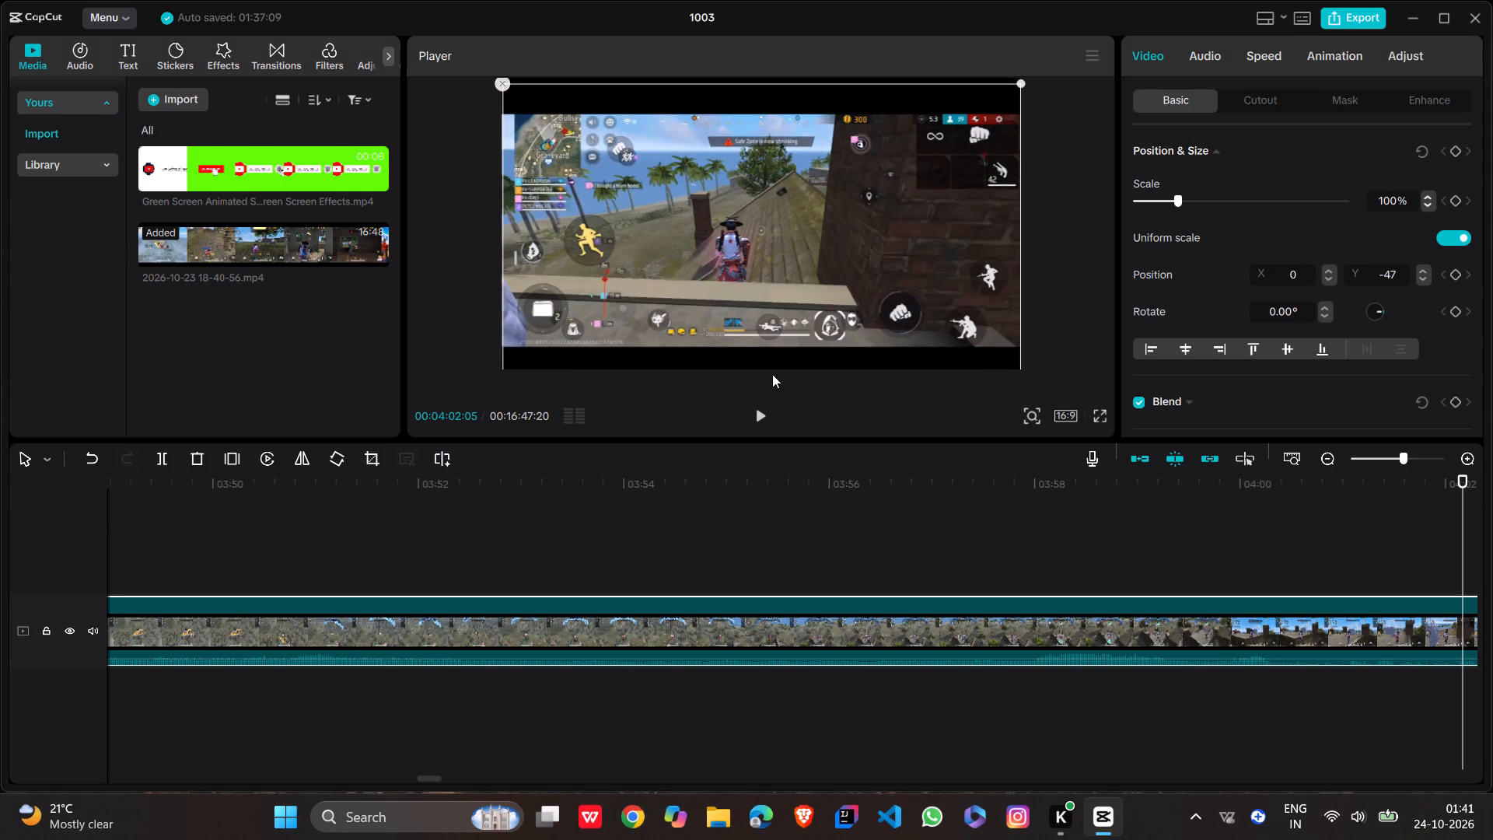
Resume playback of the gameplay footage from 00:04:02 and watch it.
left_click(756, 412)
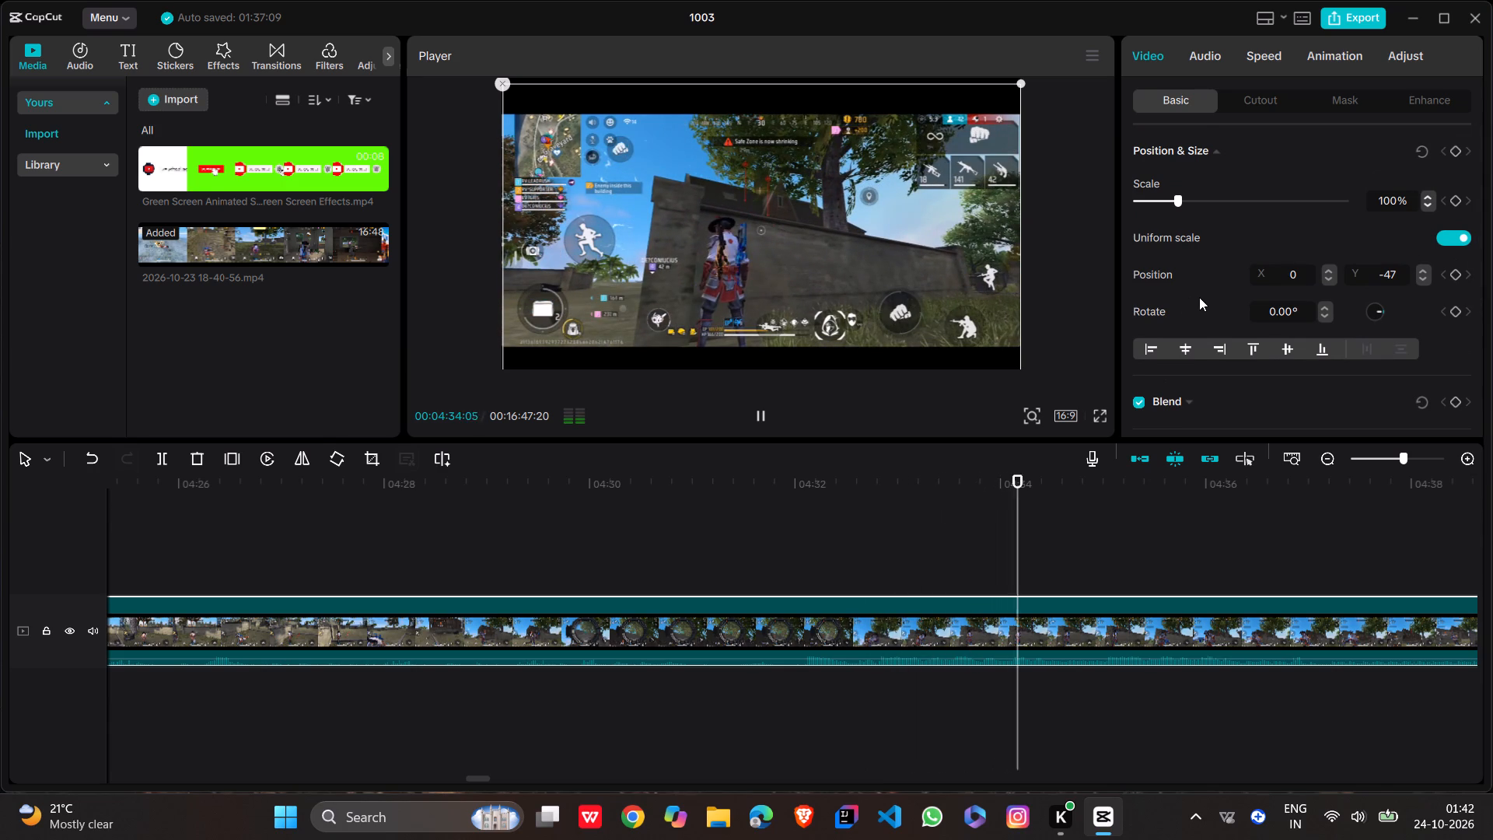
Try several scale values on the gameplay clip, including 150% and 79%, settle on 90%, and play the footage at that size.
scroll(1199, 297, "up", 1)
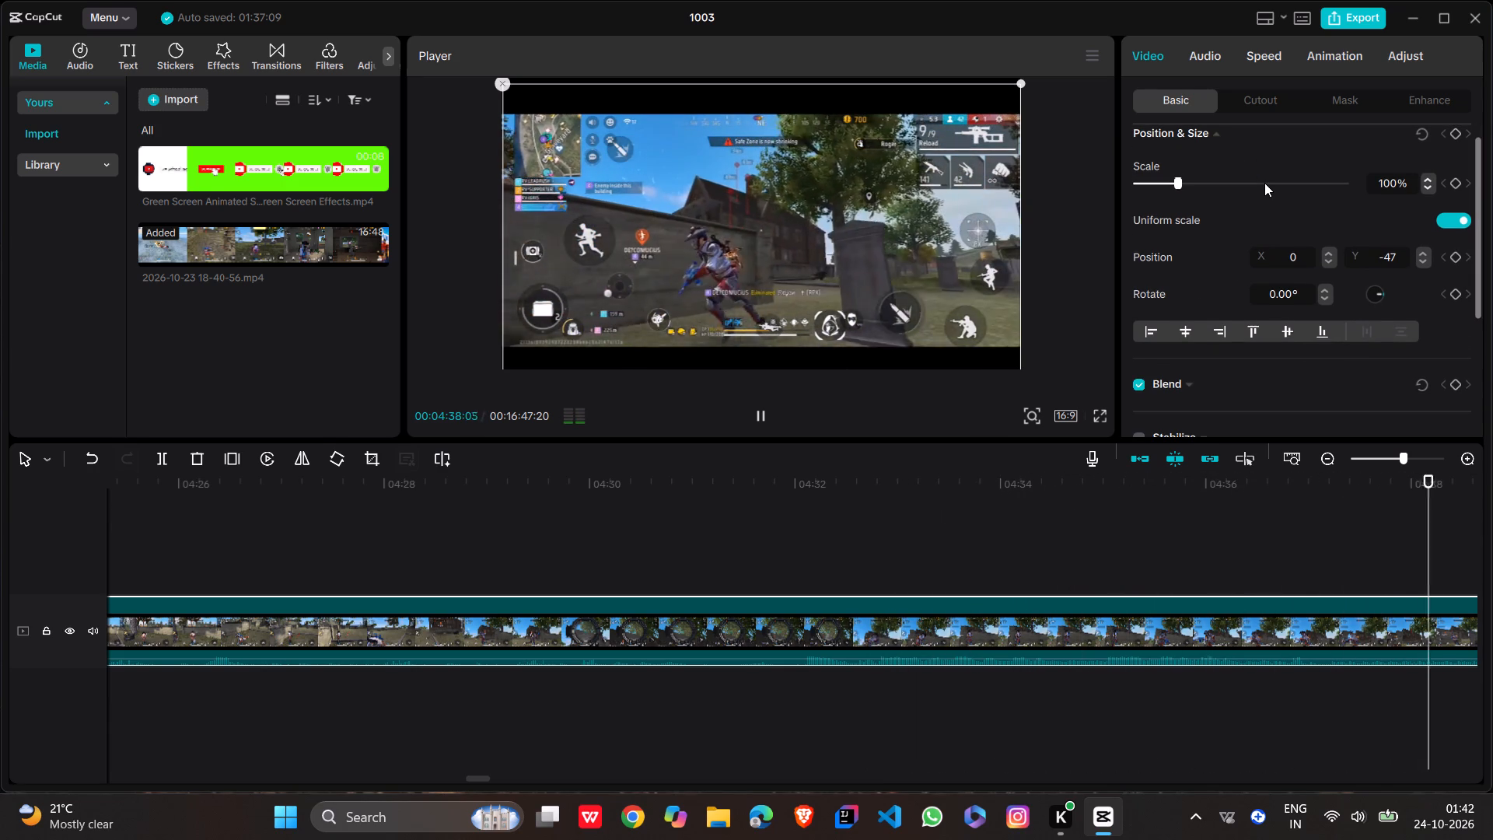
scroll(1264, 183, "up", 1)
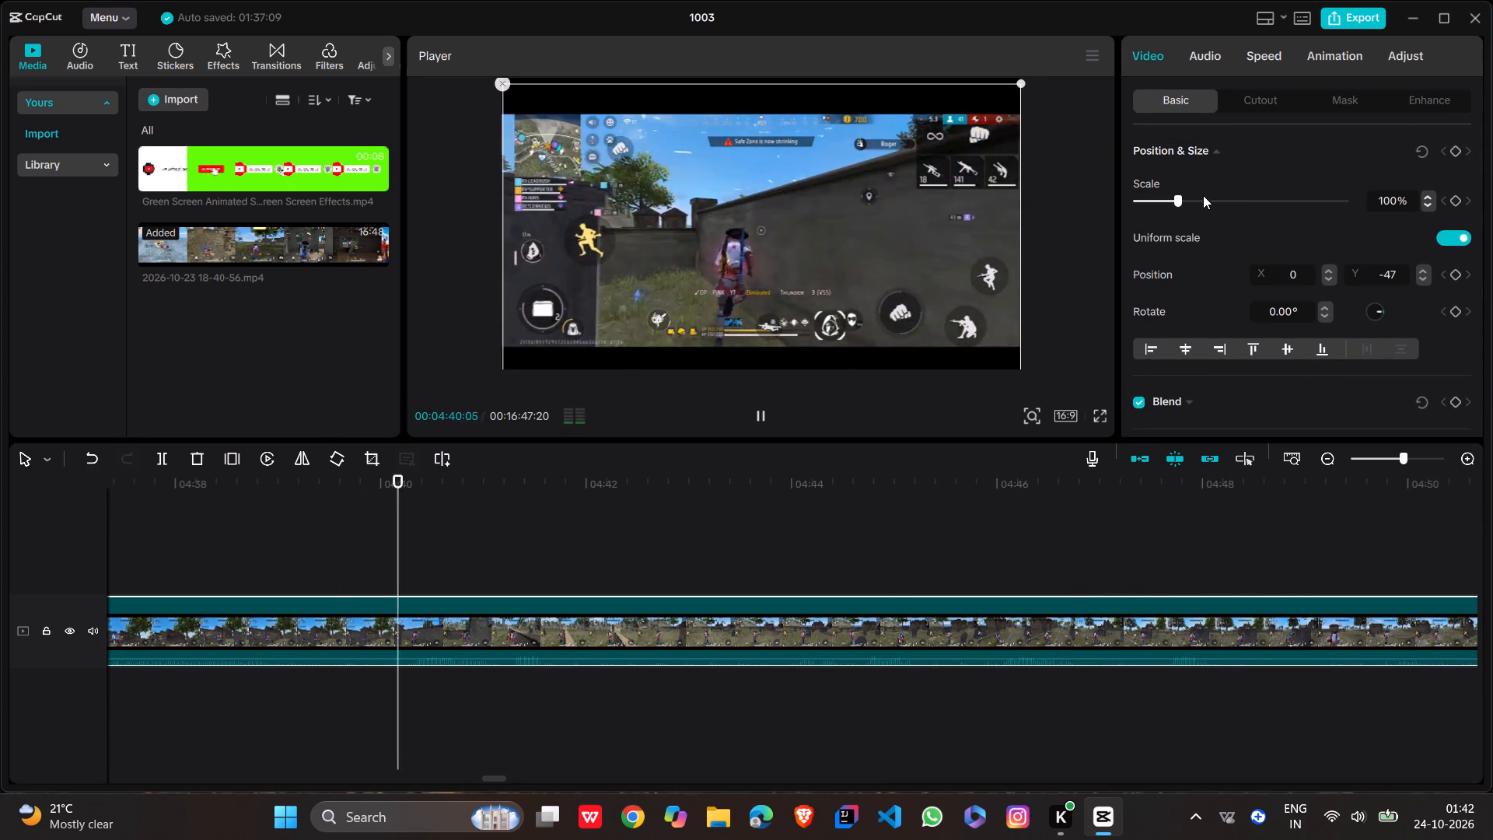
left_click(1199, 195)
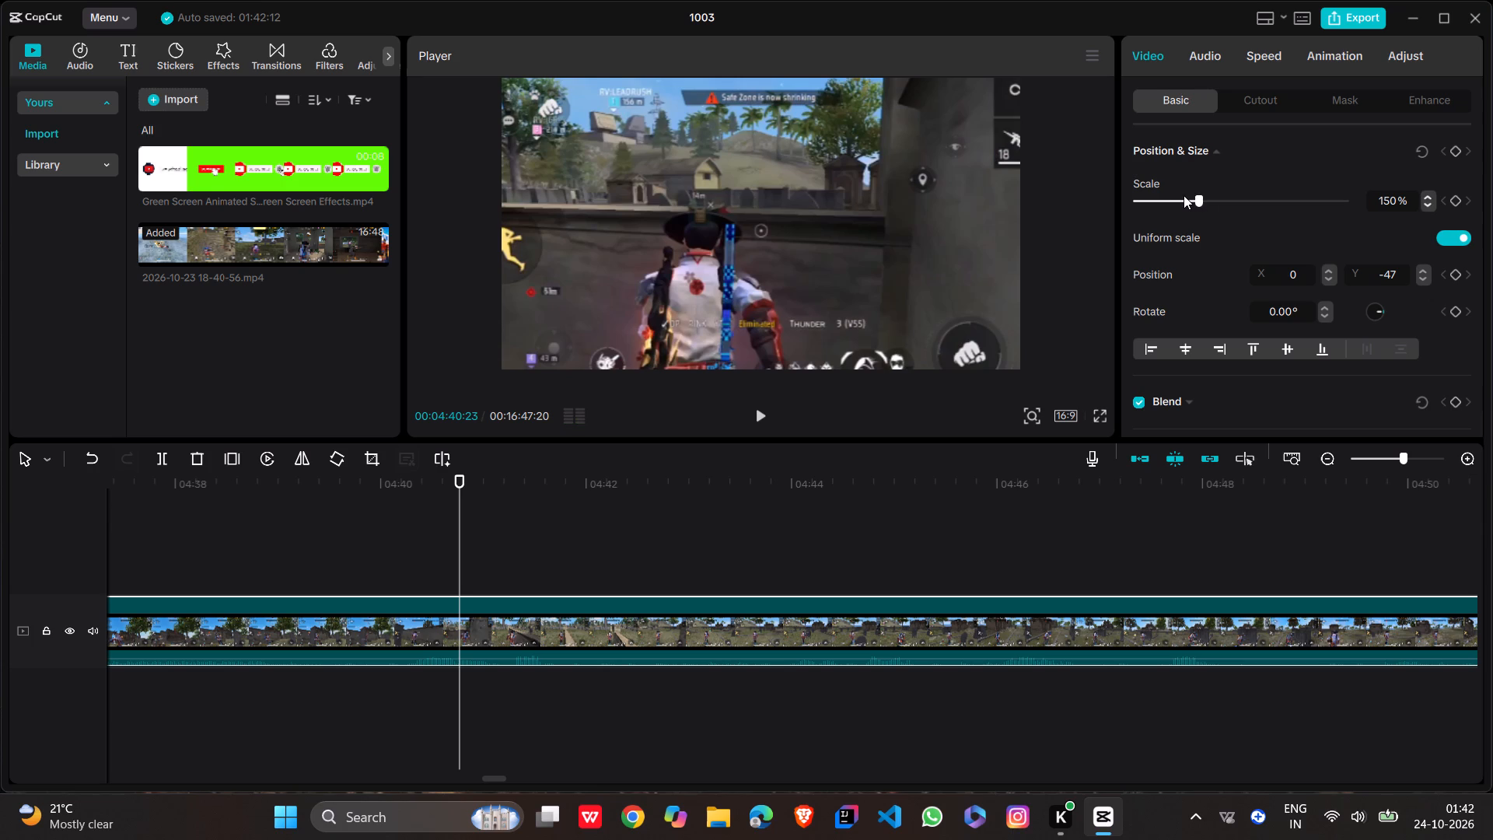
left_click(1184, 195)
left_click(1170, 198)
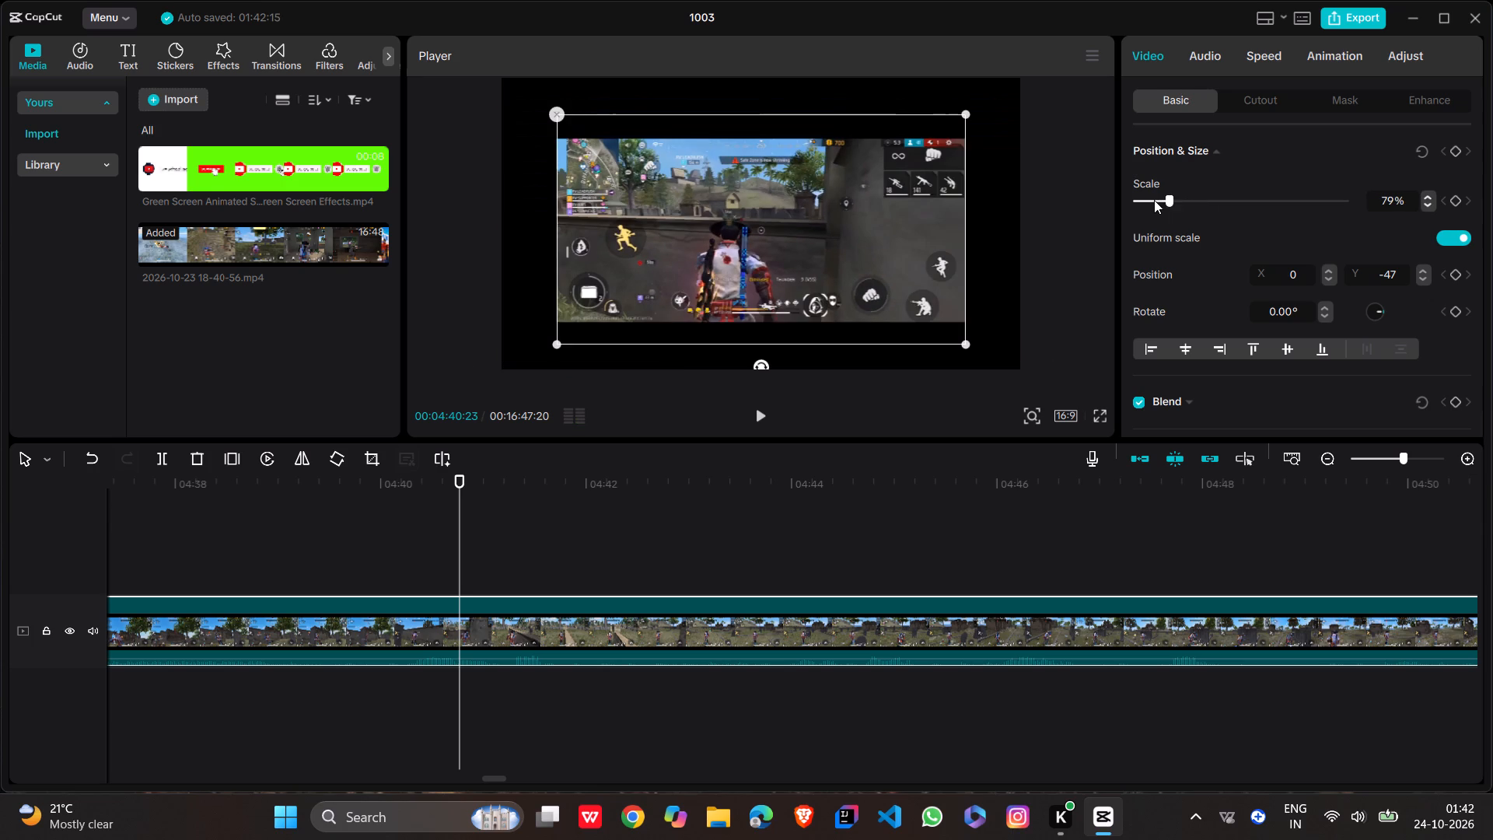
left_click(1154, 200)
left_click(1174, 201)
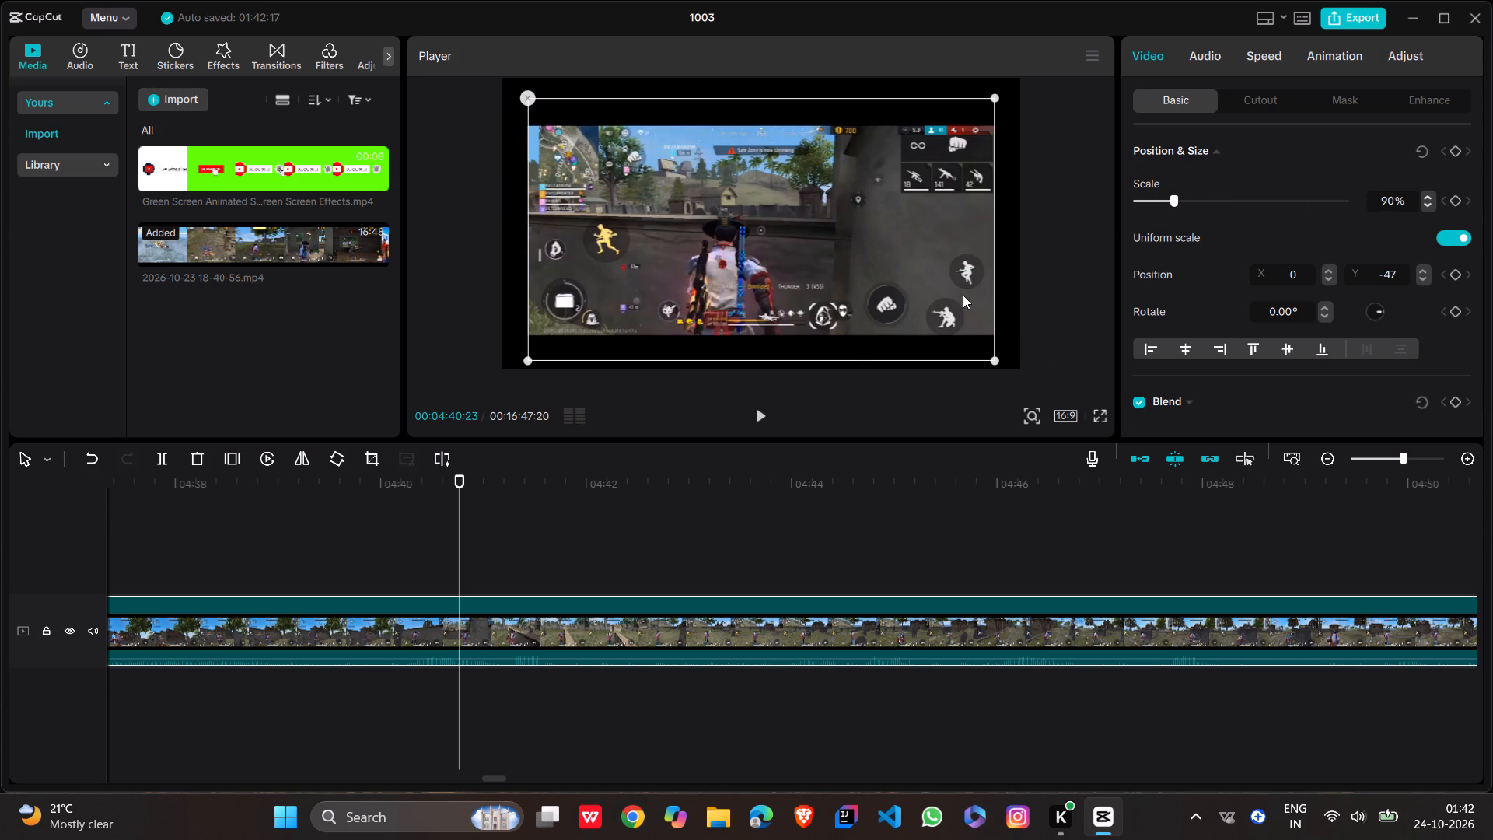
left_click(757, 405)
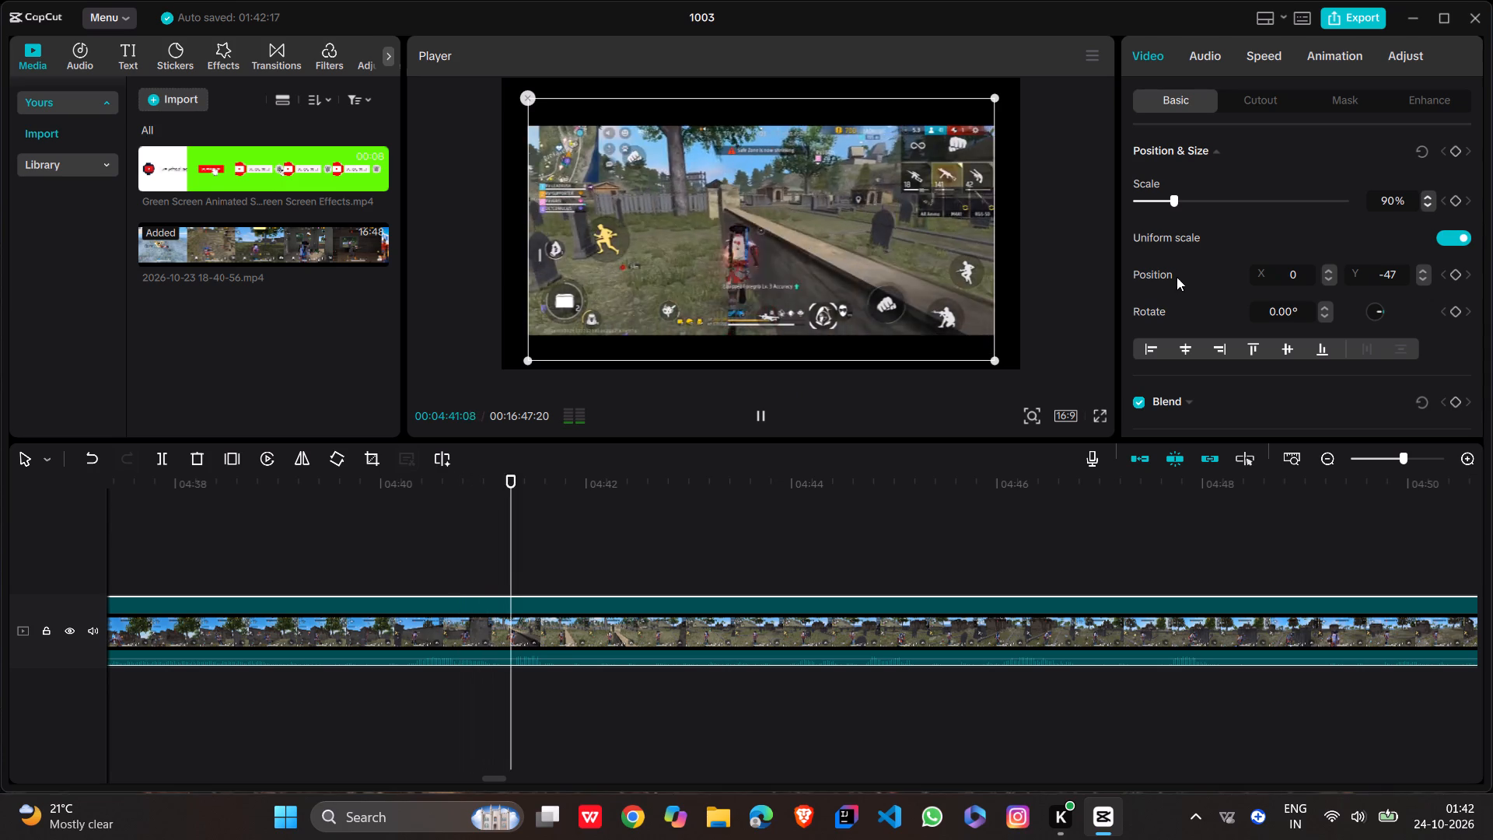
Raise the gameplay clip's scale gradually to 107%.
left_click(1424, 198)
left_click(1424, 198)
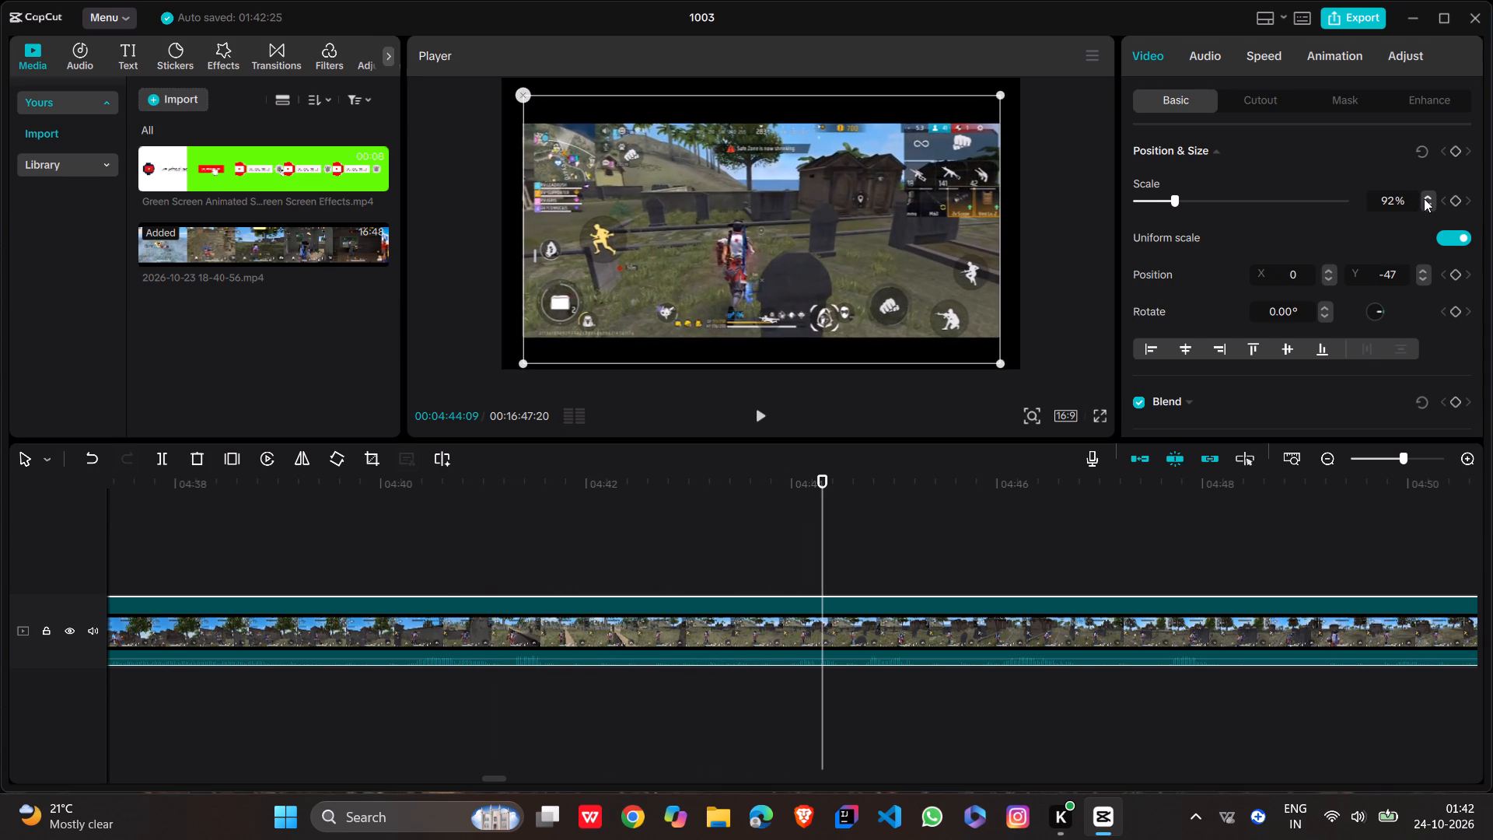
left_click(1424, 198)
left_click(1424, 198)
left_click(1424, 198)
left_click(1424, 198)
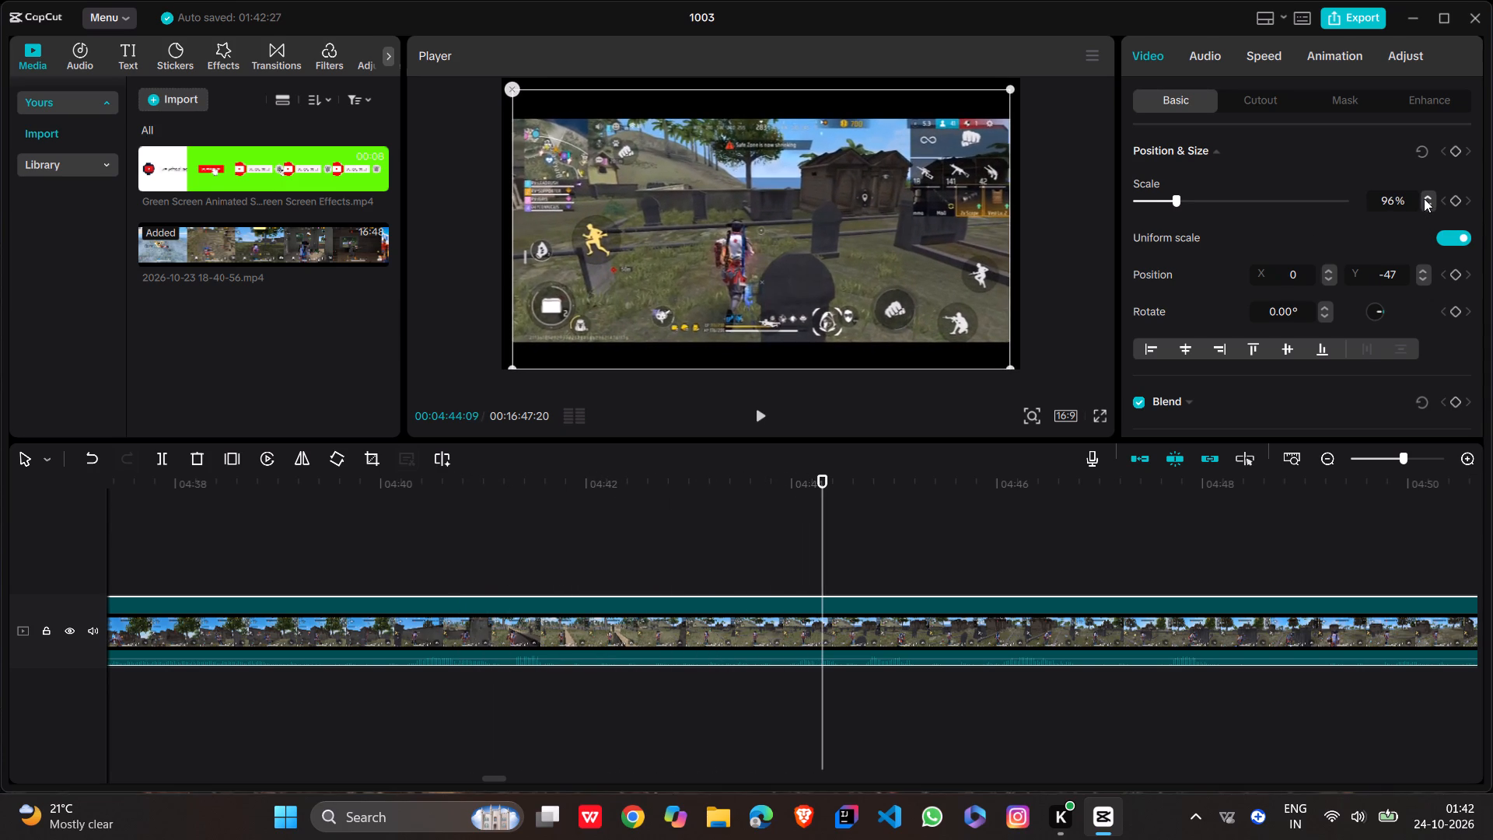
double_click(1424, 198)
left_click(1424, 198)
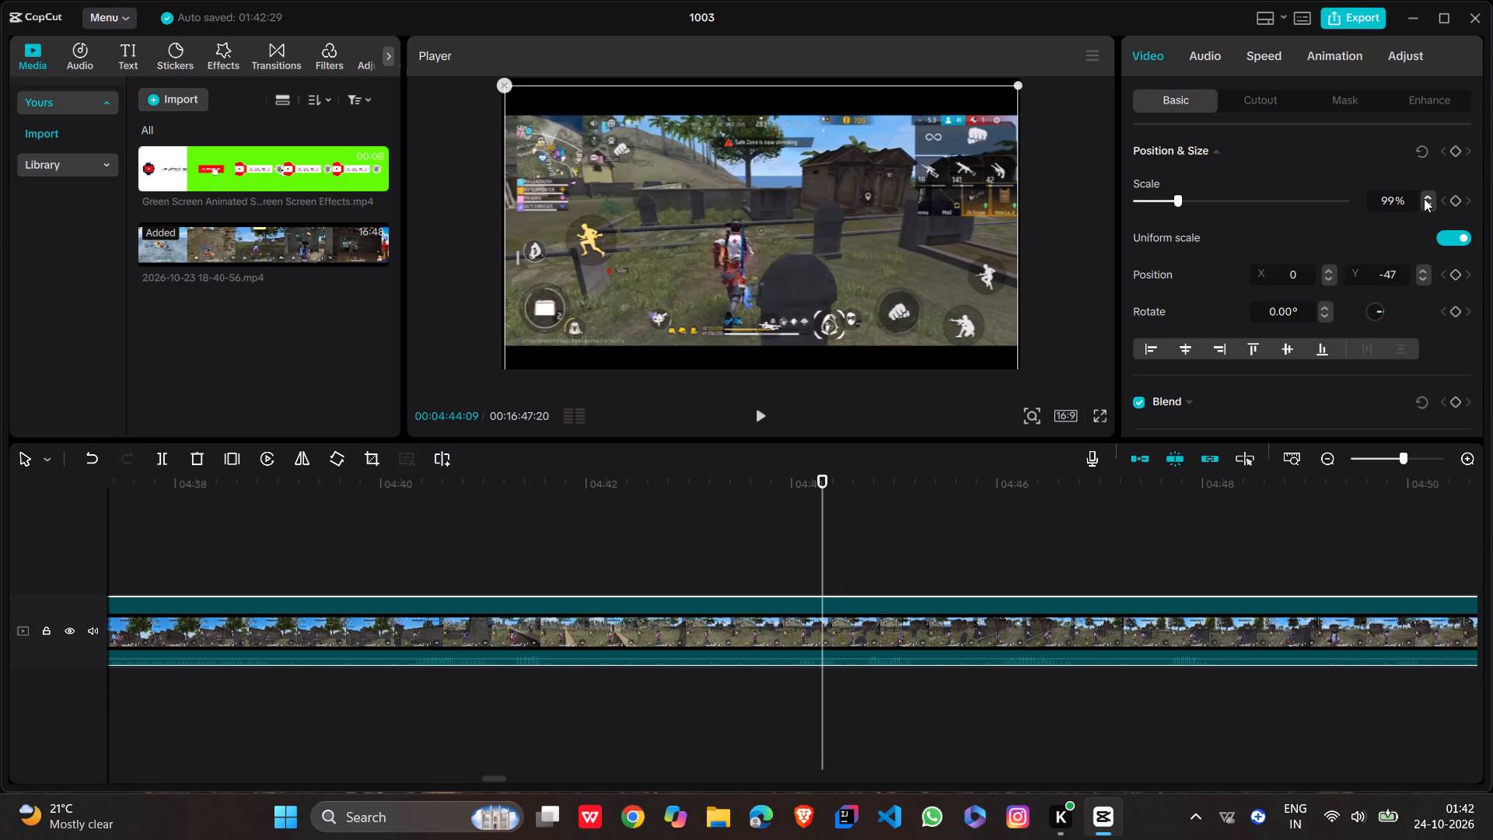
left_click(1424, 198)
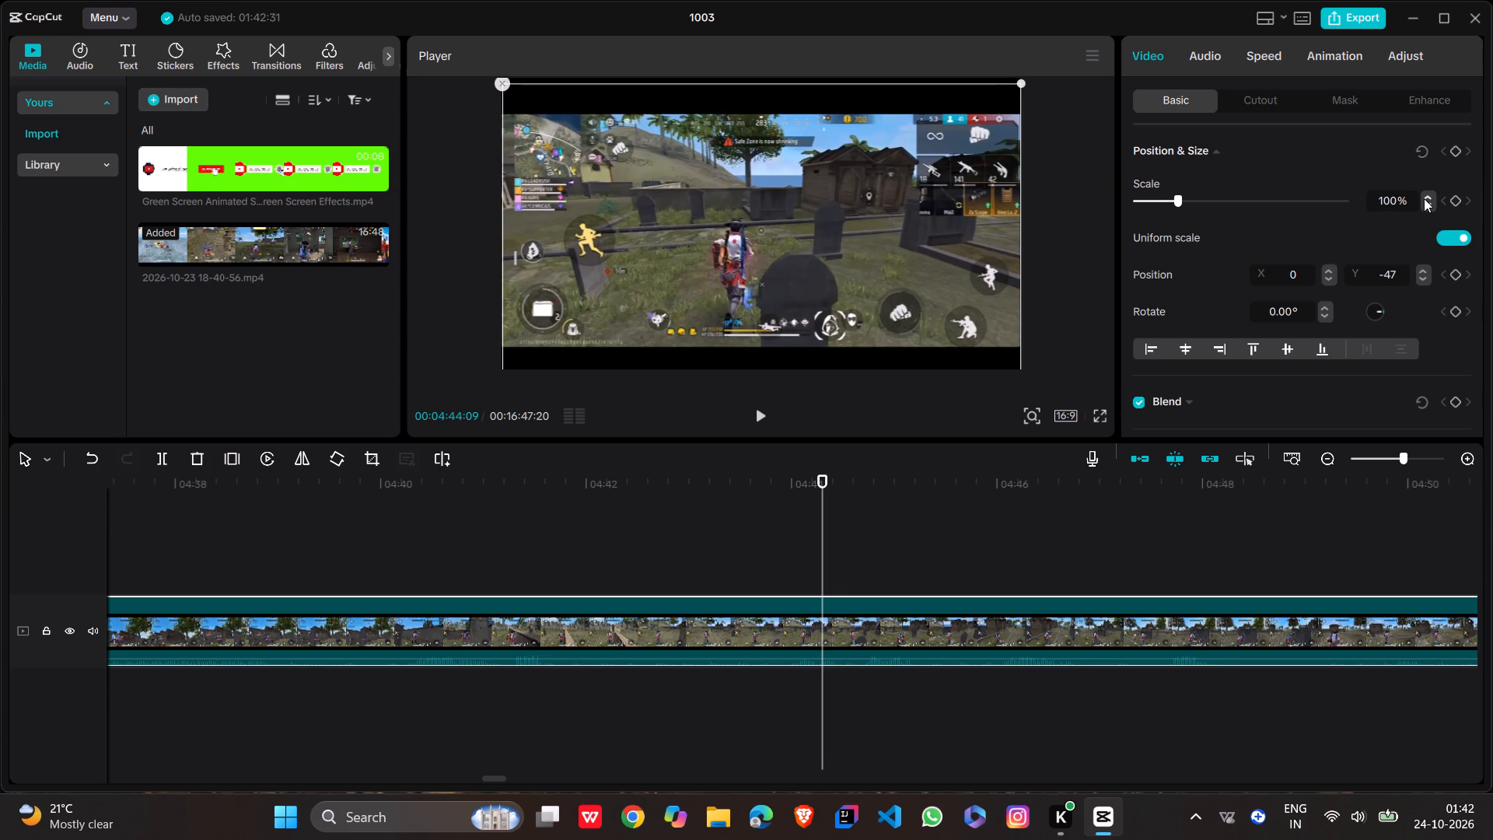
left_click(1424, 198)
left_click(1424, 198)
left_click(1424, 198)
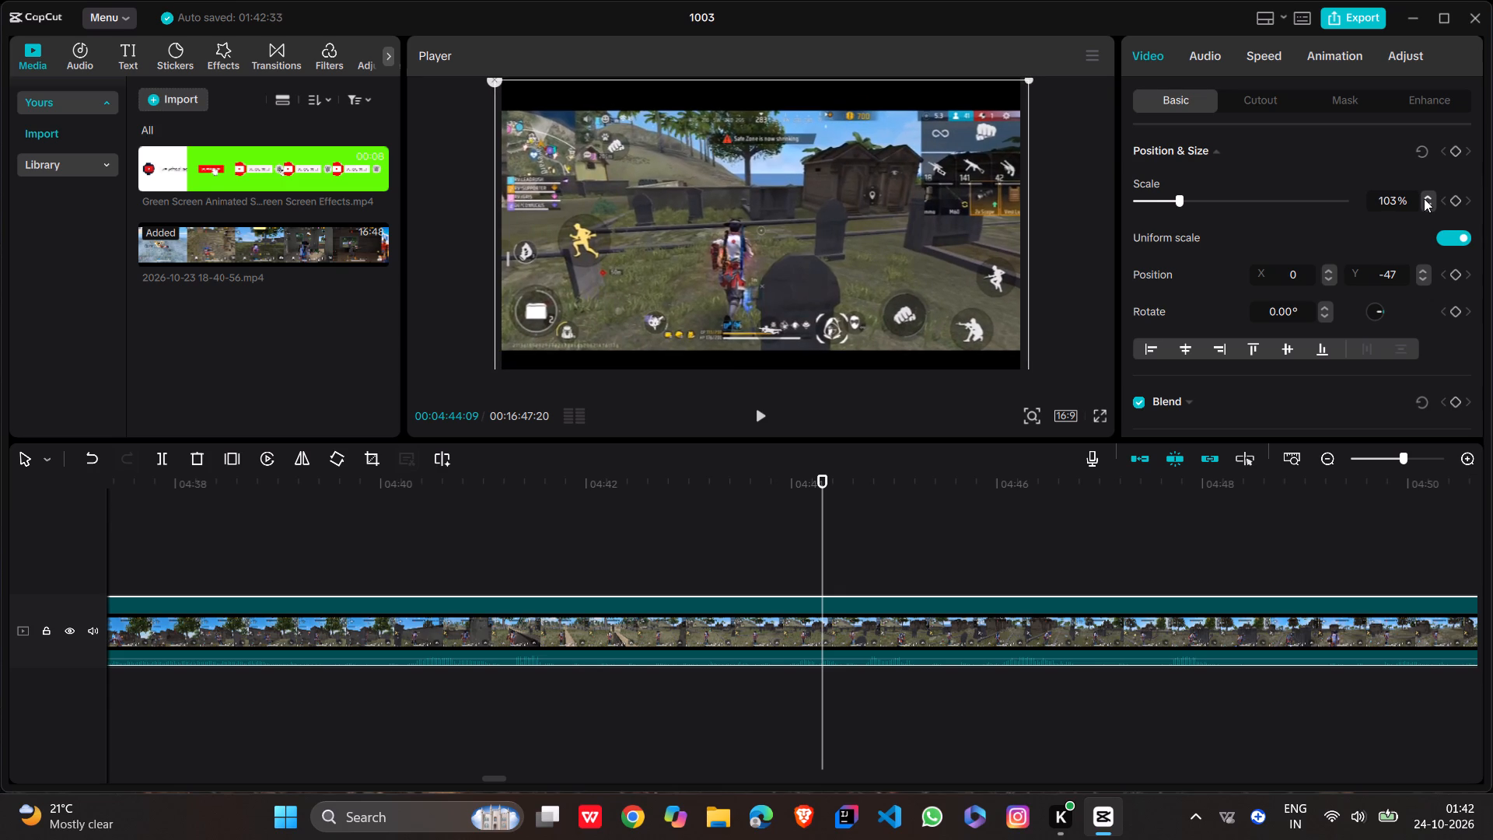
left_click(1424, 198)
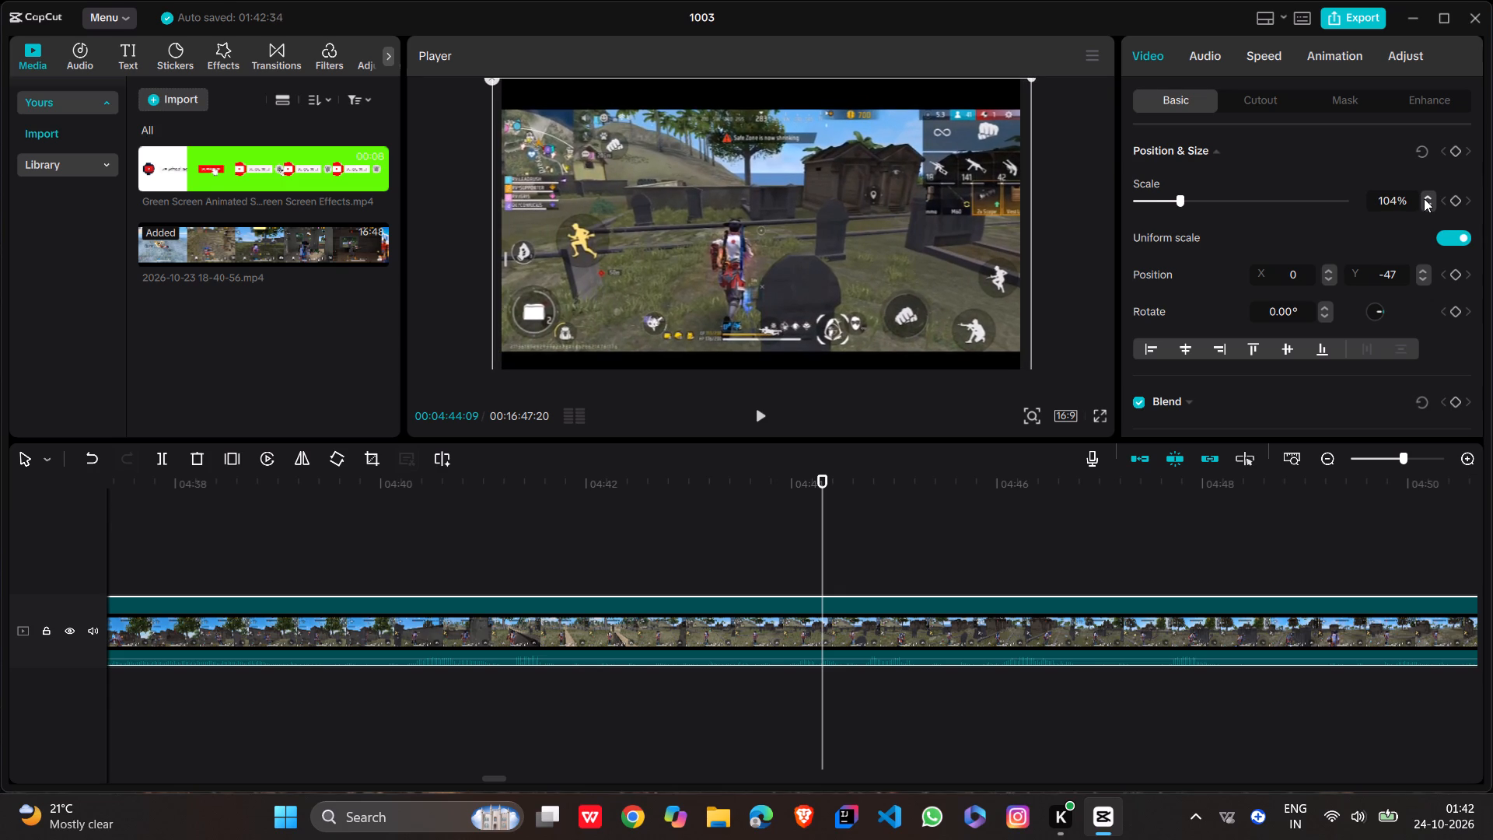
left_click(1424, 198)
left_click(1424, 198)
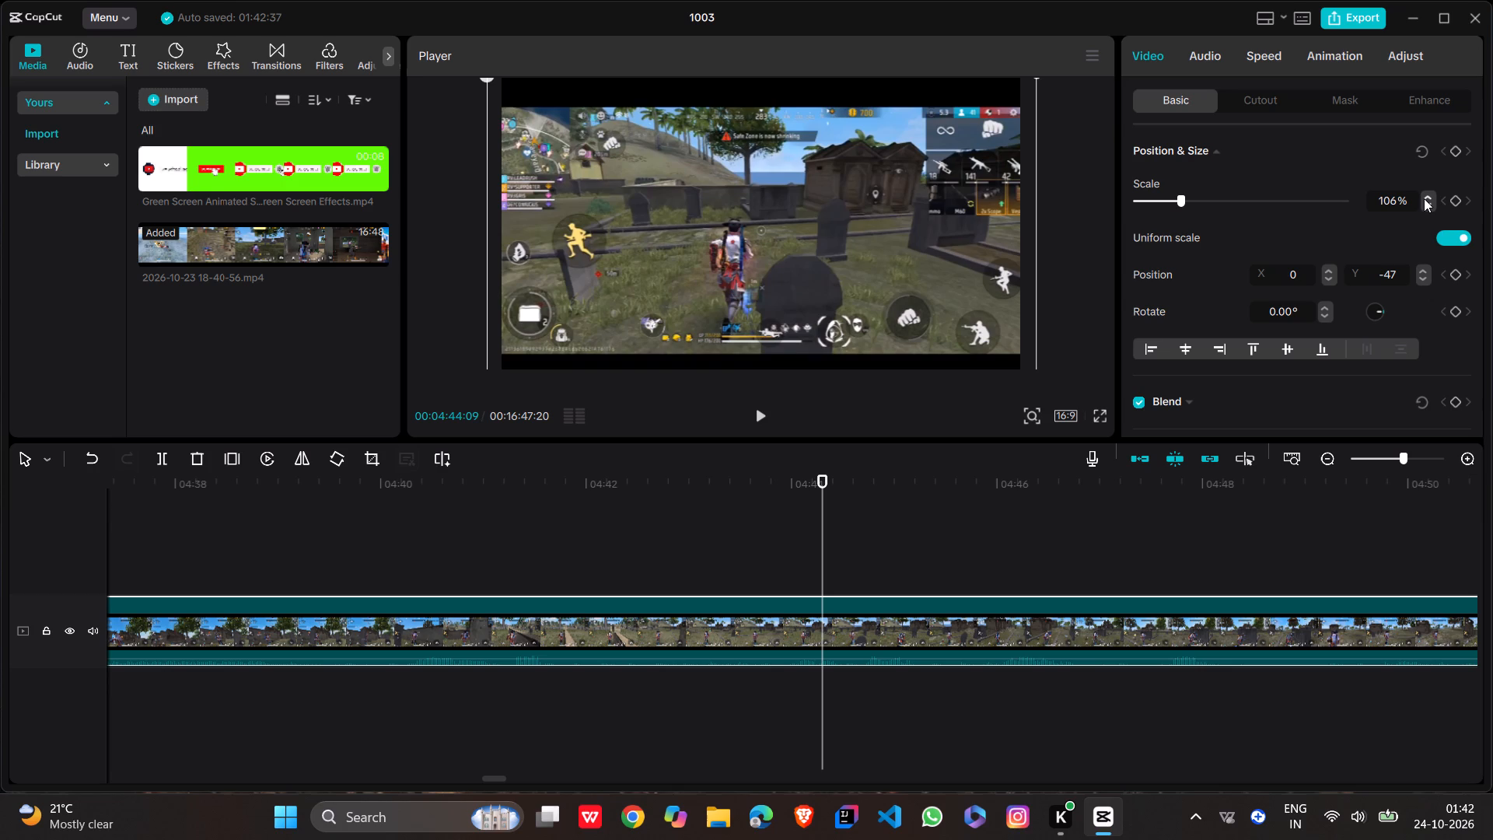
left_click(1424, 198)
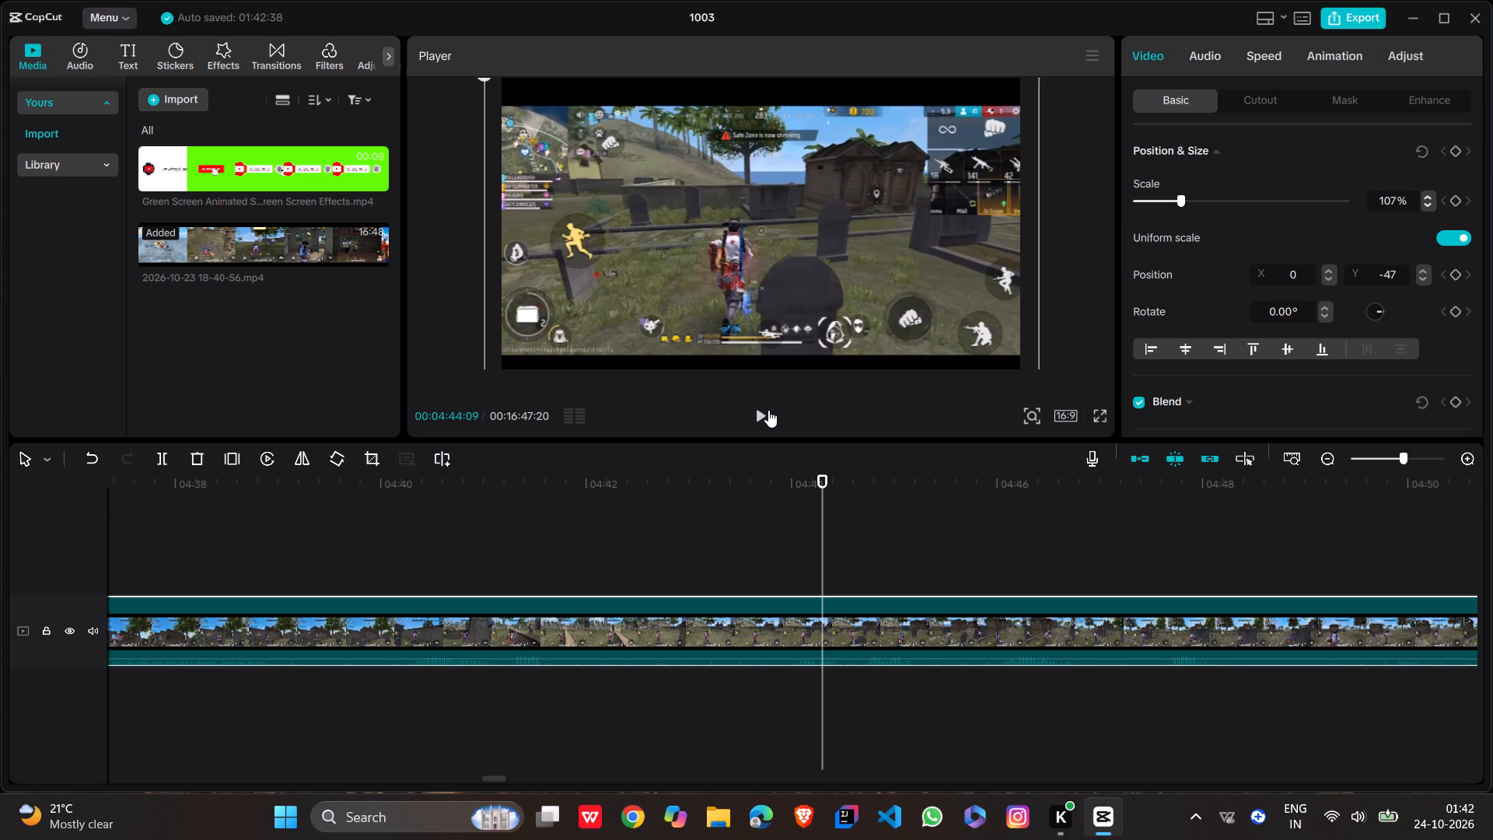
Shift the gameplay clip upward in the frame, setting its Y position to 0.
left_click_drag(786, 317, 786, 292)
left_click(1009, 186)
triple_click(1420, 270)
triple_click(1420, 270)
left_click(1420, 270)
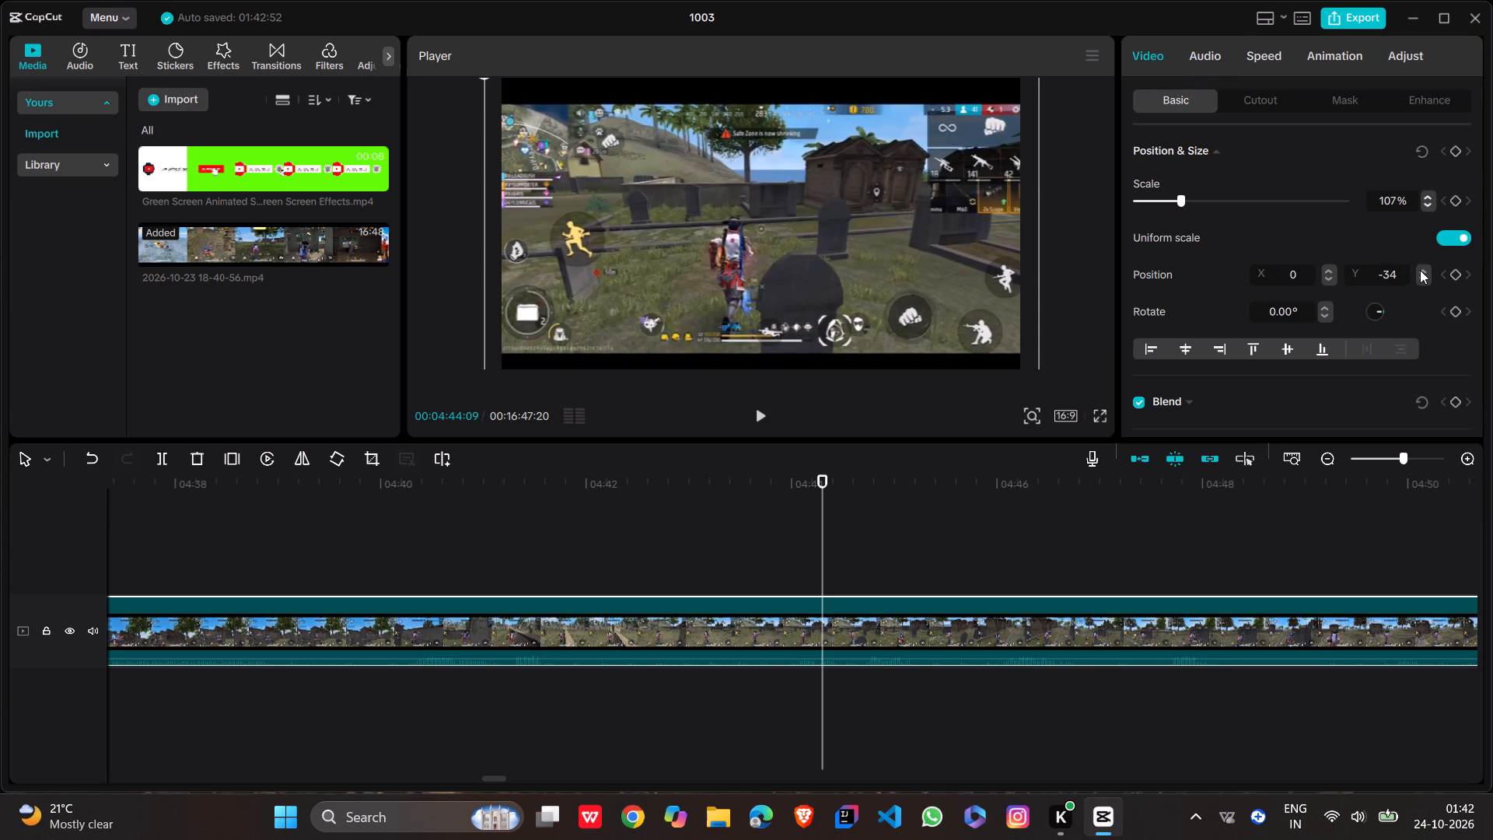
left_click(1420, 270)
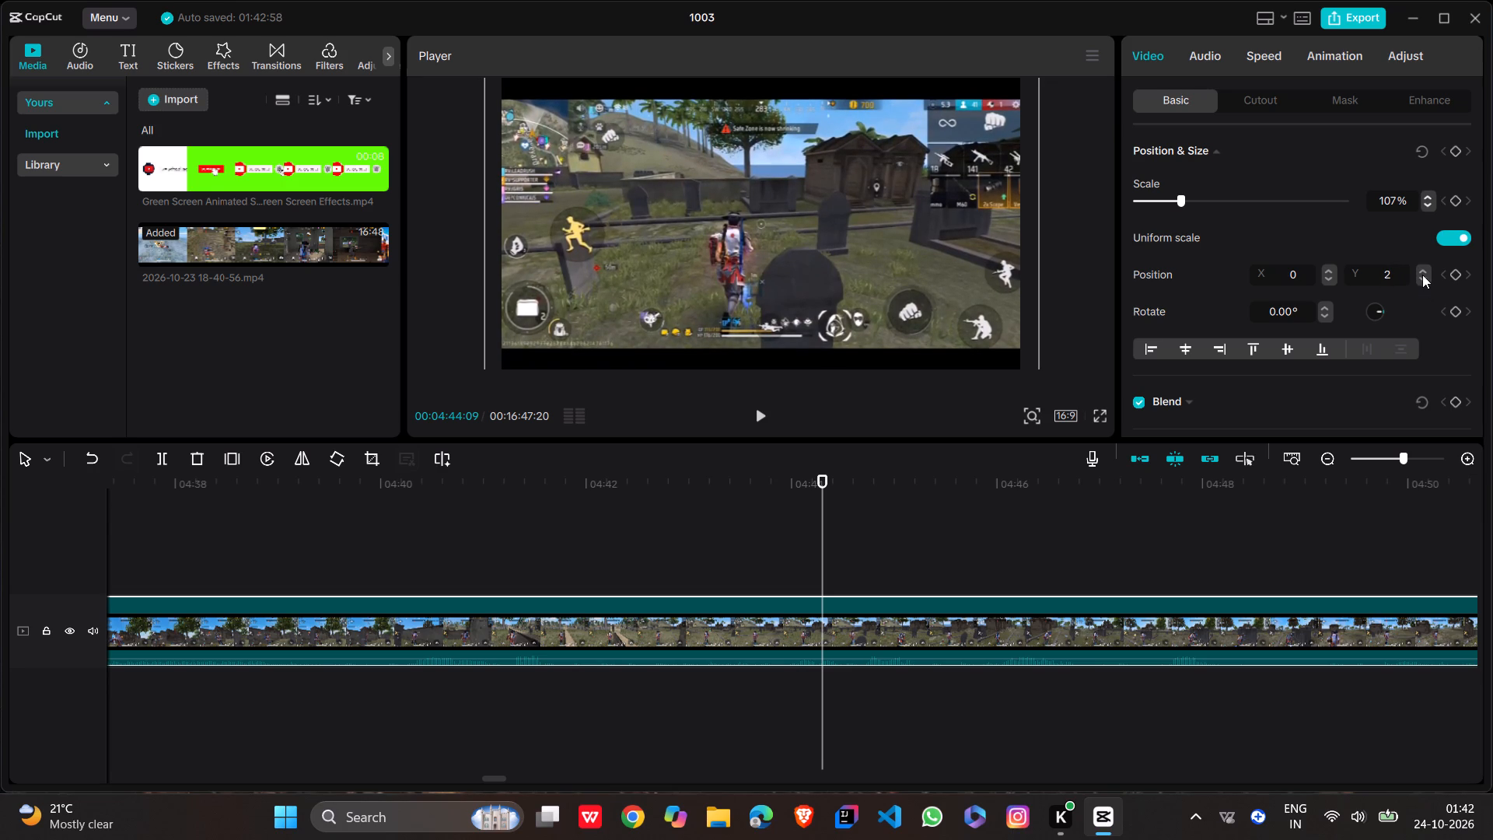
double_click(1422, 274)
triple_click(1422, 274)
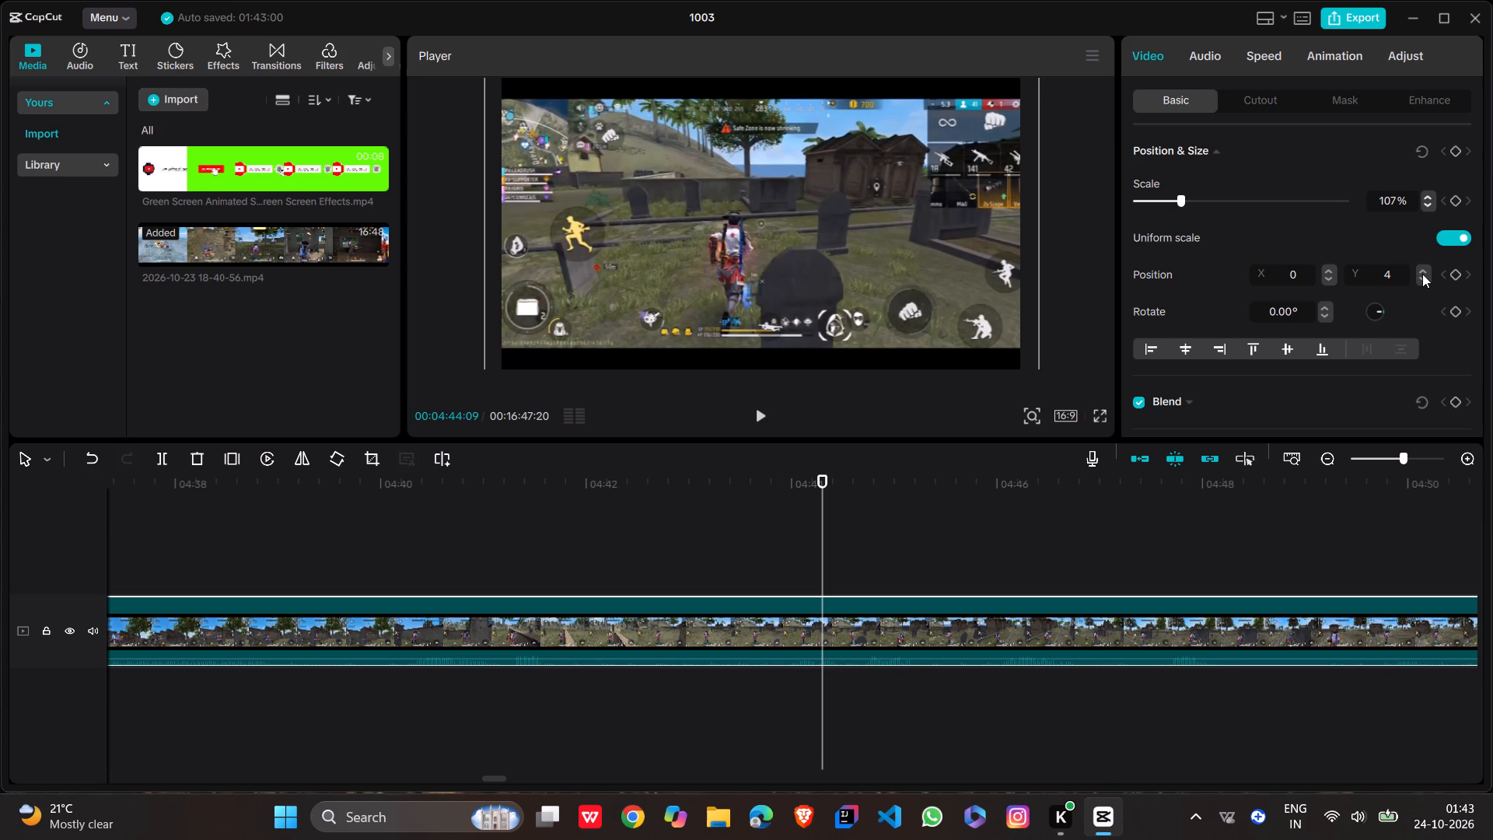
left_click(1422, 274)
triple_click(1421, 276)
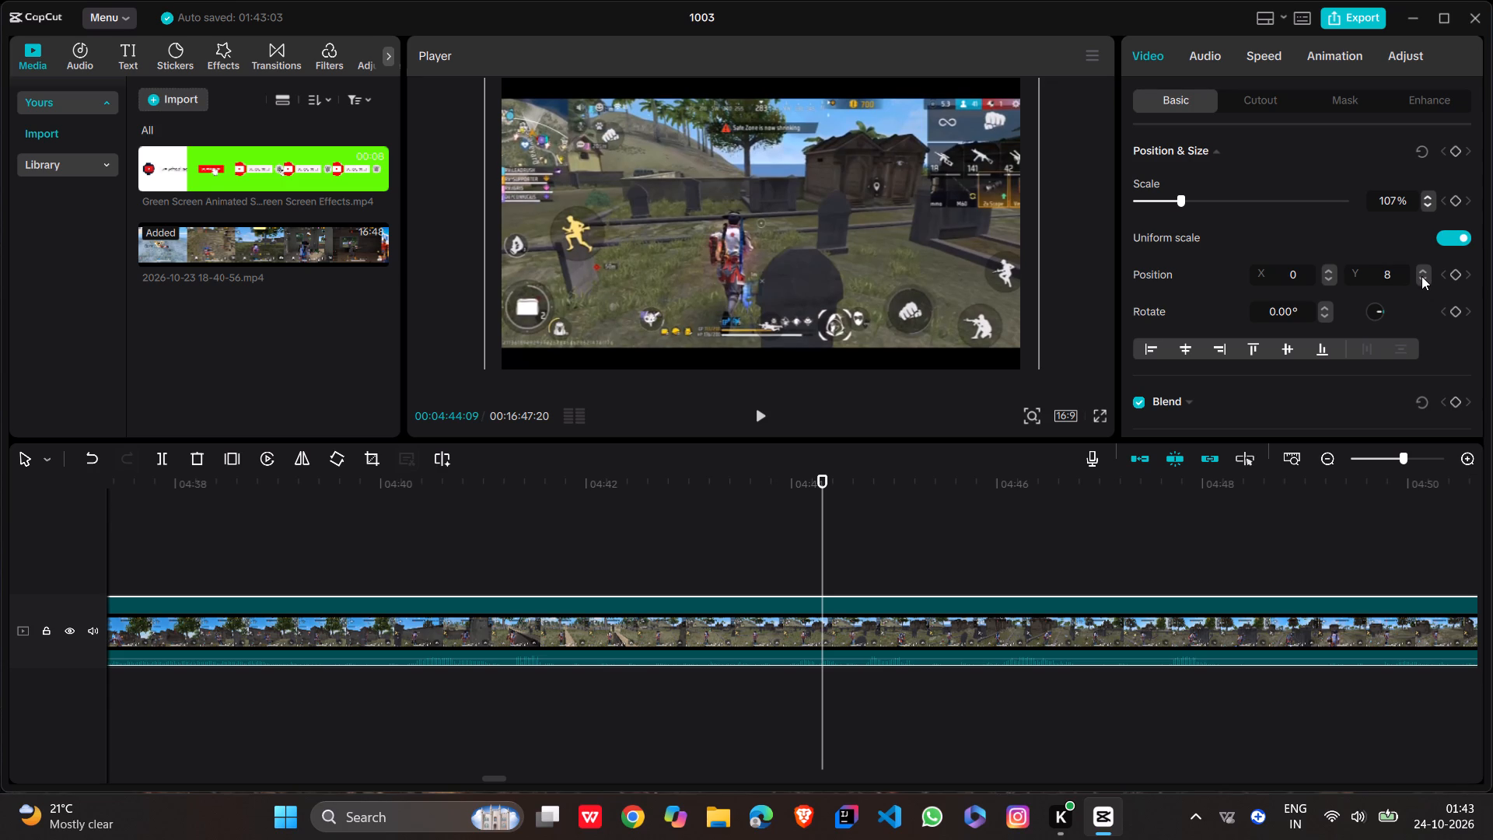
triple_click(1421, 276)
double_click(1421, 276)
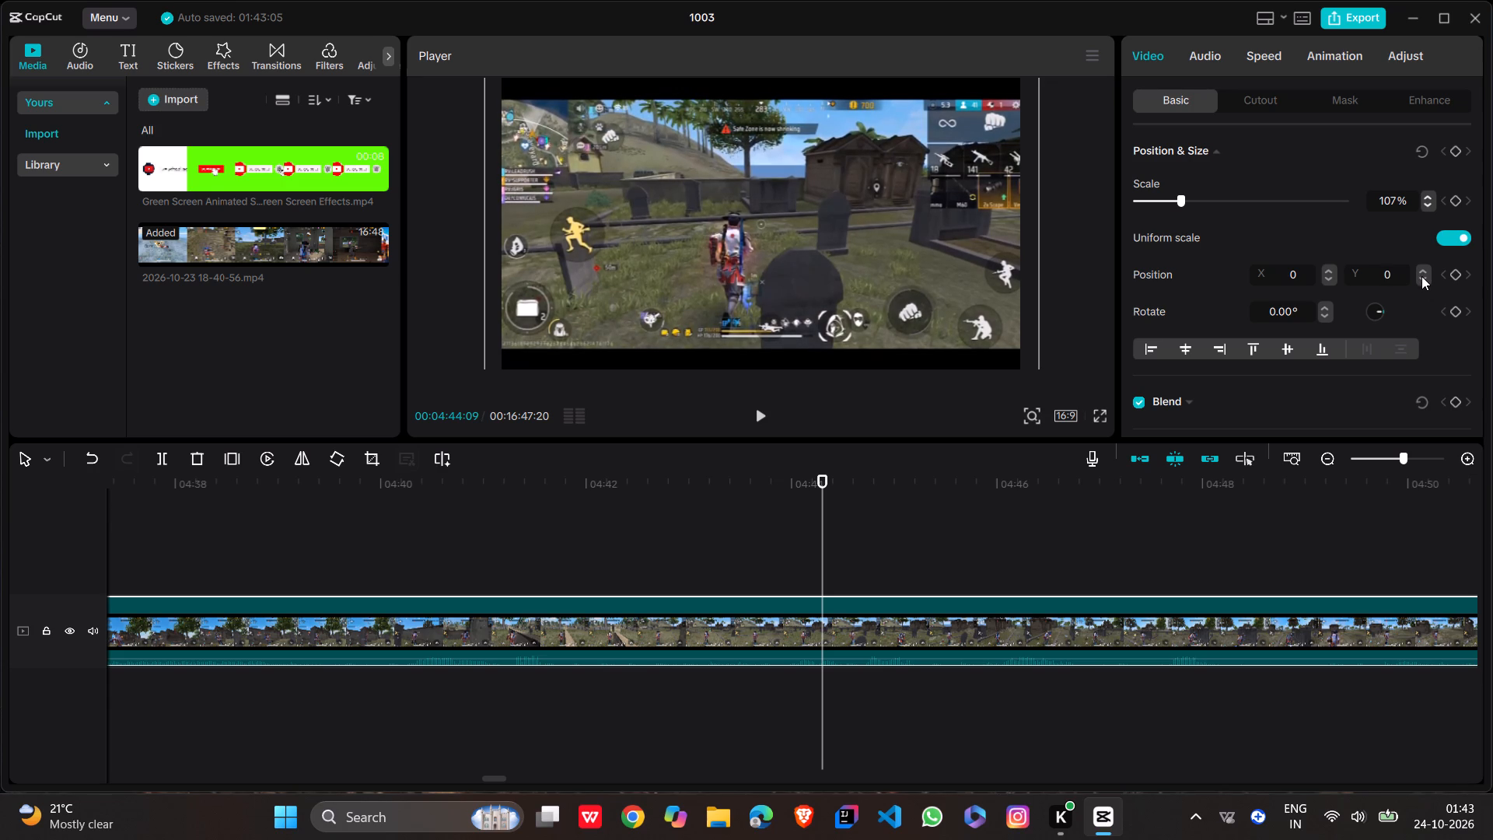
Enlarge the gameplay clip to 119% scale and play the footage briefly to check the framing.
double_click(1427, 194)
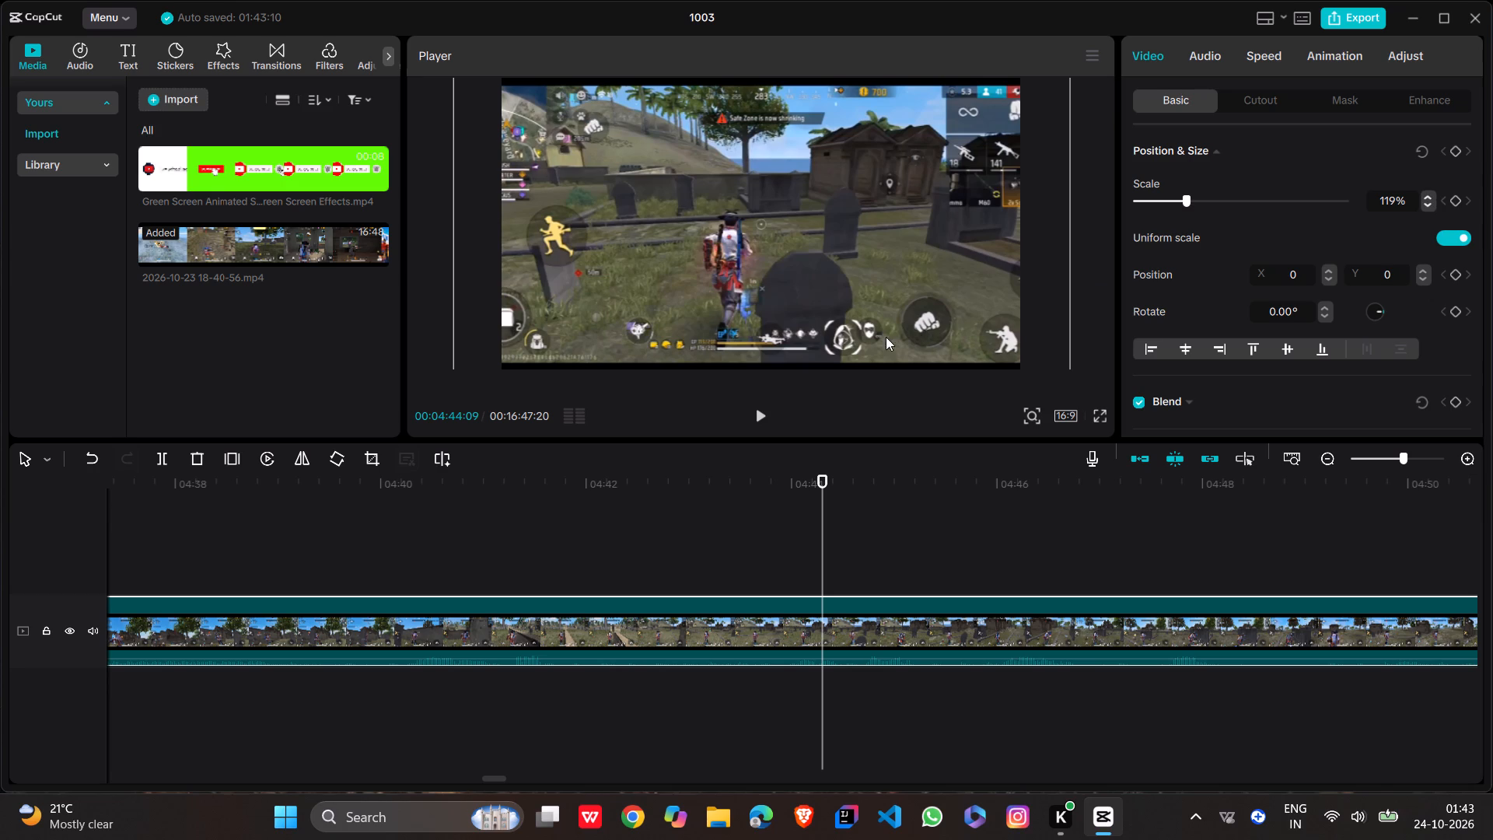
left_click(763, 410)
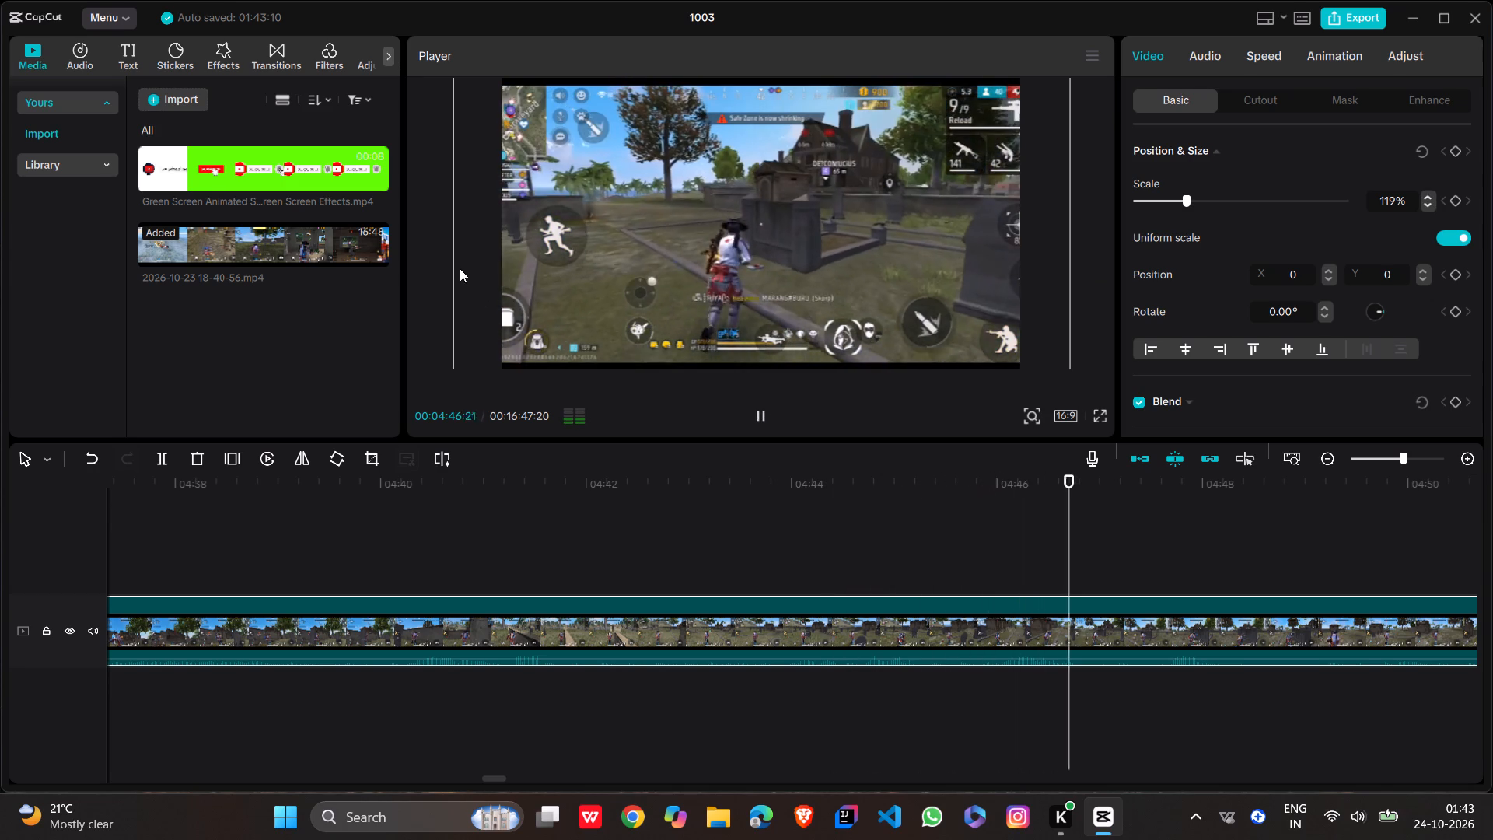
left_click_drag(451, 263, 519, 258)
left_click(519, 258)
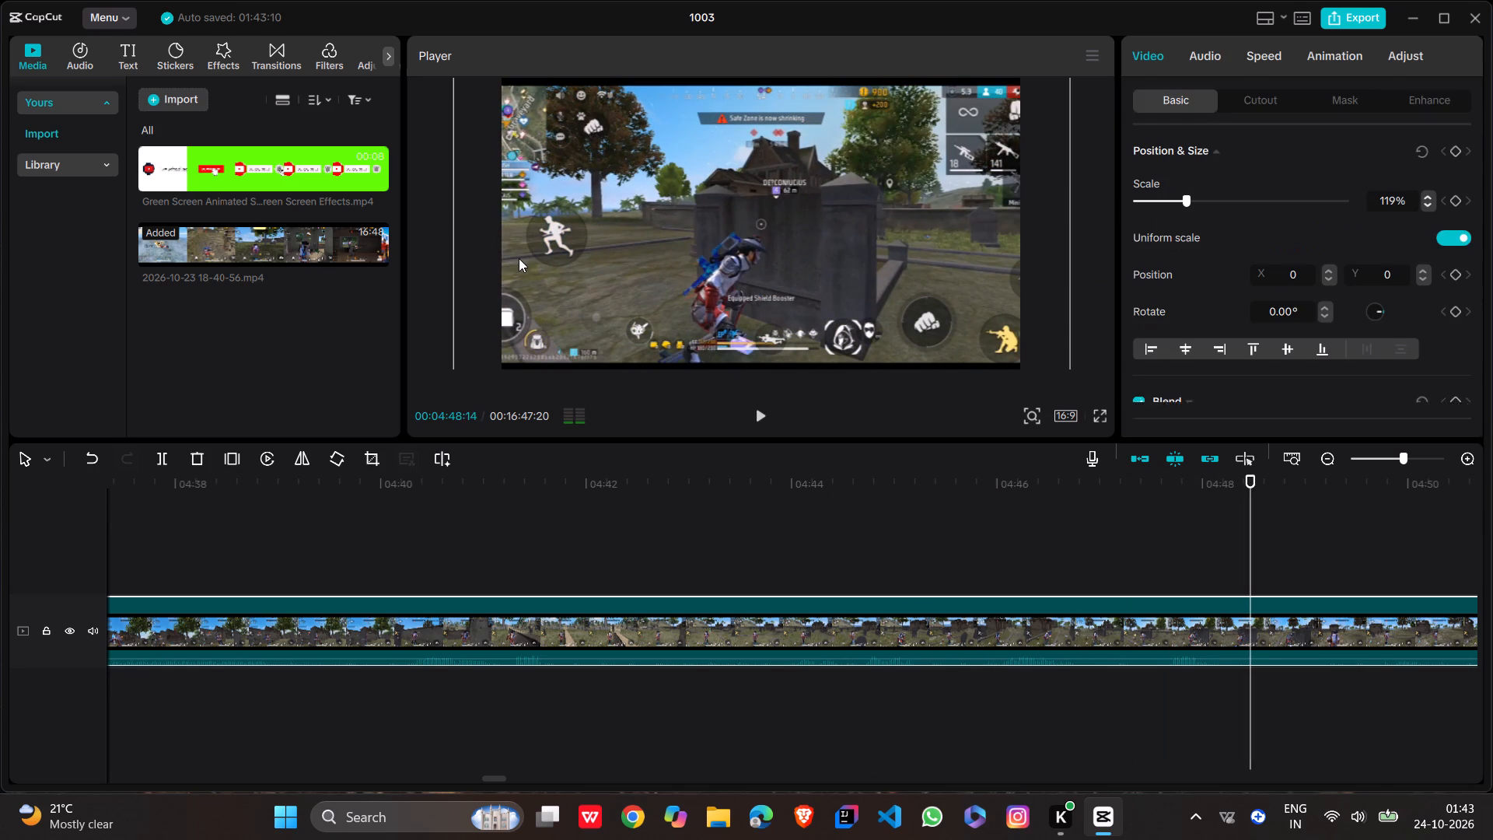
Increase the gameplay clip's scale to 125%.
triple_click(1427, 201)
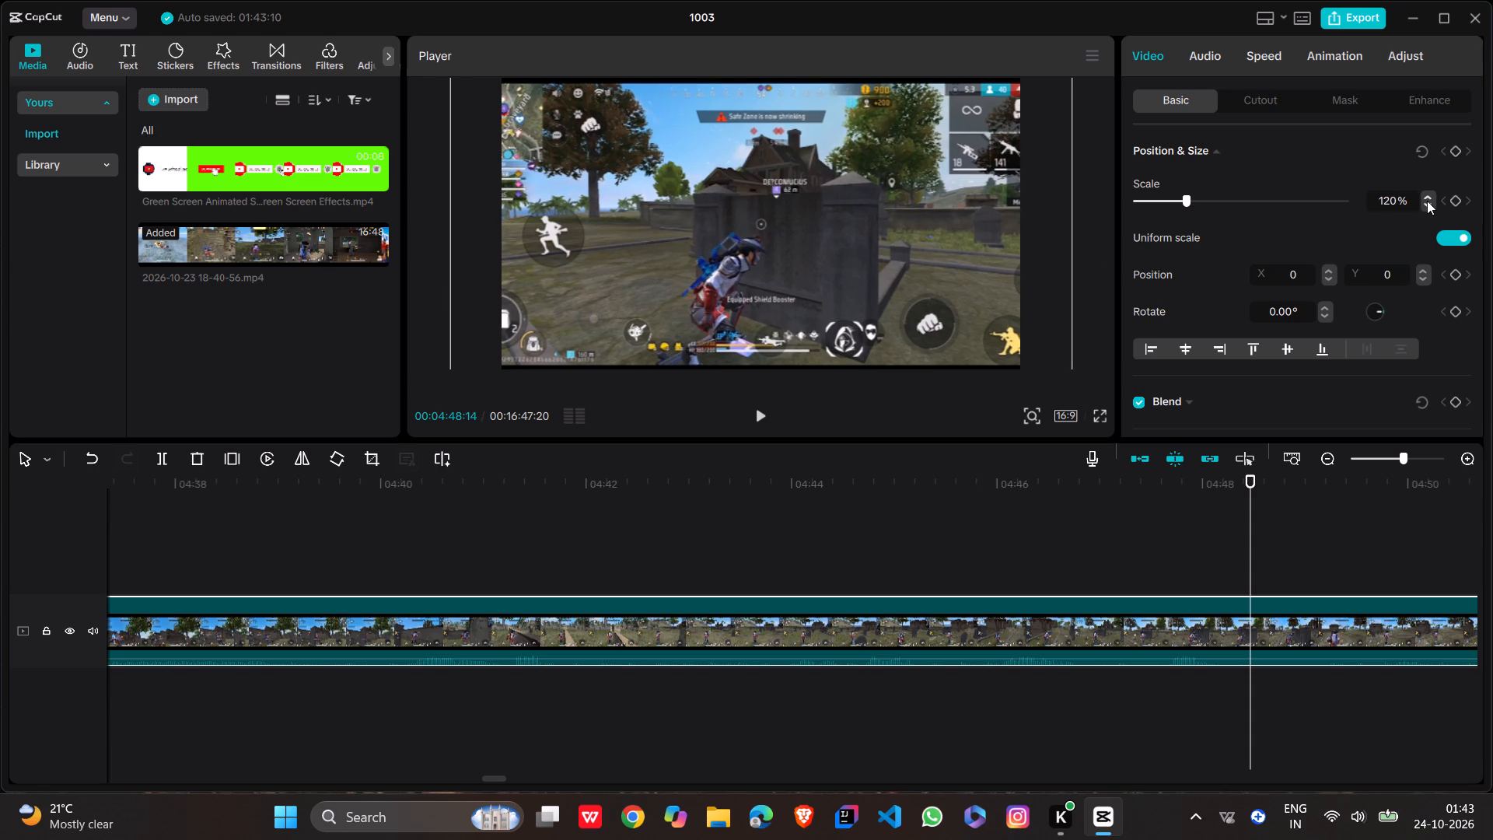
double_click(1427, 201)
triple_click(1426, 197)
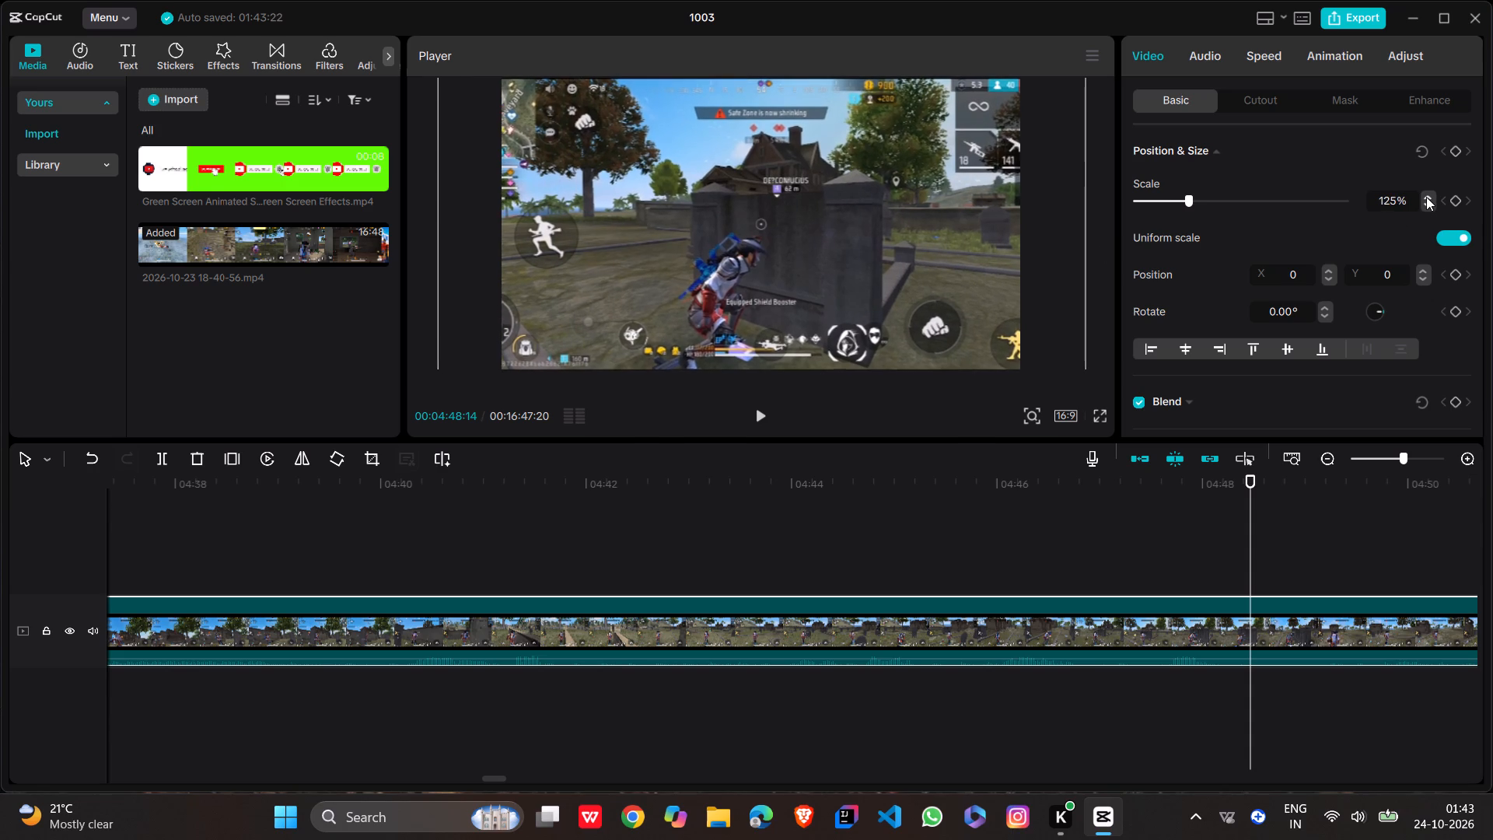
Reduce the gameplay clip's scale to 100%.
left_click_drag(1426, 197, 1430, 205)
triple_click(1430, 205)
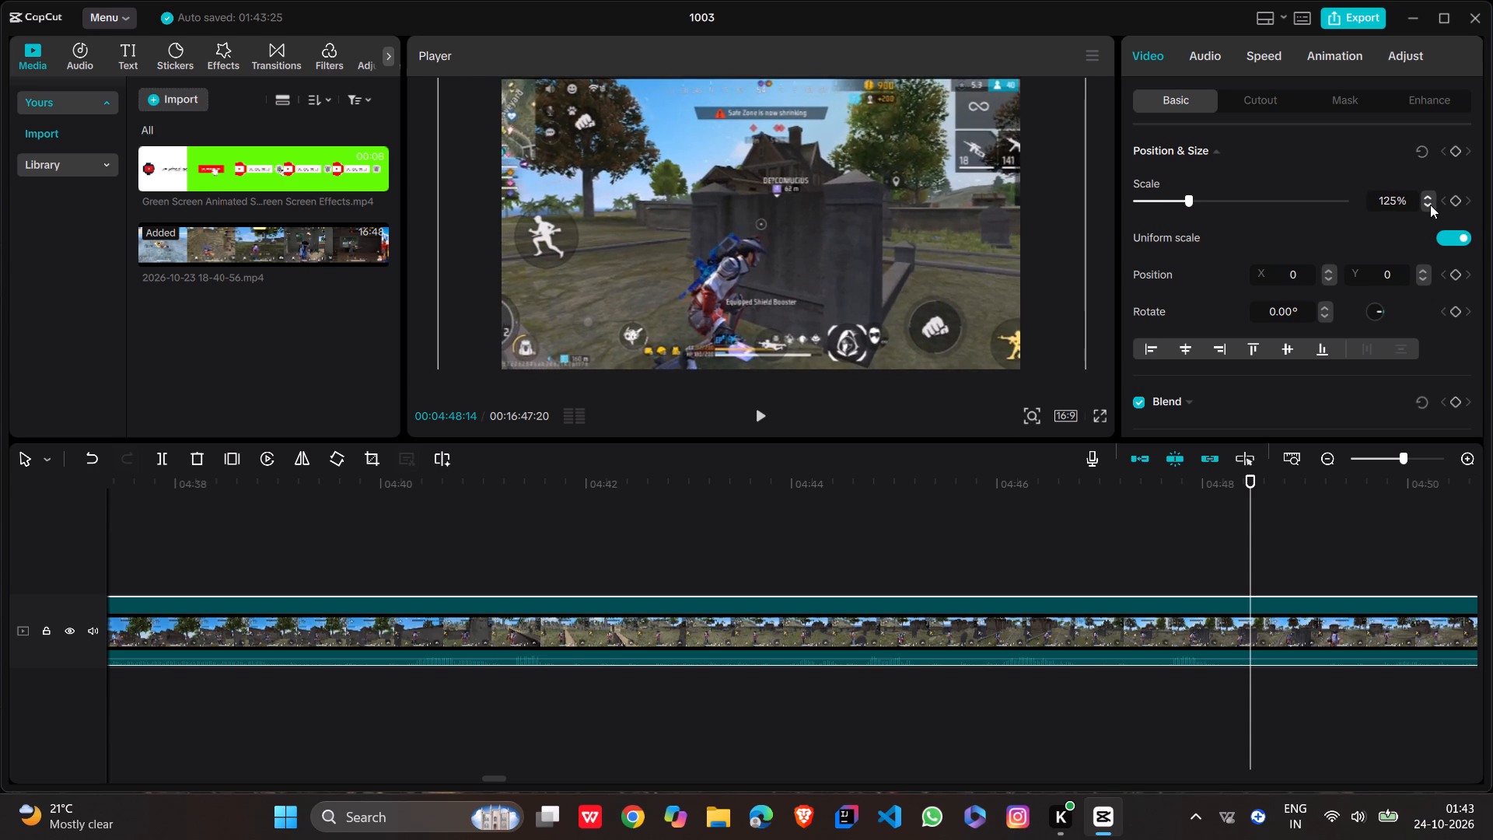
triple_click(1430, 205)
left_click(1430, 205)
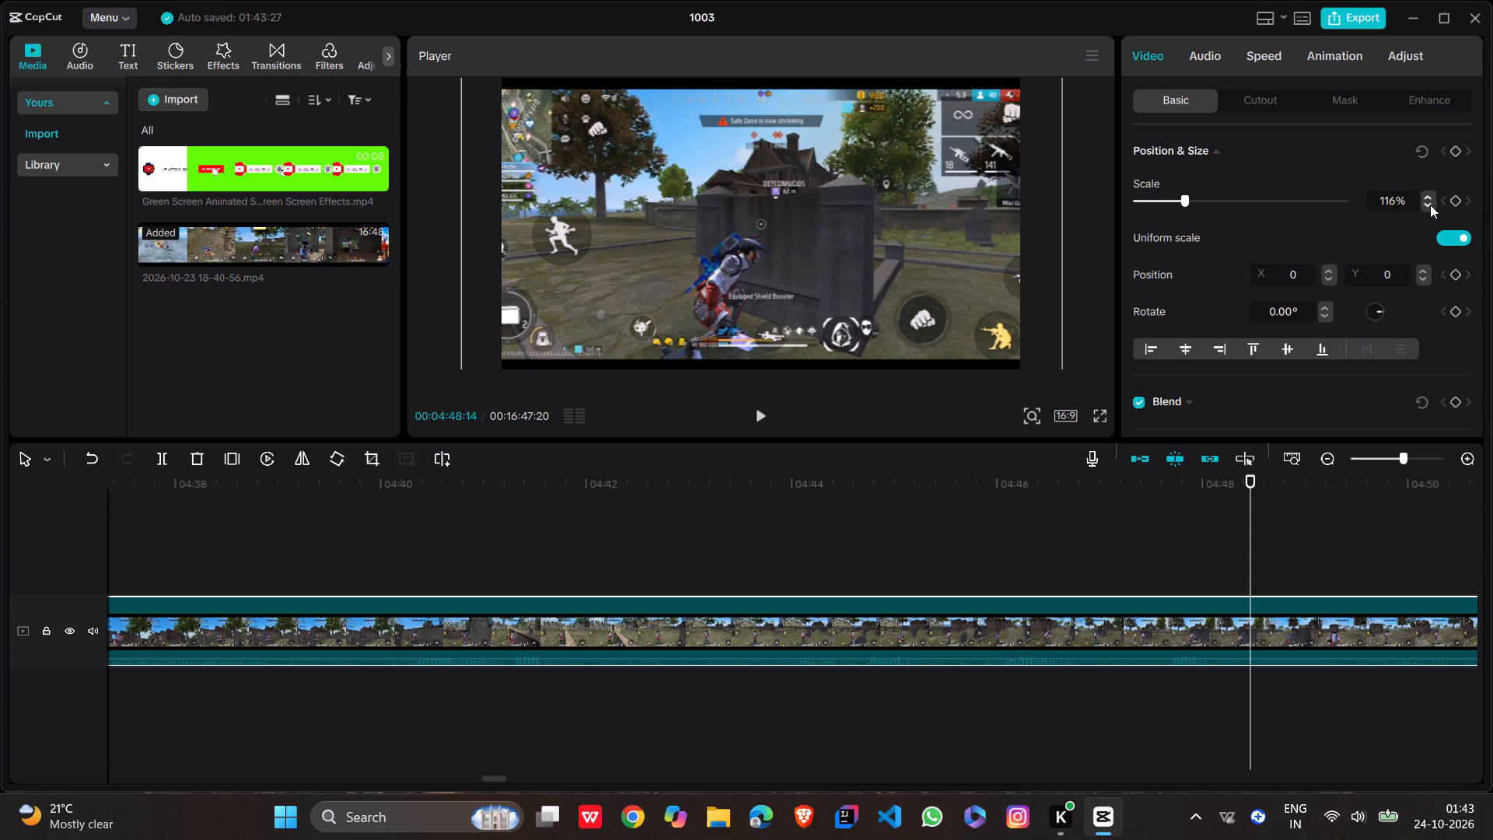
left_click(1430, 205)
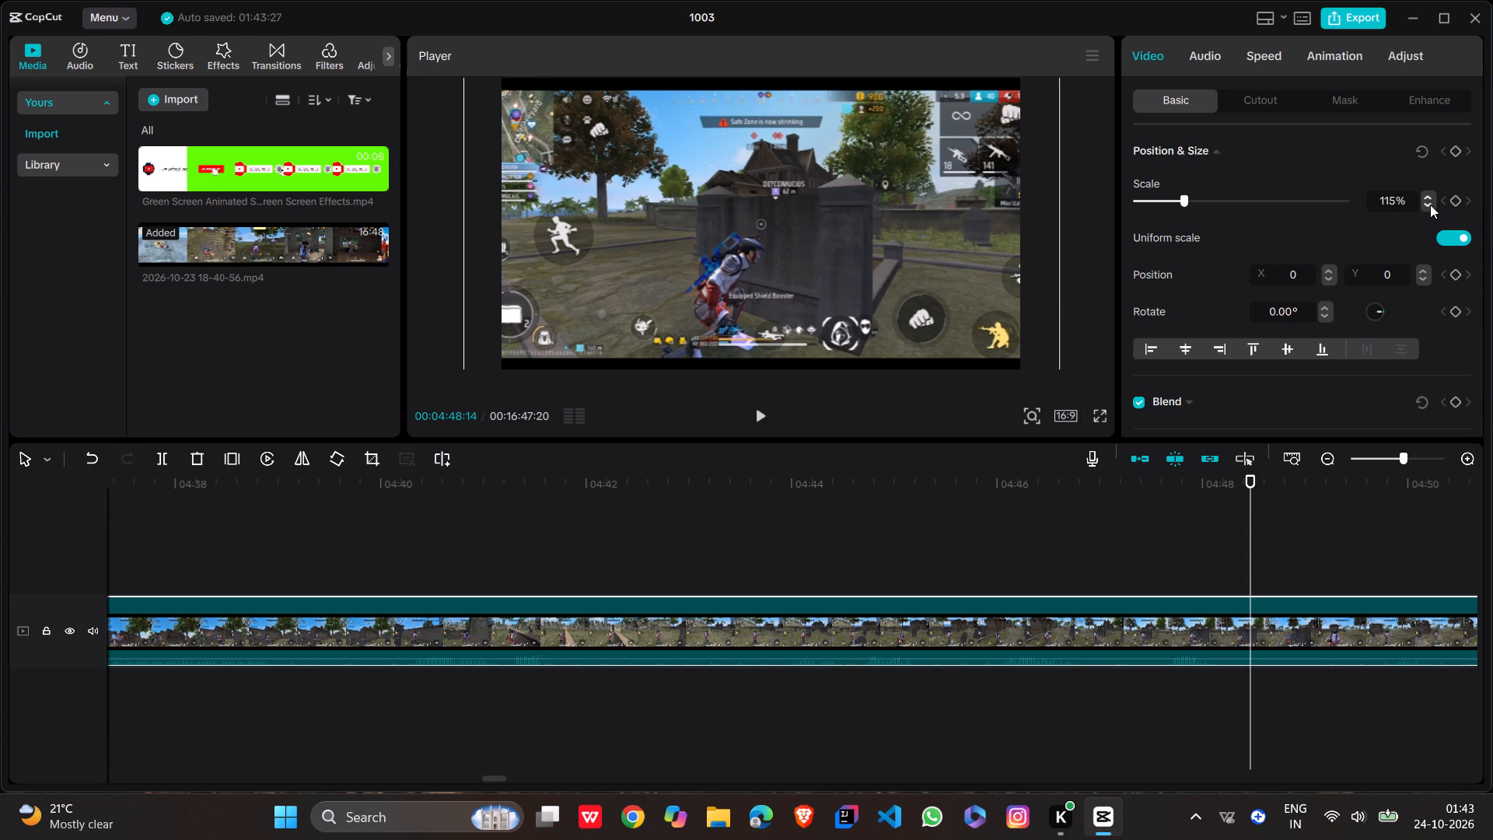
triple_click(1430, 205)
triple_click(1430, 205)
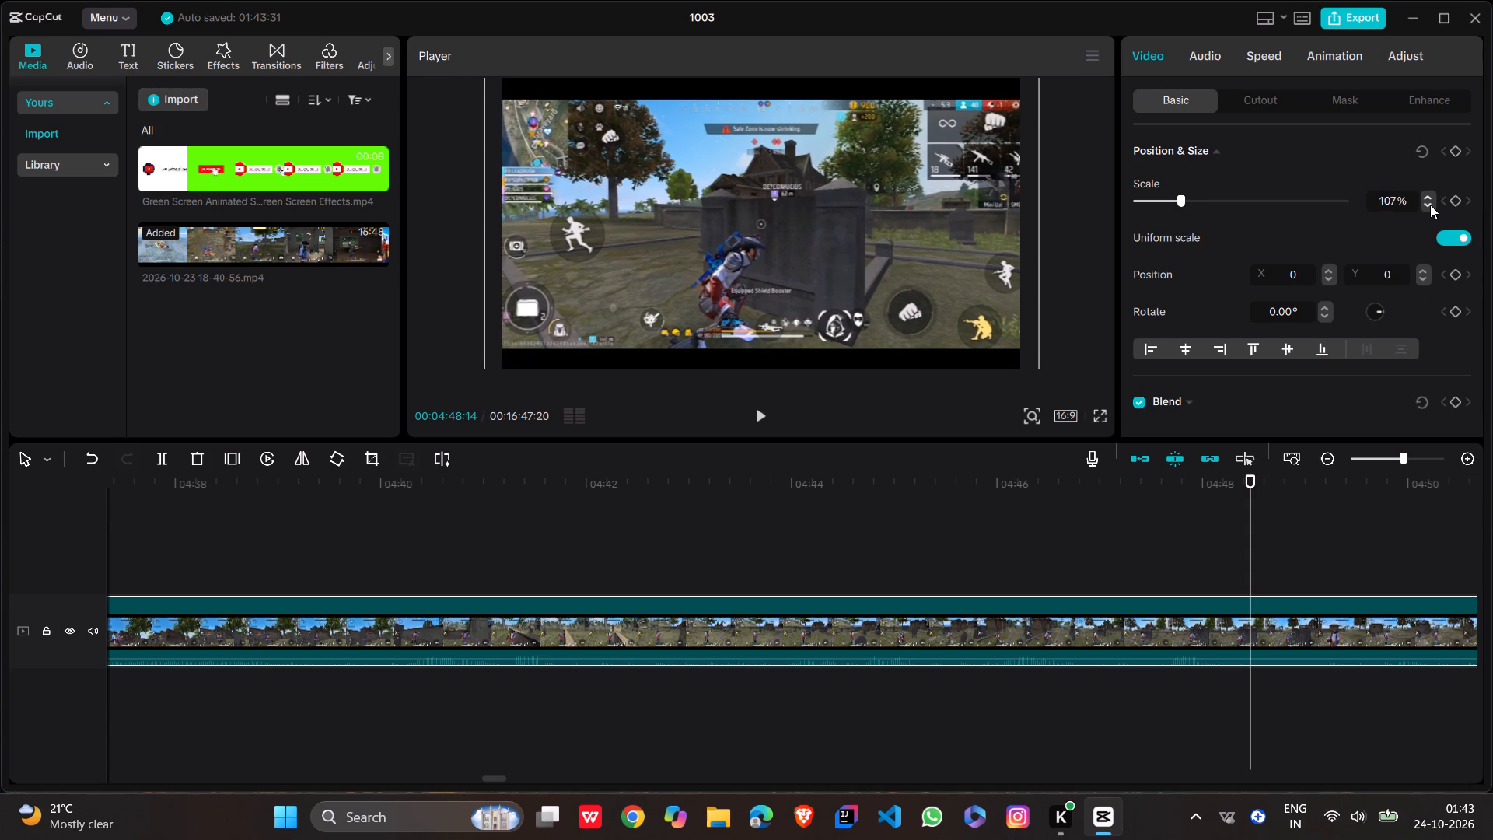
triple_click(1430, 205)
triple_click(1430, 205)
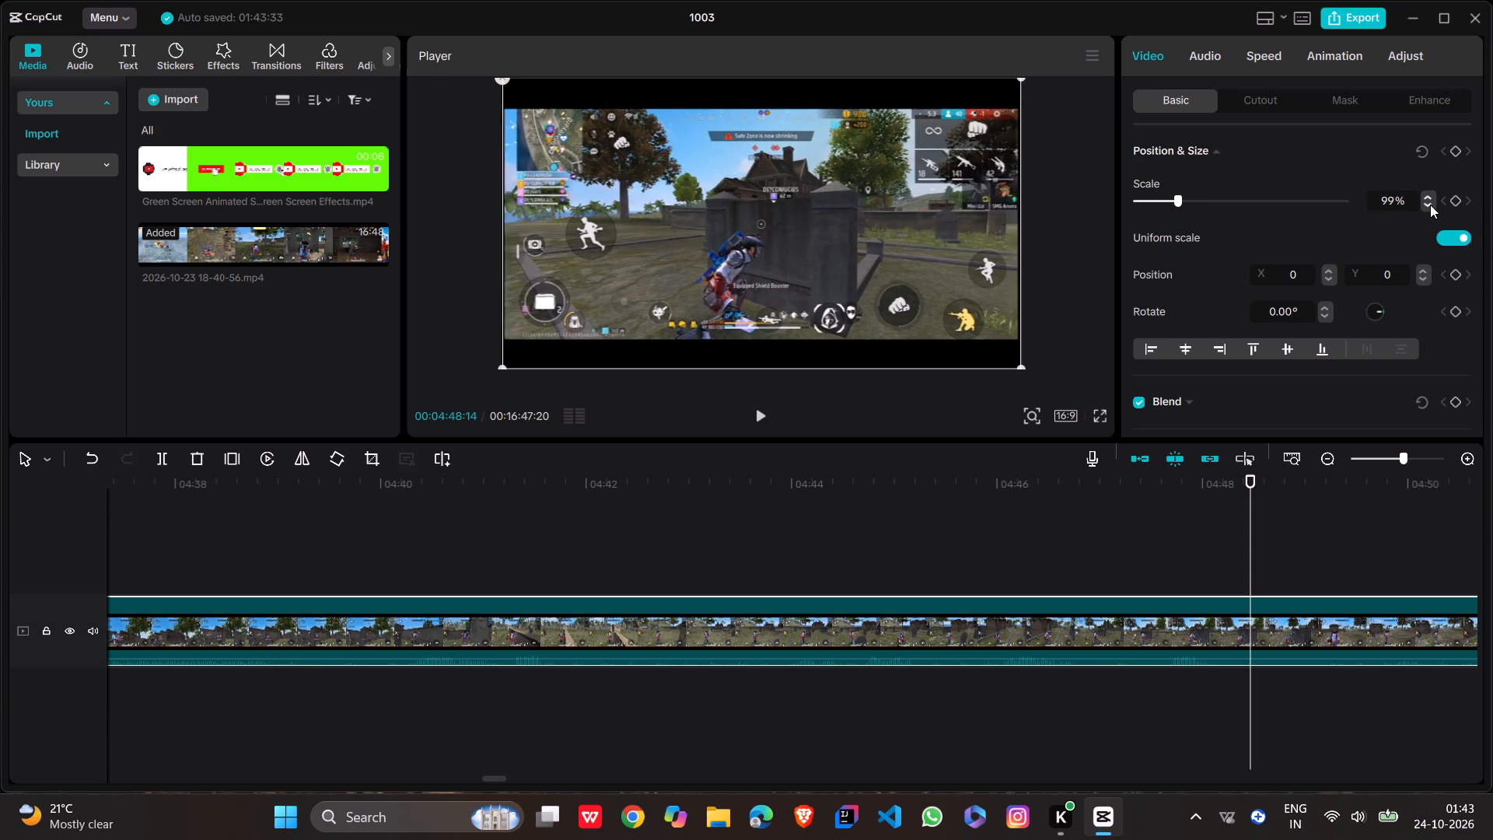
left_click(1430, 197)
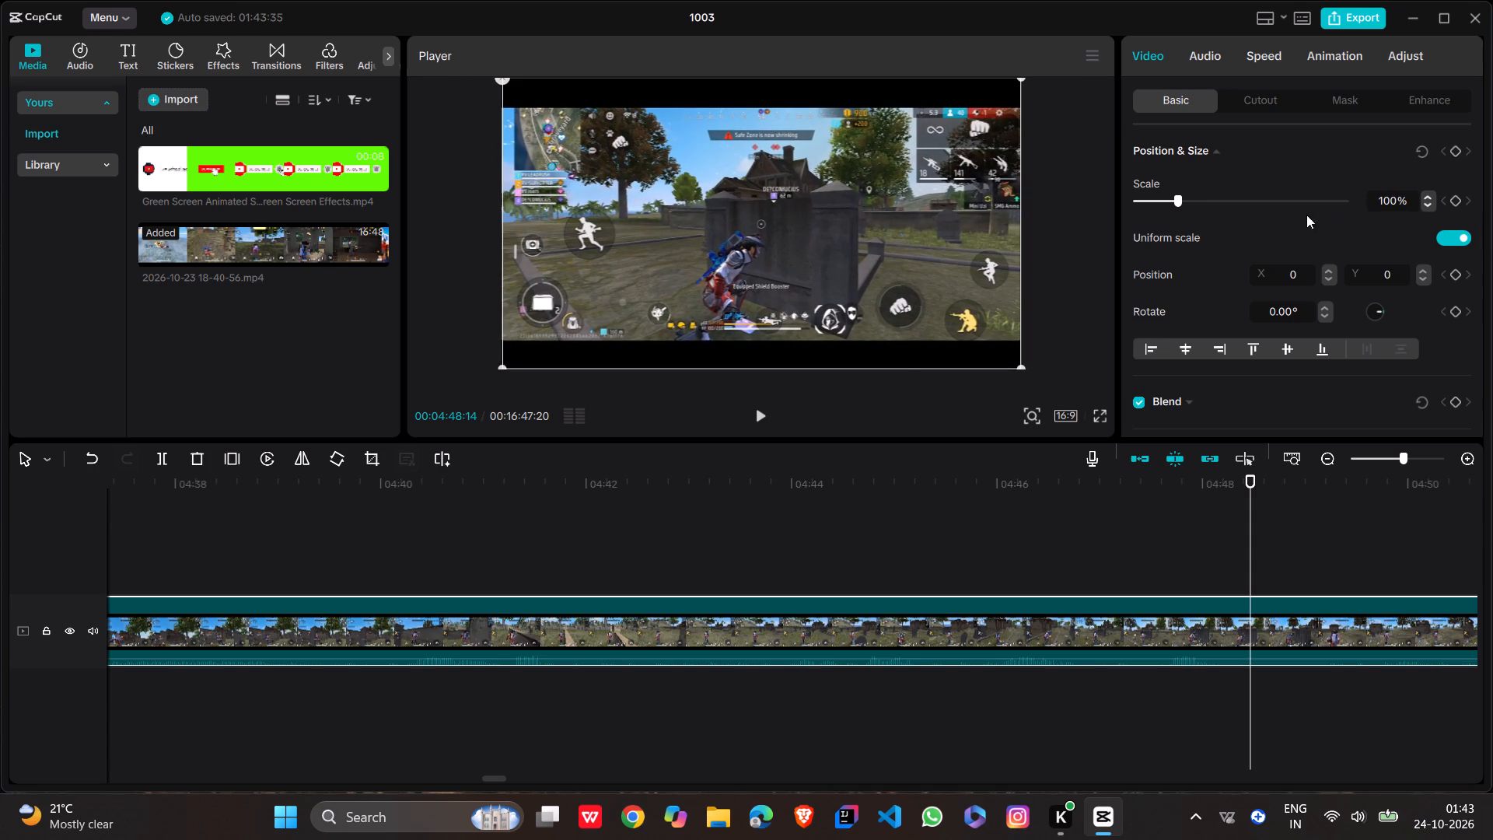
left_click(963, 306)
Shift the gameplay clip downward in the frame, setting its Y position to -47.
double_click(1418, 282)
left_click(1418, 282)
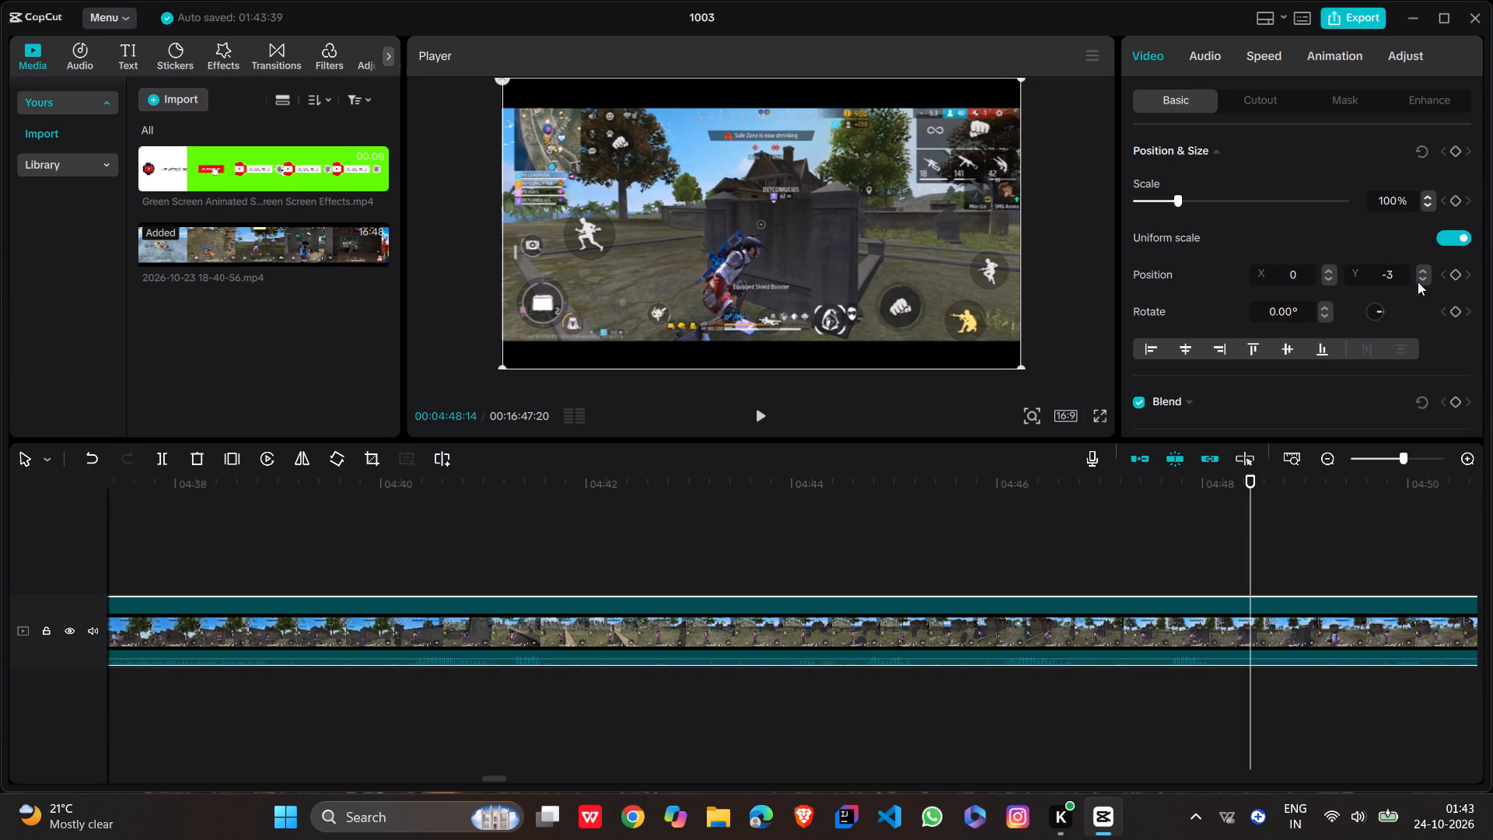
left_click(1418, 282)
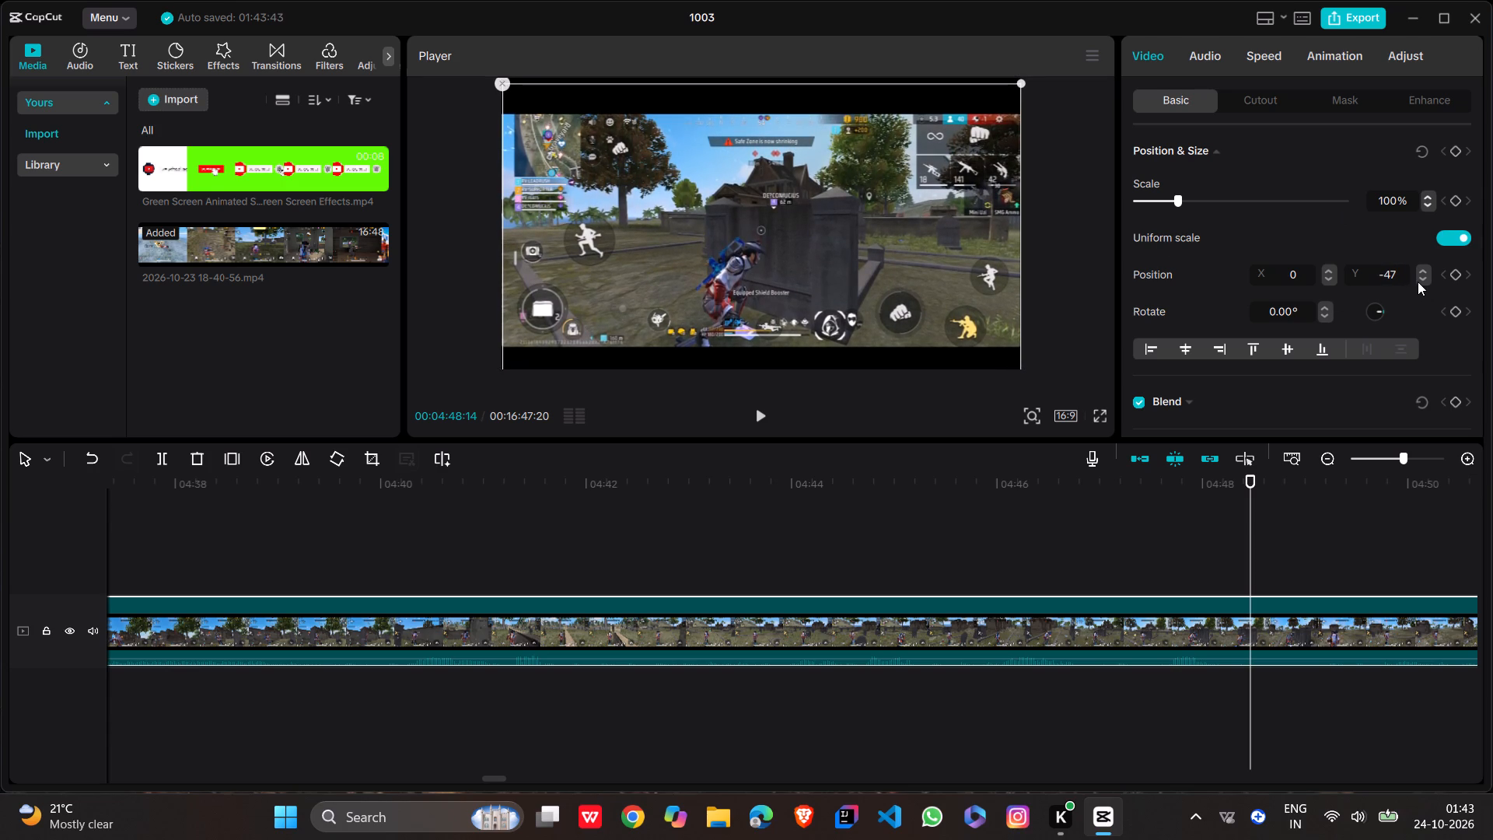
Play through the gameplay footage to find the WhatsApp notification and split the clip just before it, at 00:04:53:06.
left_click(753, 407)
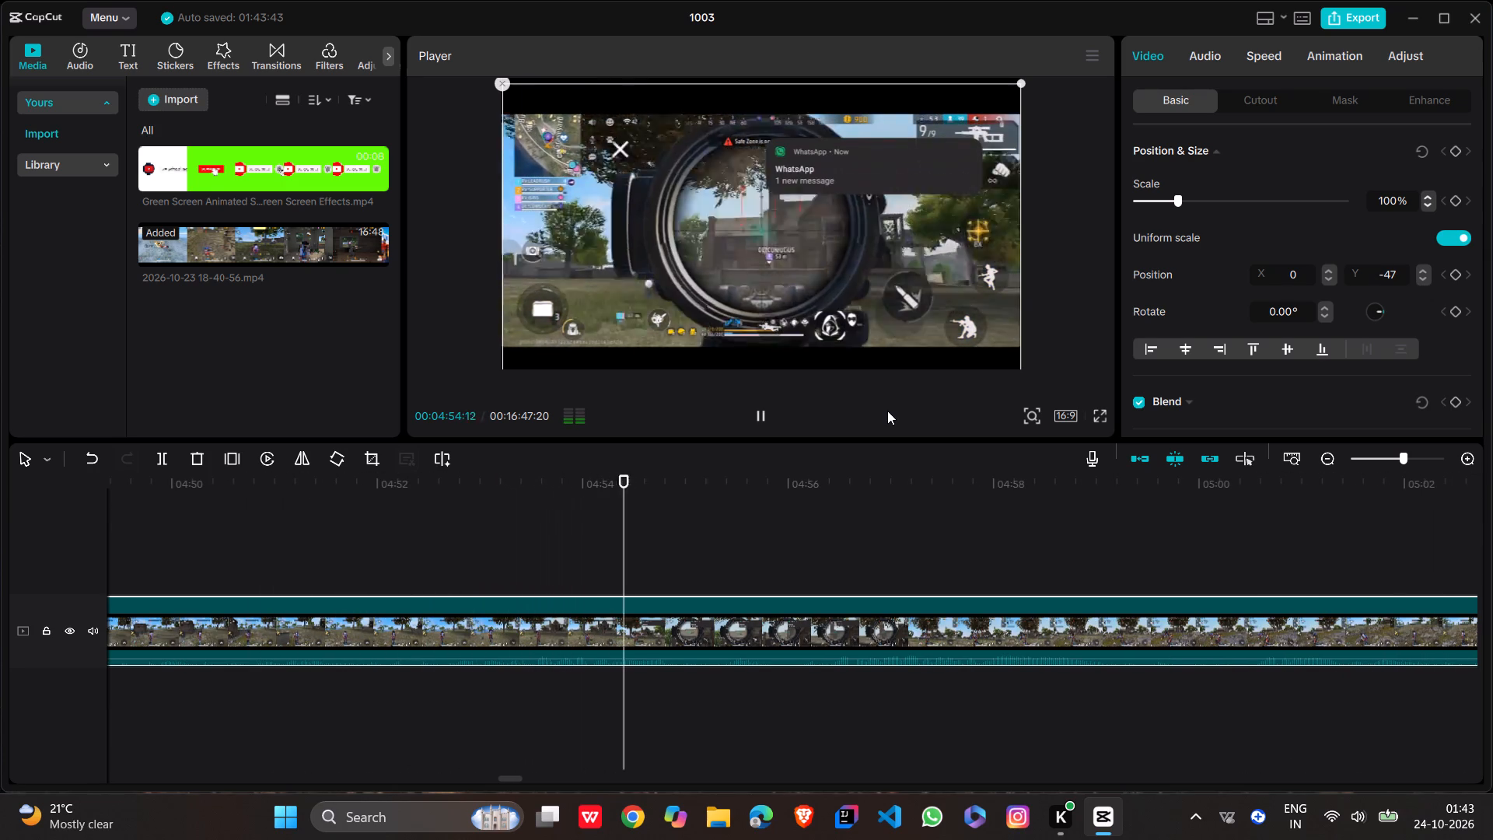
left_click(757, 413)
left_click(547, 539)
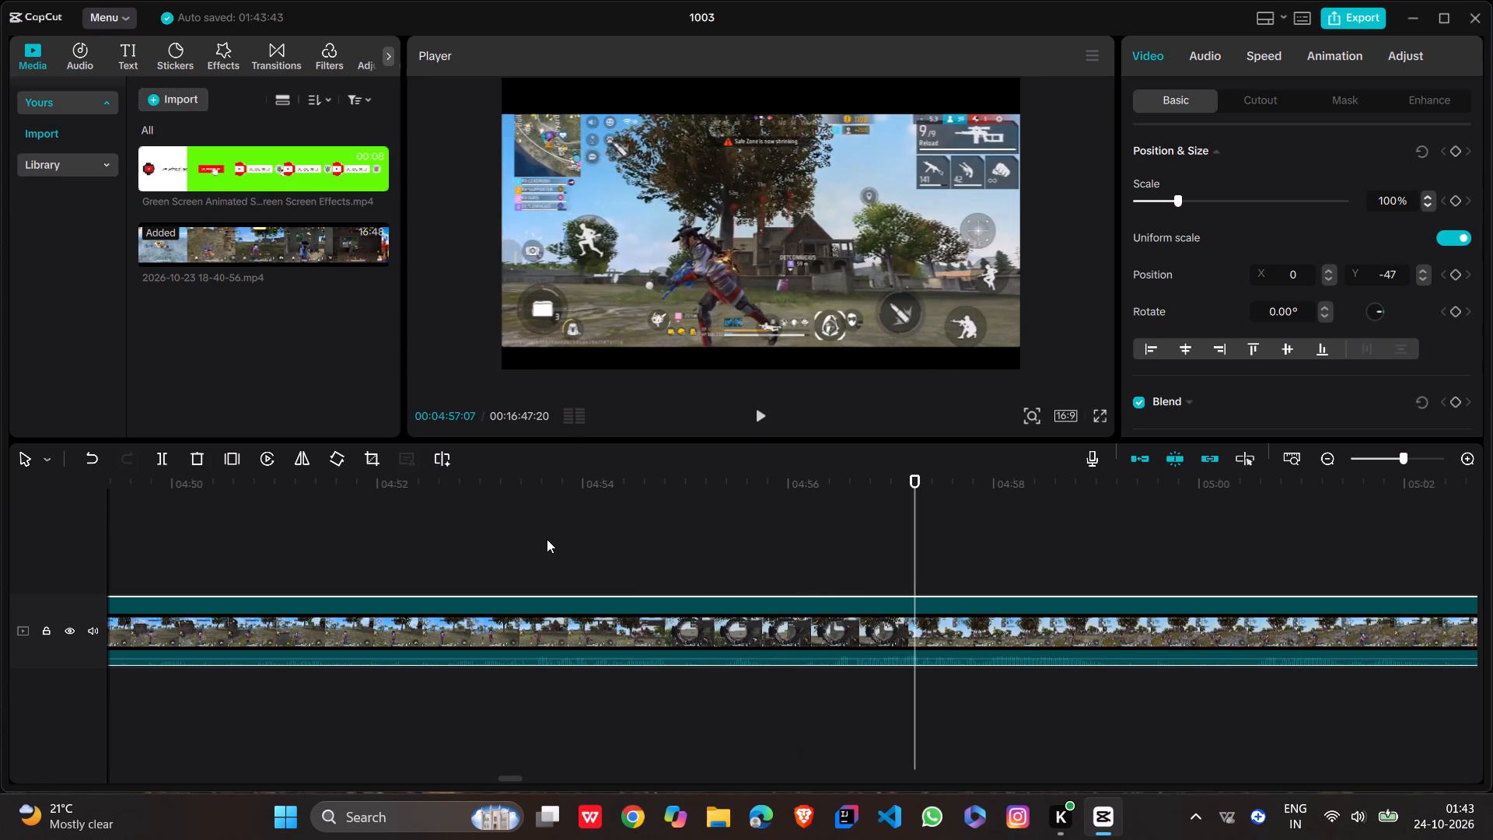
left_click(755, 413)
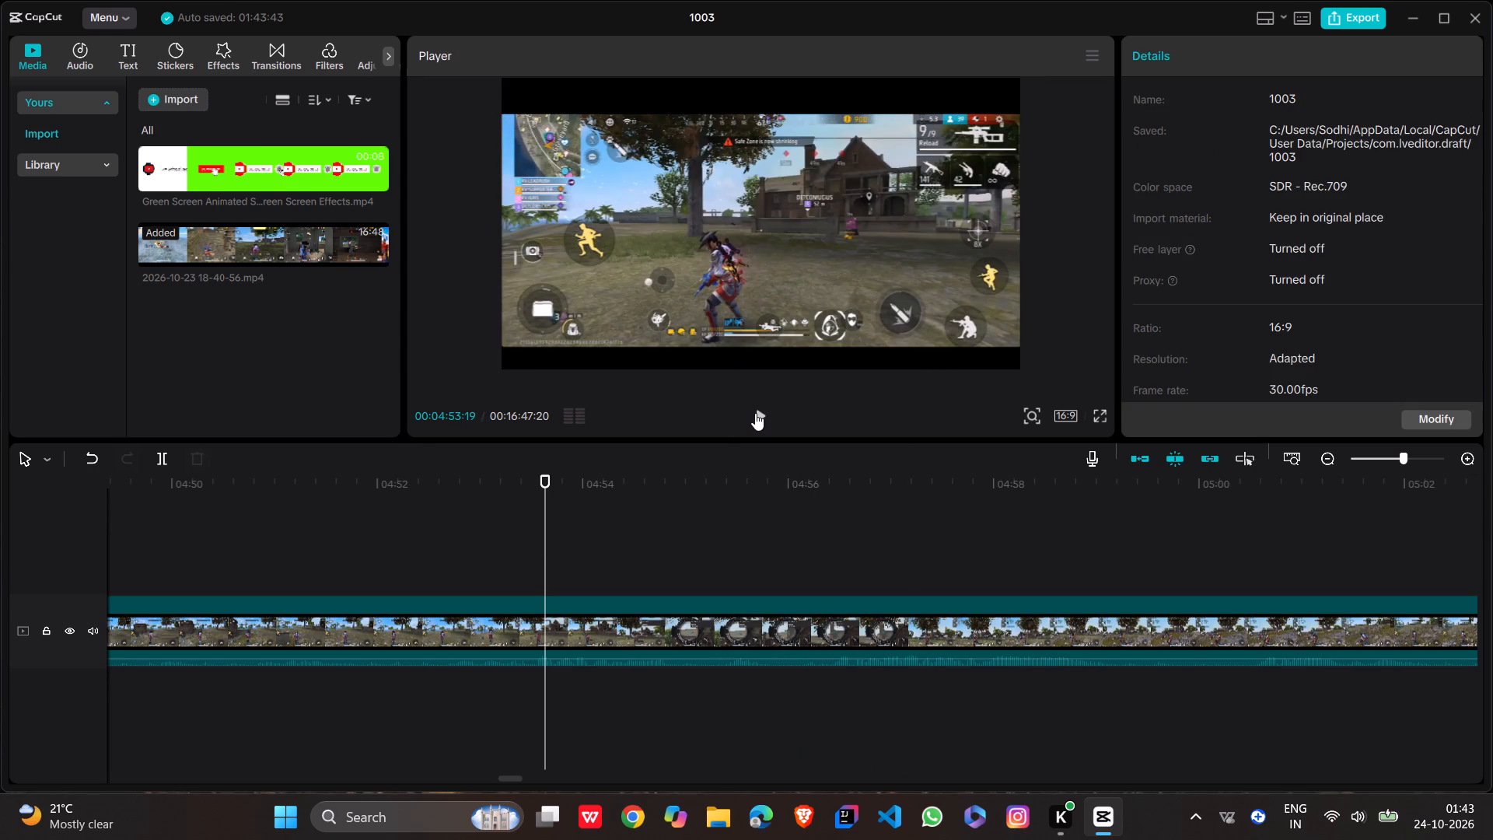
left_click(755, 413)
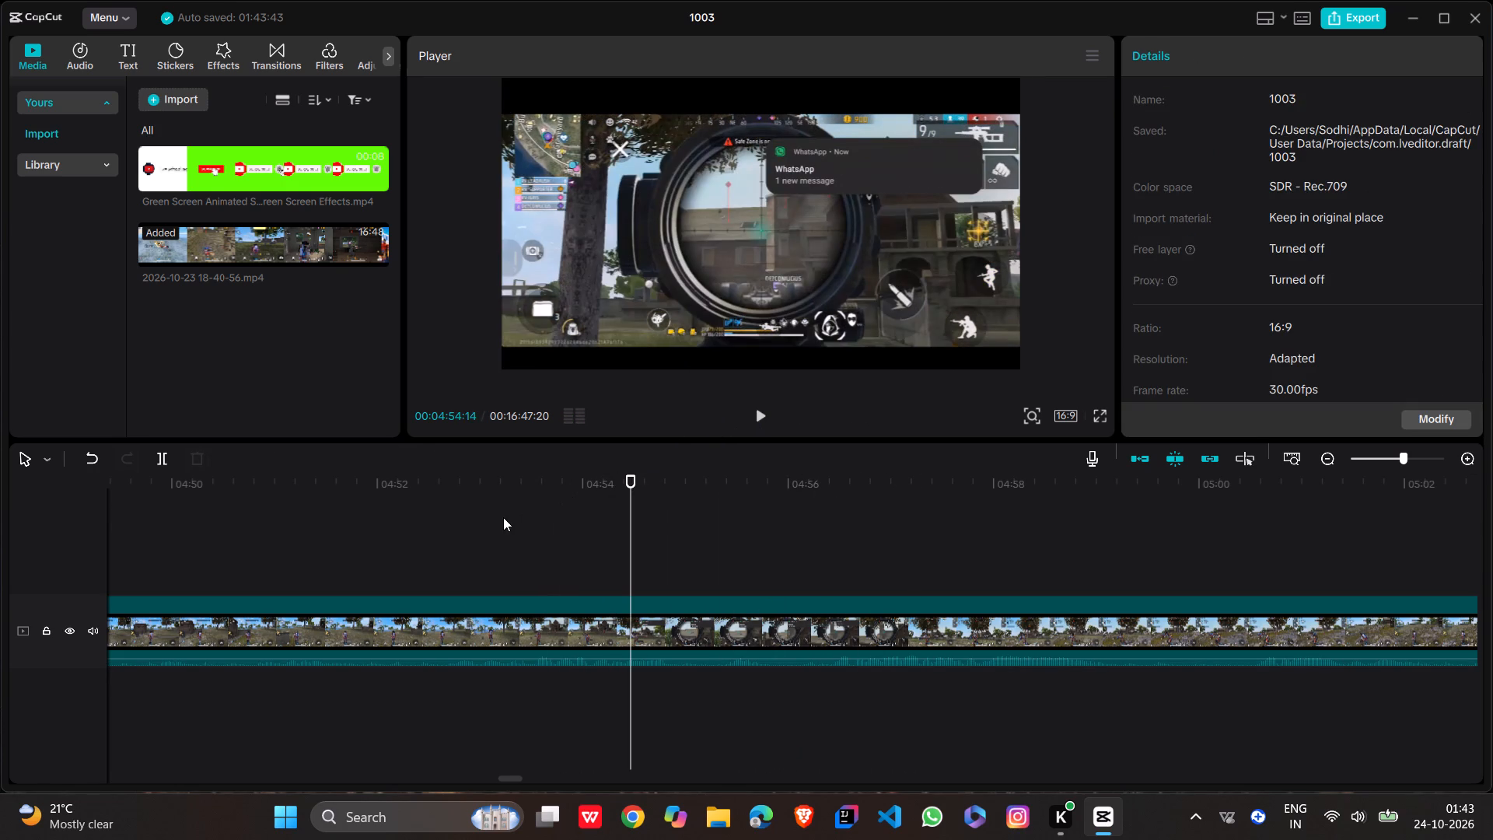
left_click(500, 520)
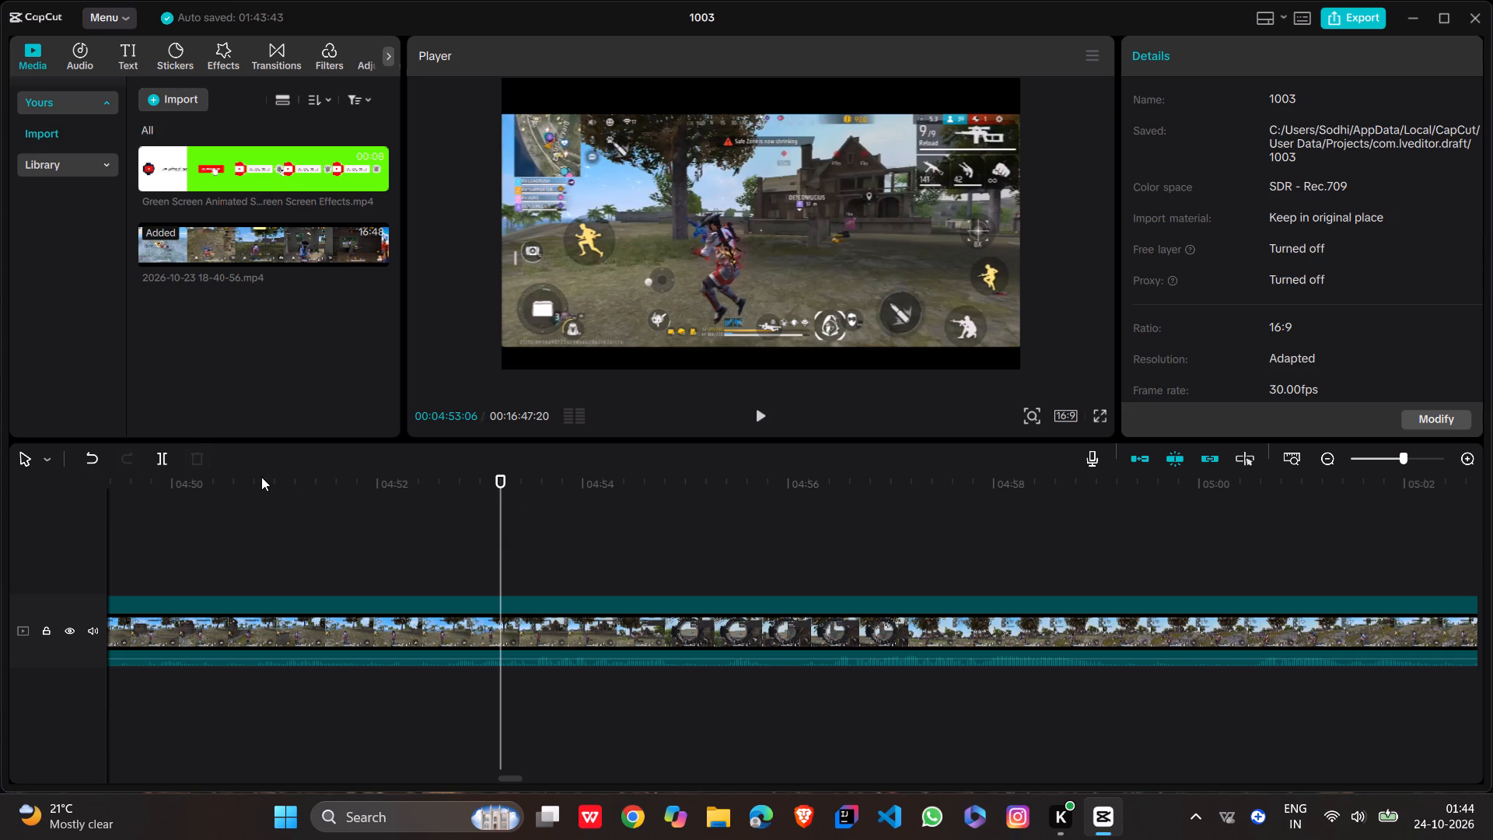
left_click(156, 452)
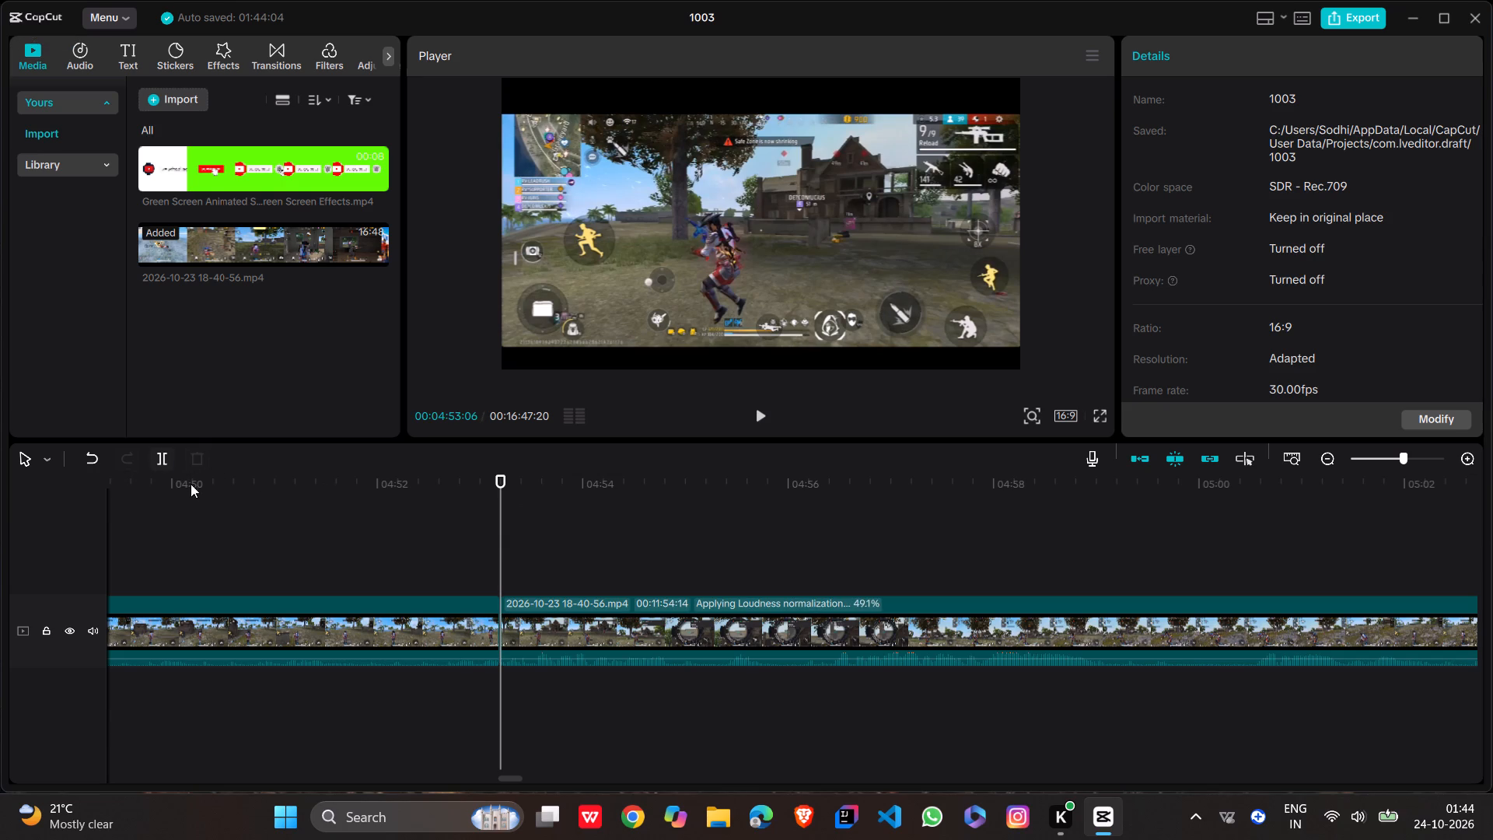
Split the gameplay clip after the WhatsApp notification, at 00:04:57:03, and delete the section between the two cuts.
left_click(757, 418)
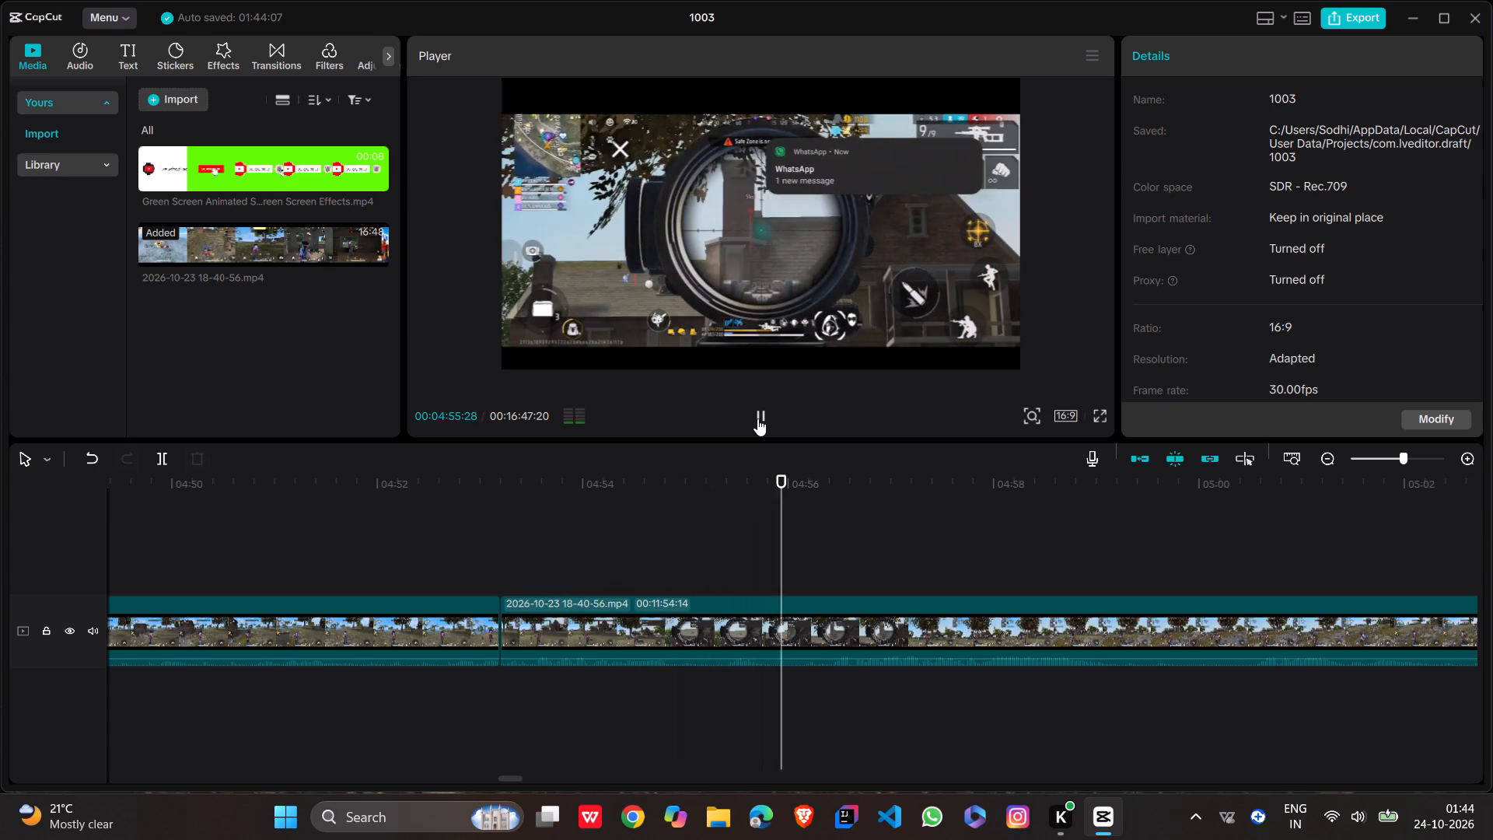
left_click(757, 418)
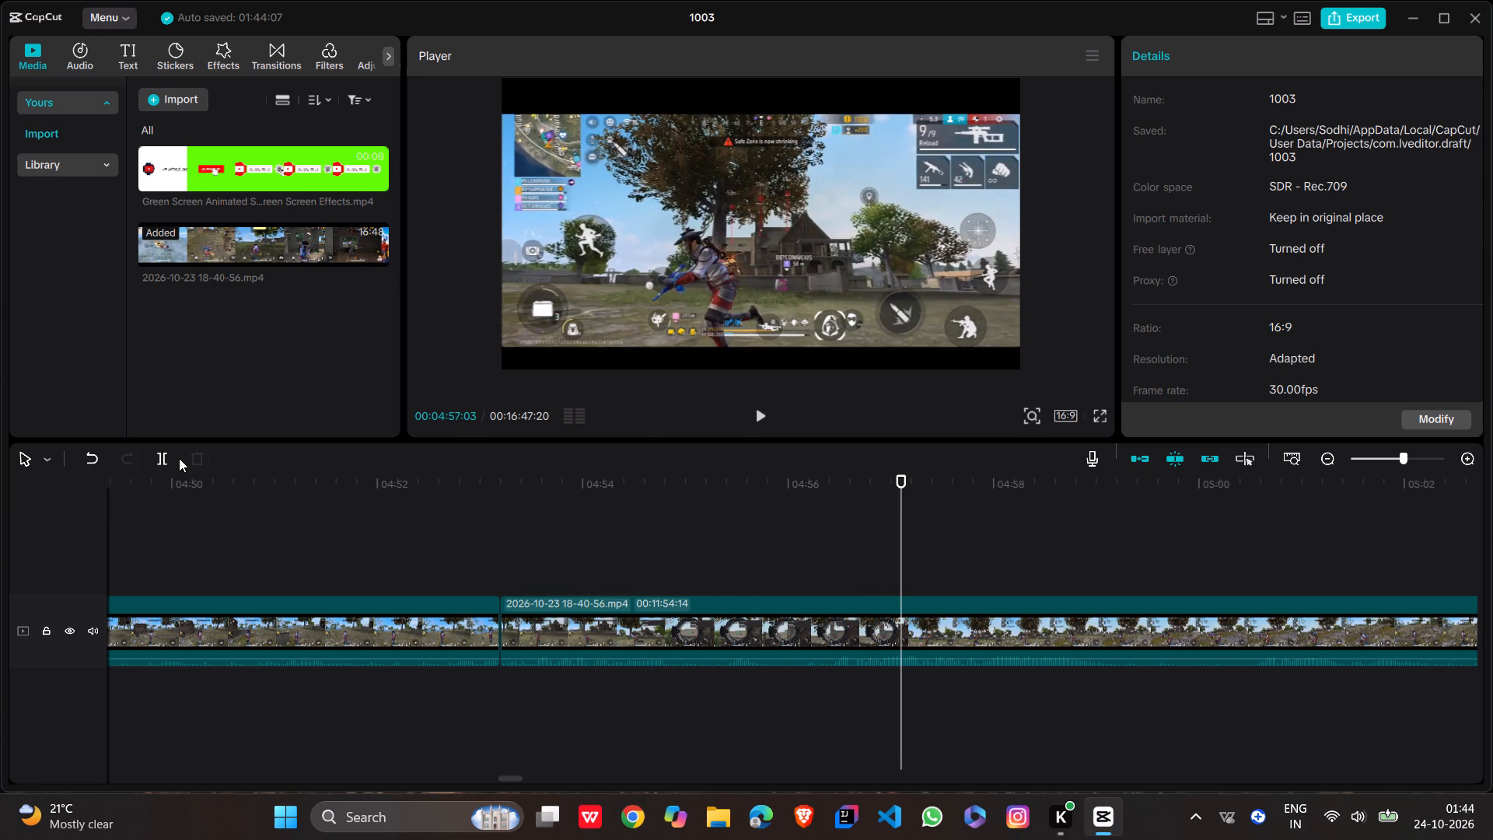
left_click(154, 454)
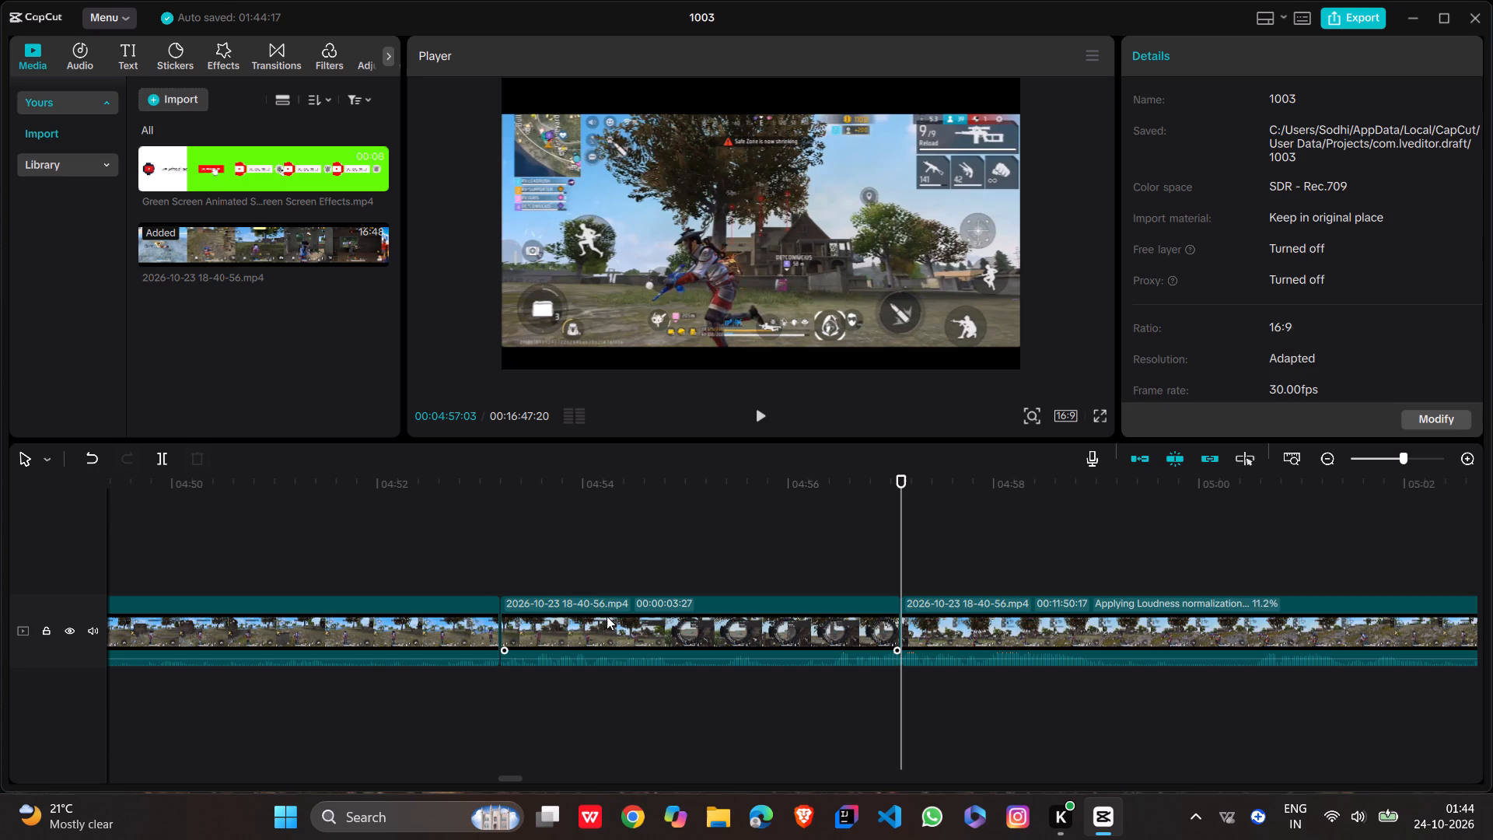
left_click(610, 620)
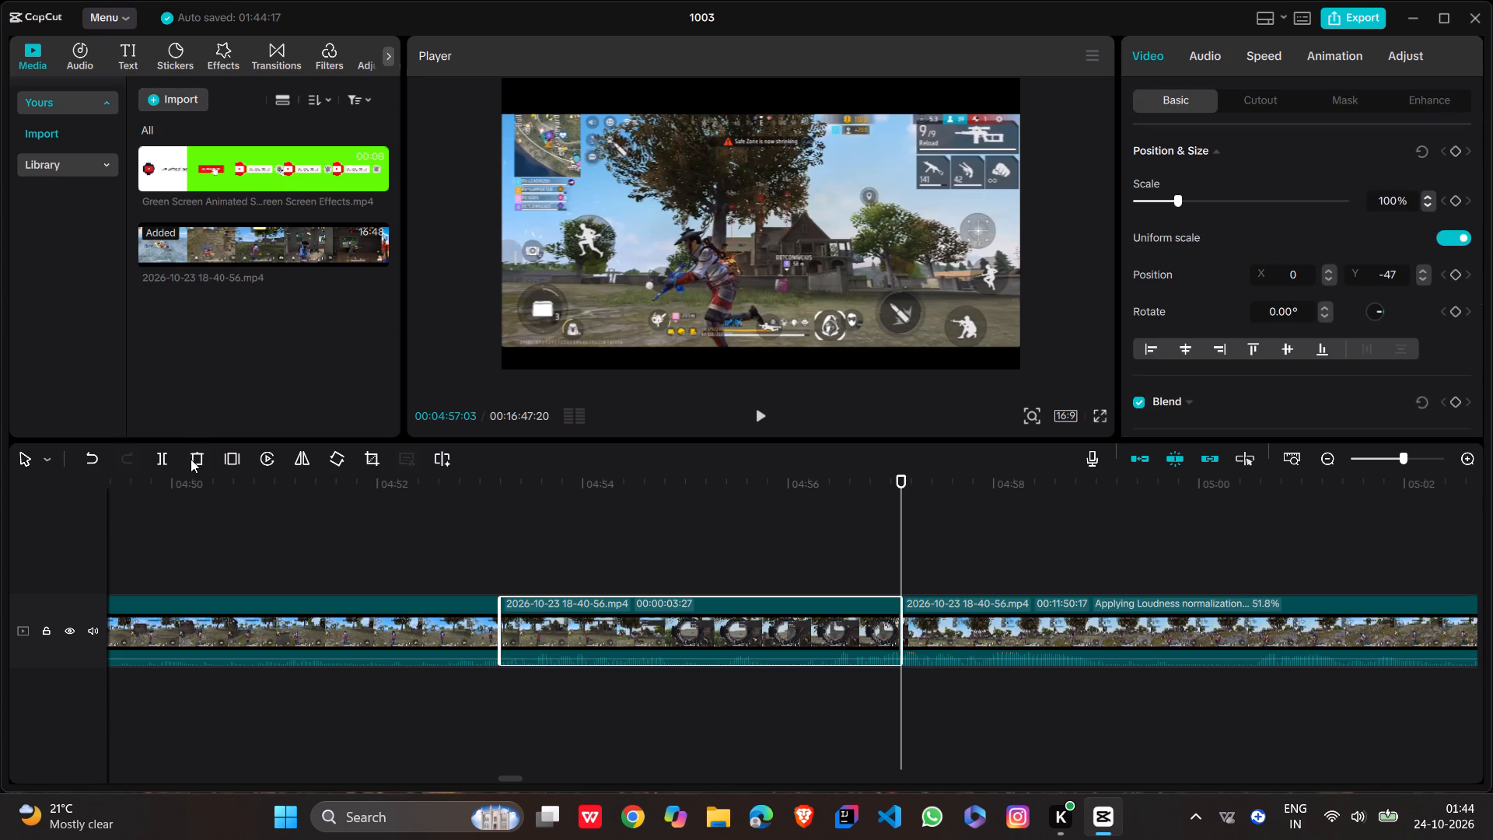
left_click(186, 458)
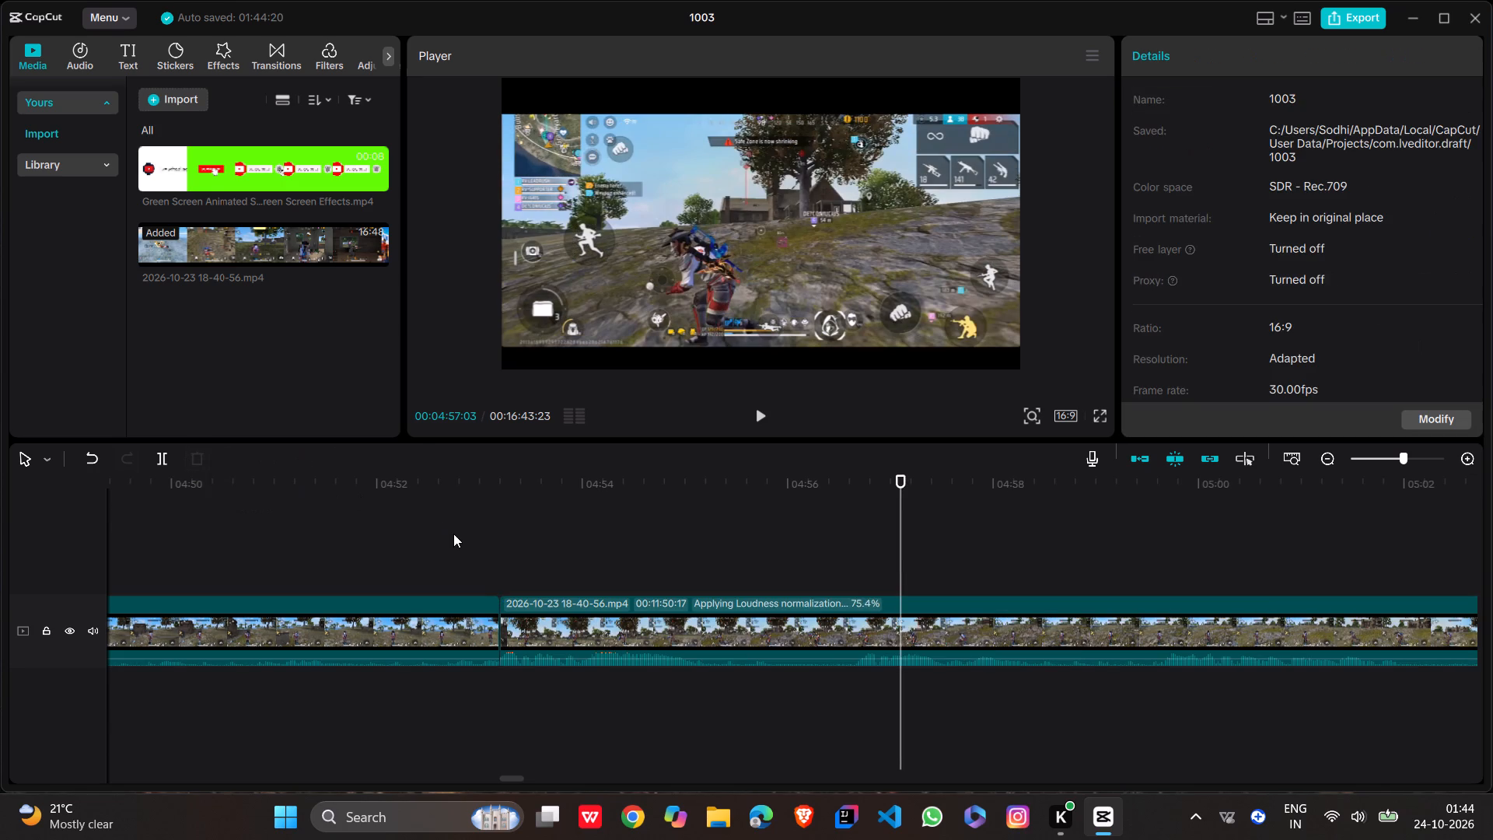
Play the footage from the new join at 00:04:53:06 to review the cut.
left_click(499, 540)
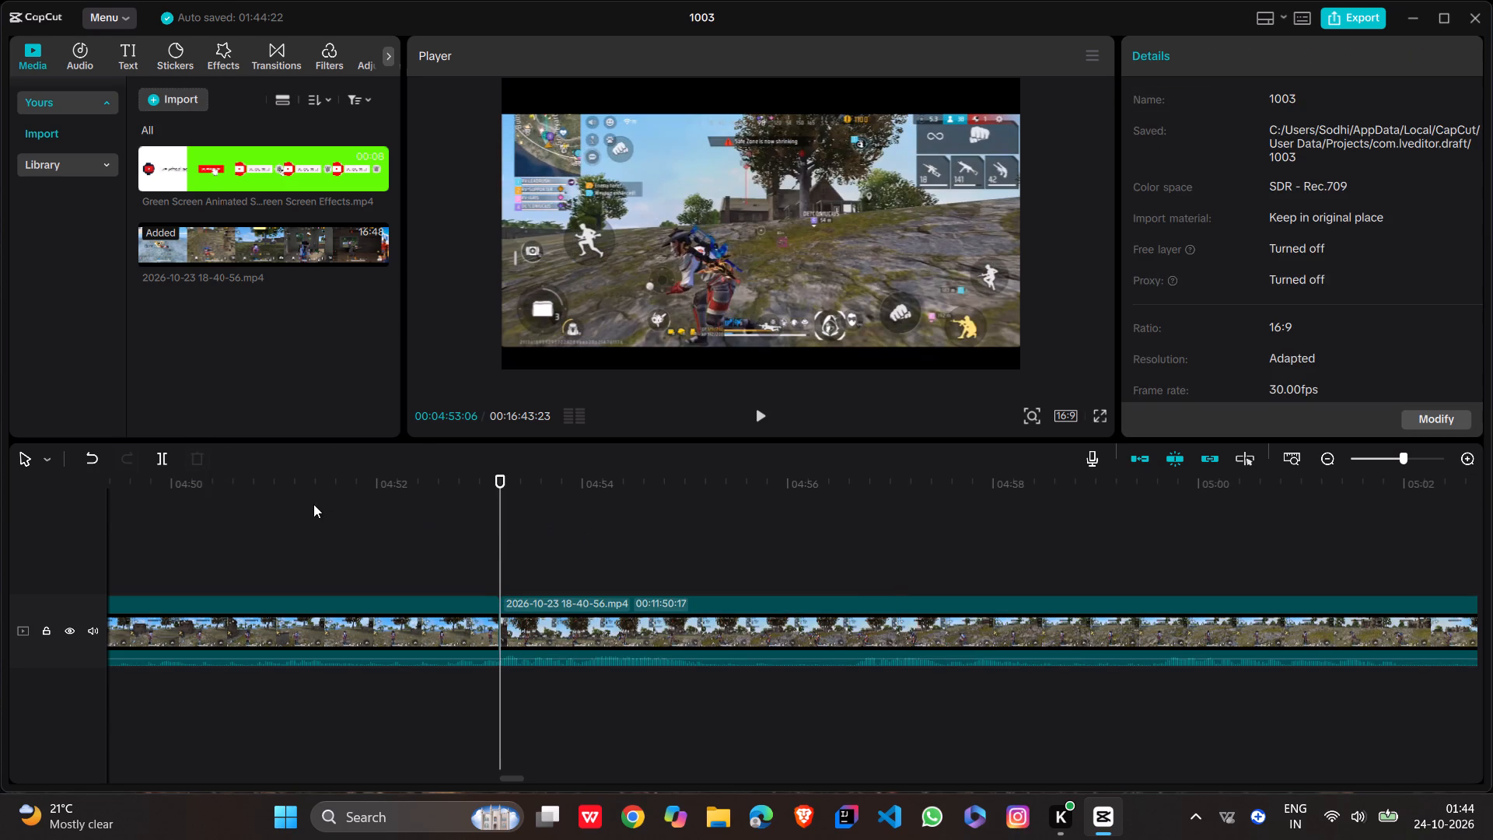
left_click(755, 418)
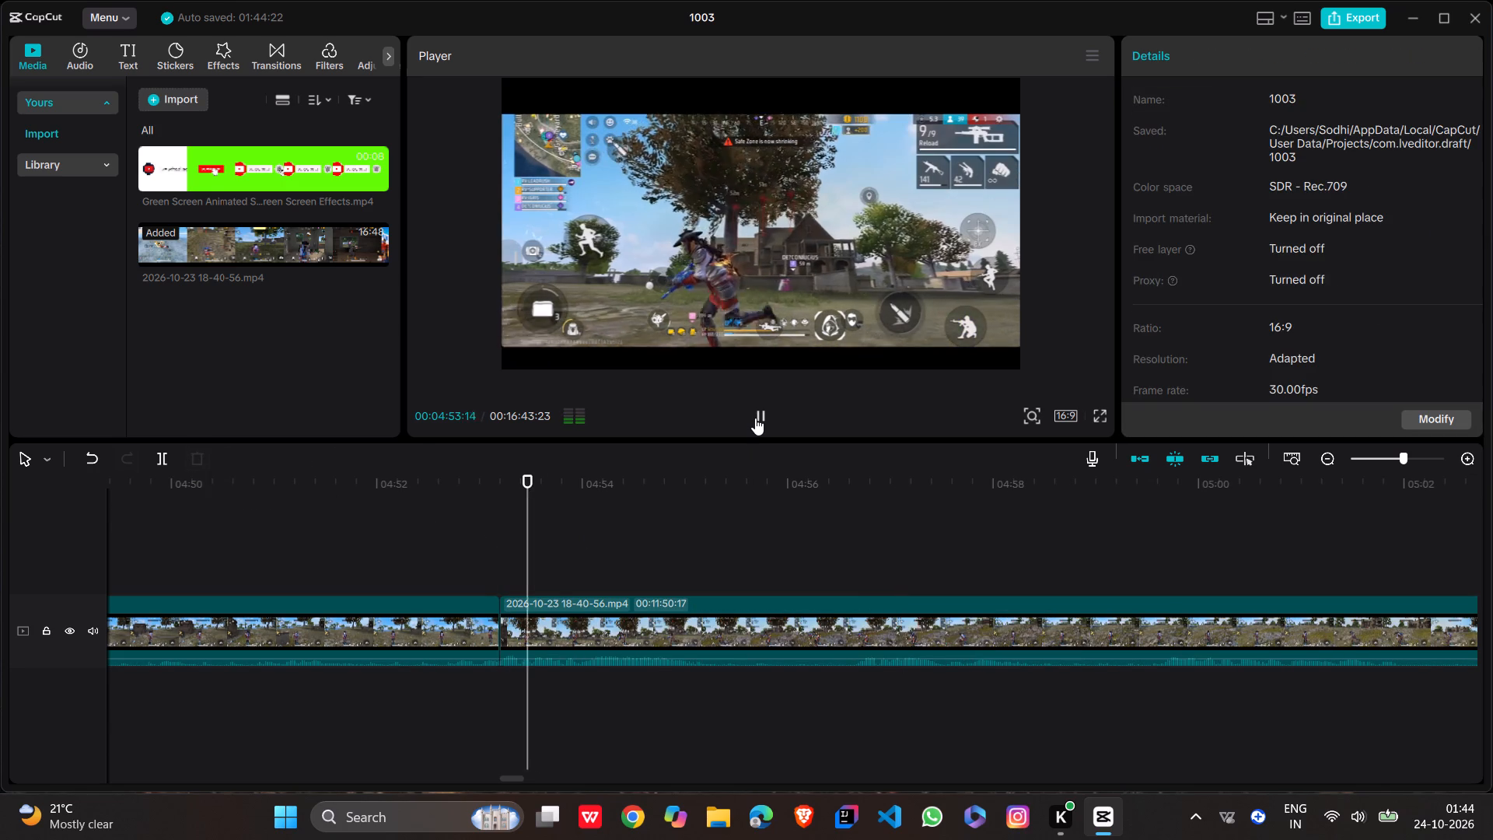
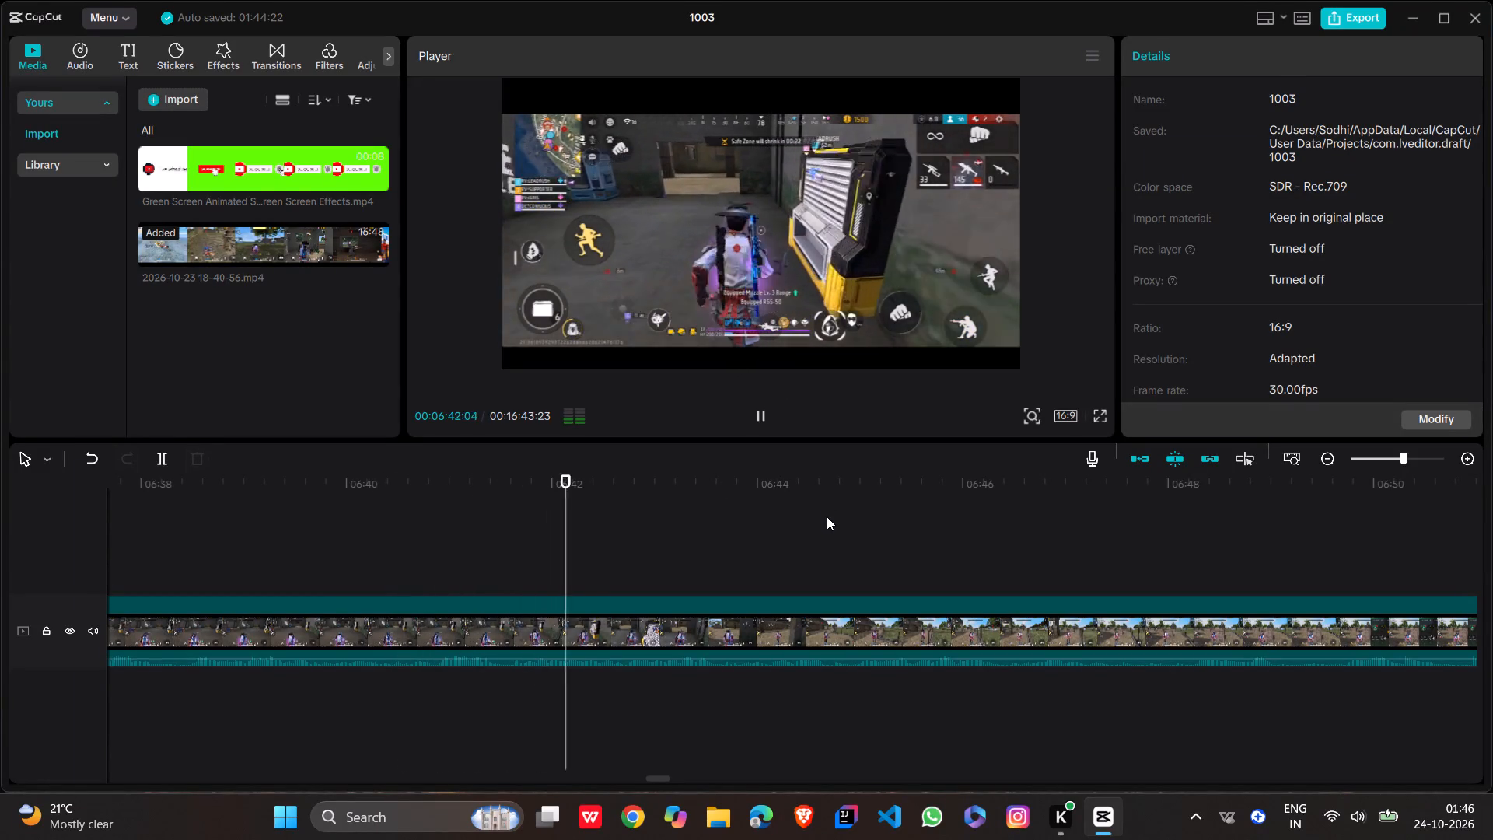
Skip ahead in the gameplay clip to 00:06:56:00 and play the footage from there to check it.
scroll(827, 516, "down", 1, "ctrl")
scroll(827, 516, "left", 1)
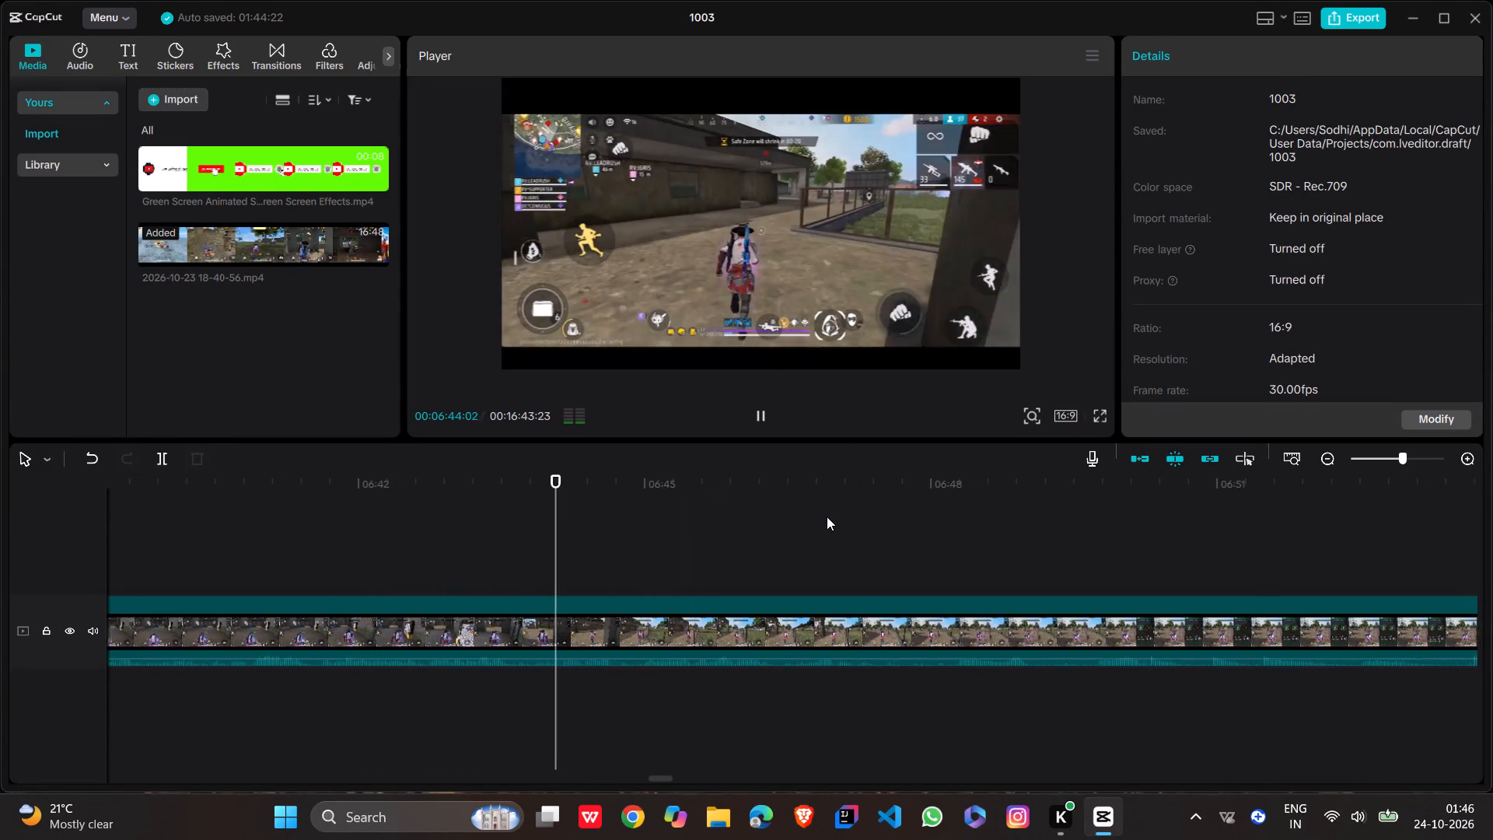
scroll(827, 516, "left", 1)
scroll(828, 520, "down", 4, "ctrl")
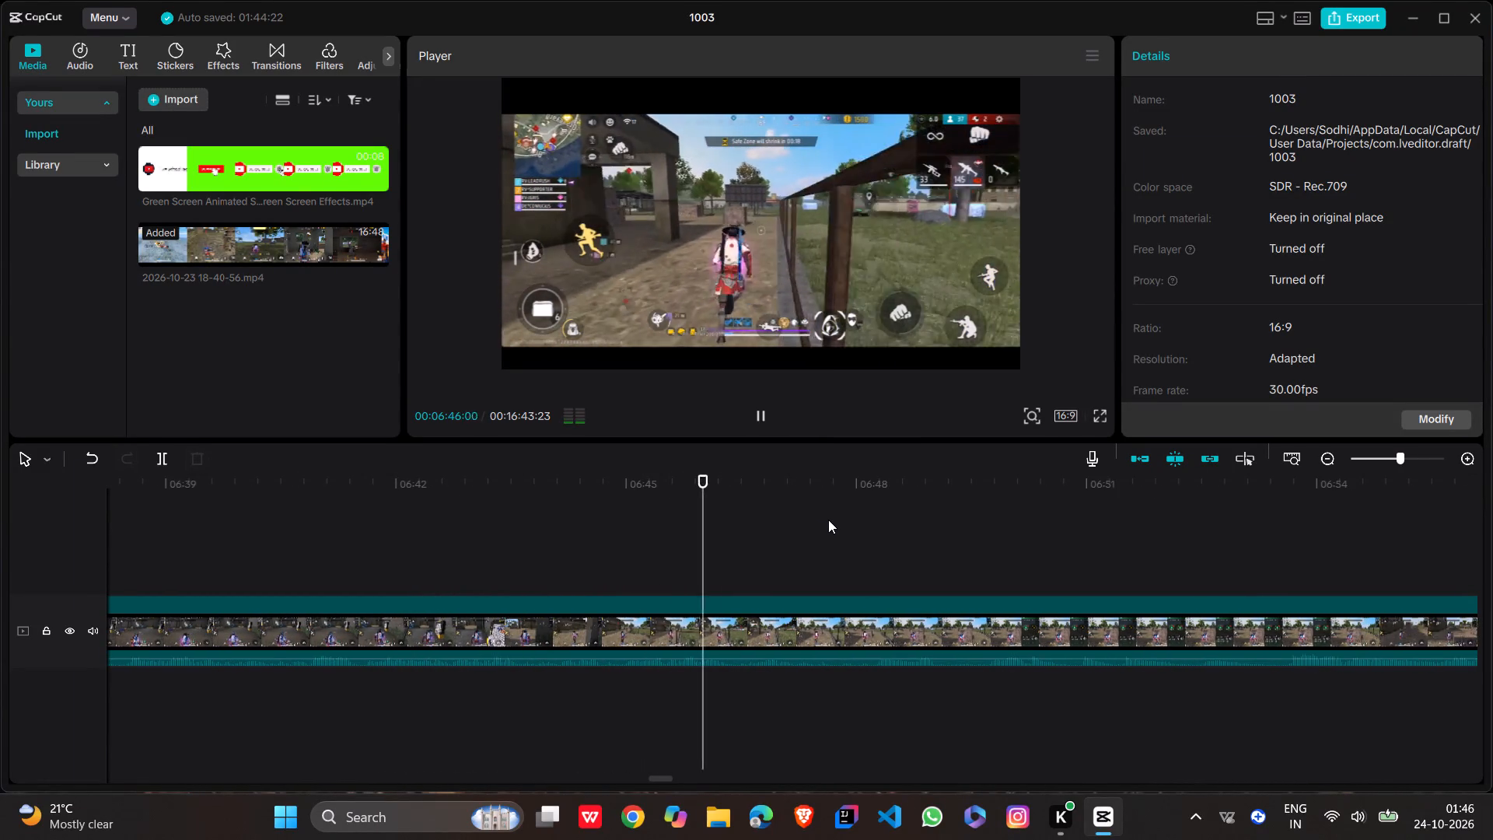
scroll(828, 520, "down", 6, "ctrl")
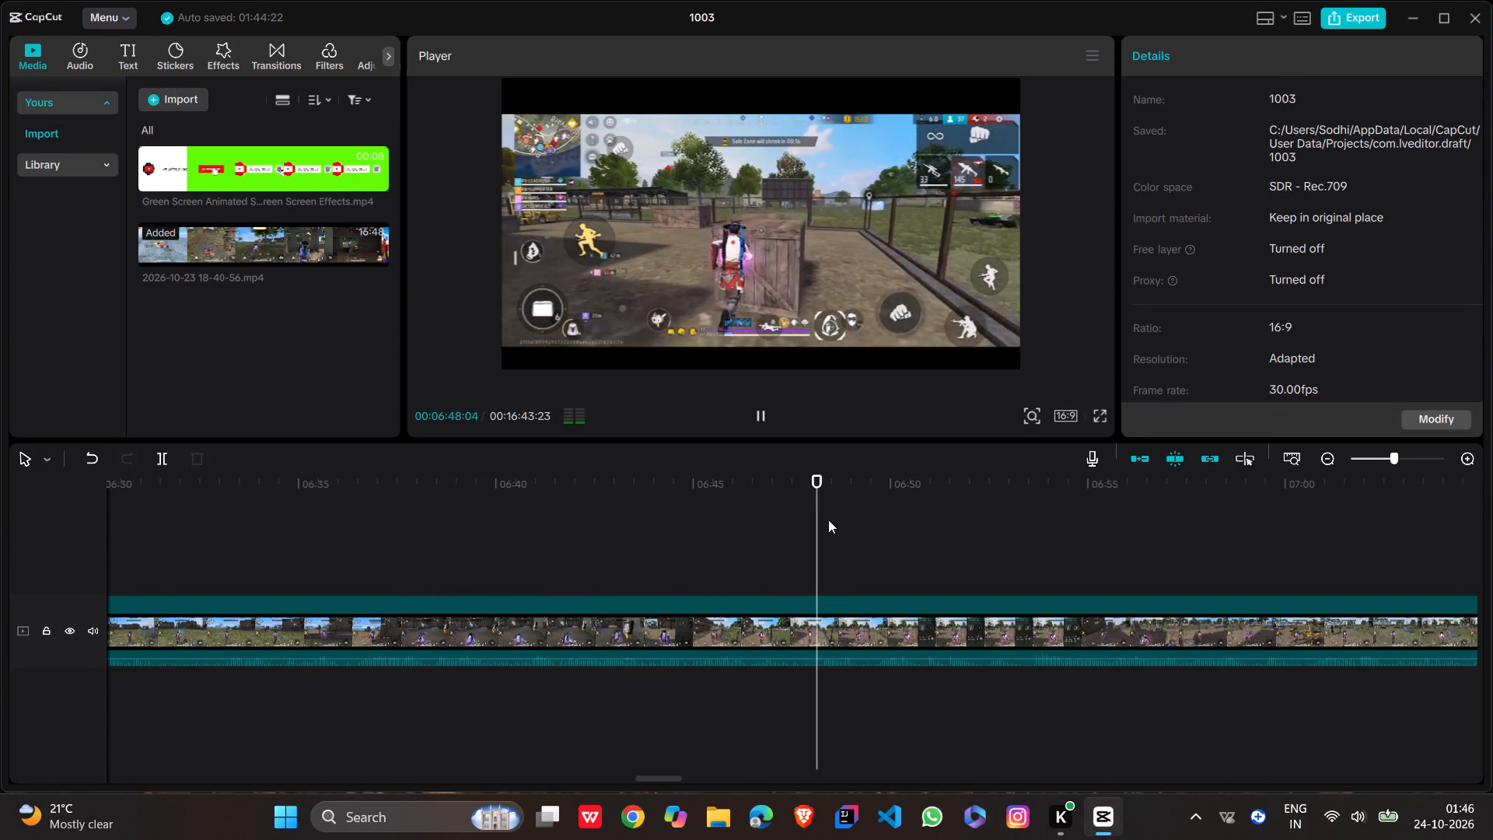
left_click(1128, 555)
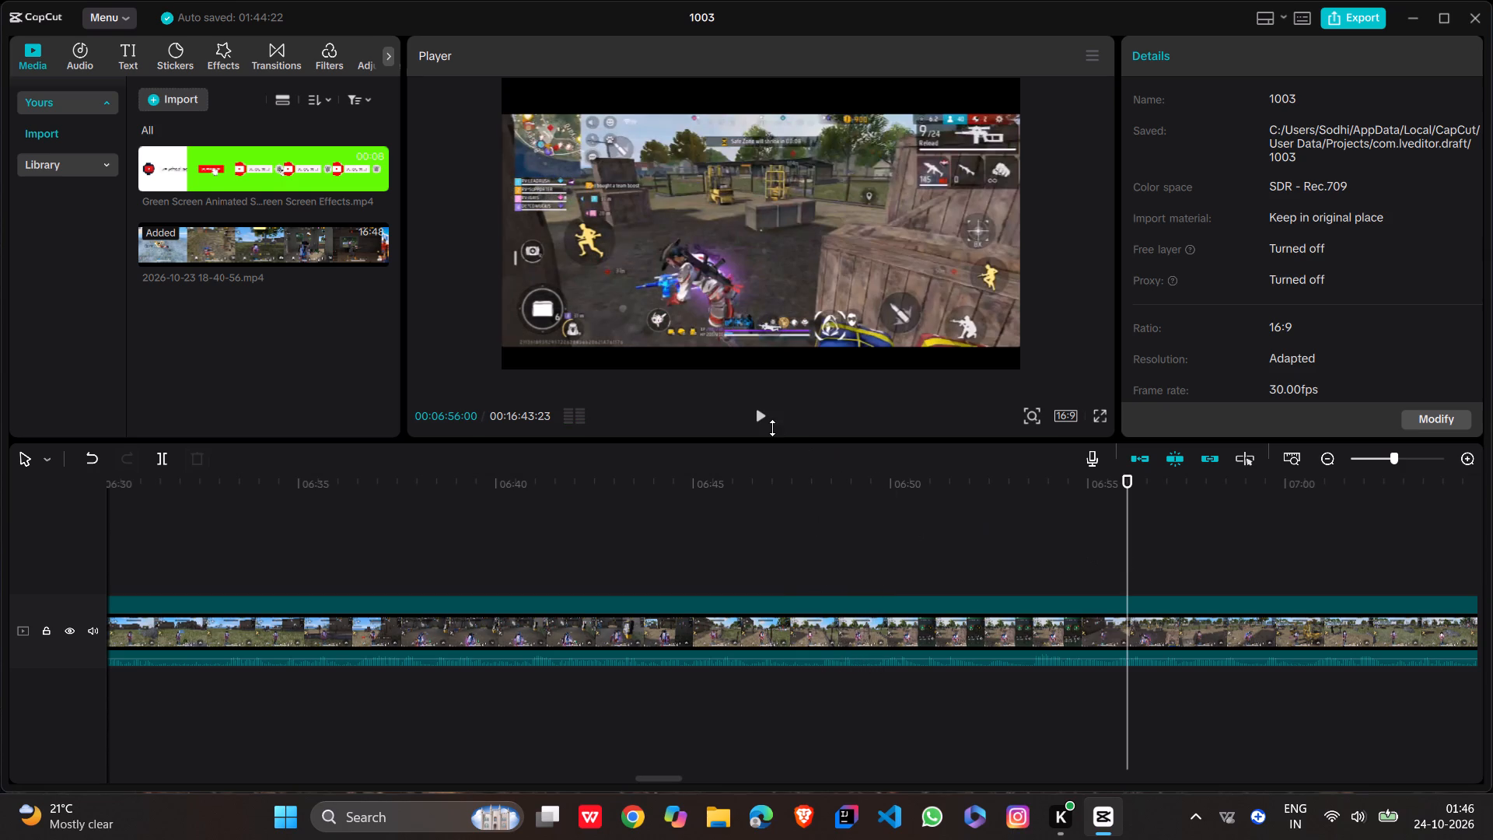
left_click(753, 417)
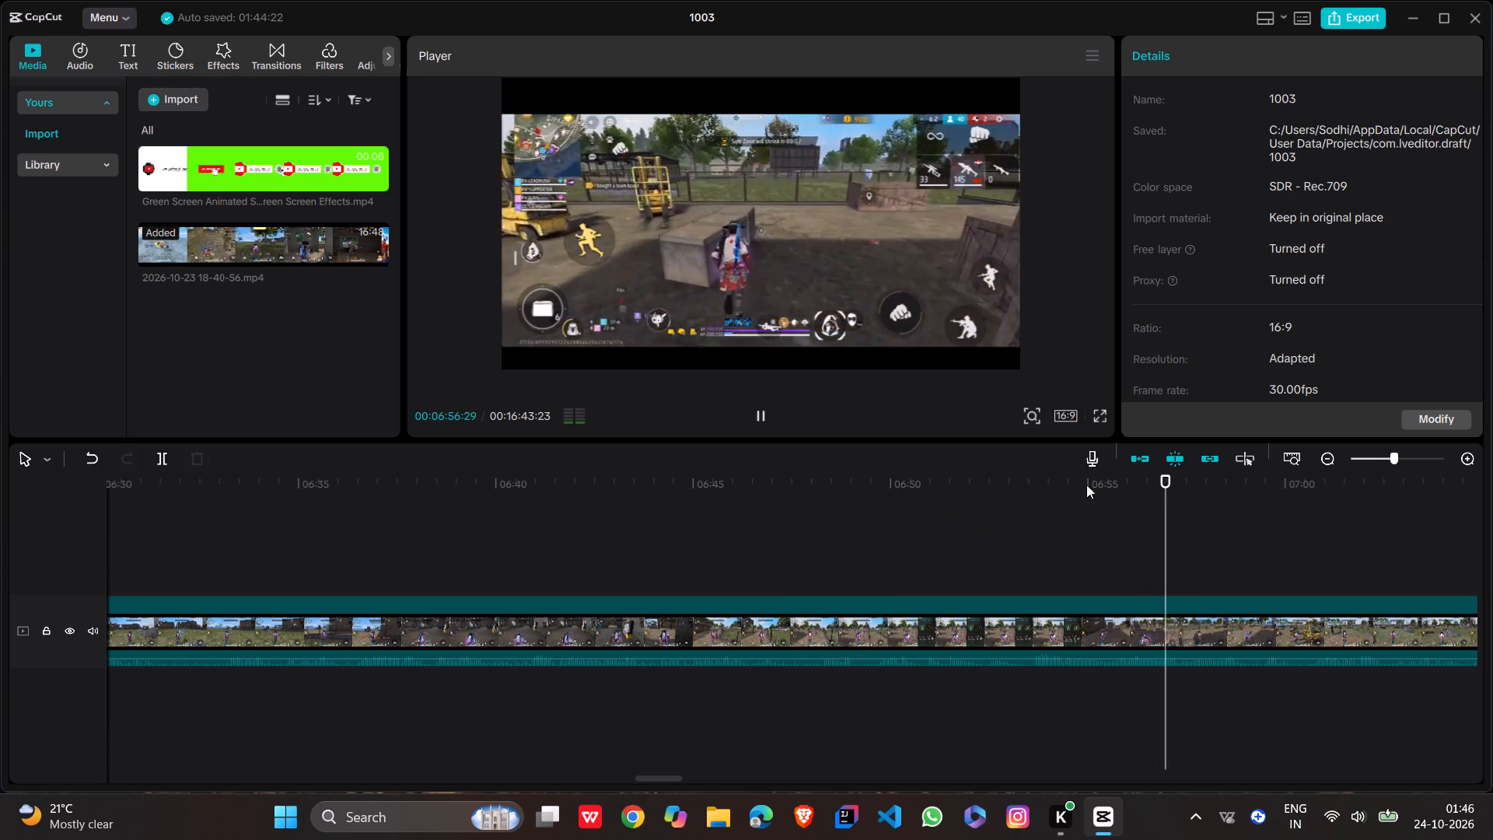
Jump further ahead to 00:07:11:22 and play on to review the following gameplay.
scroll(1012, 553, "down", 1, "ctrl")
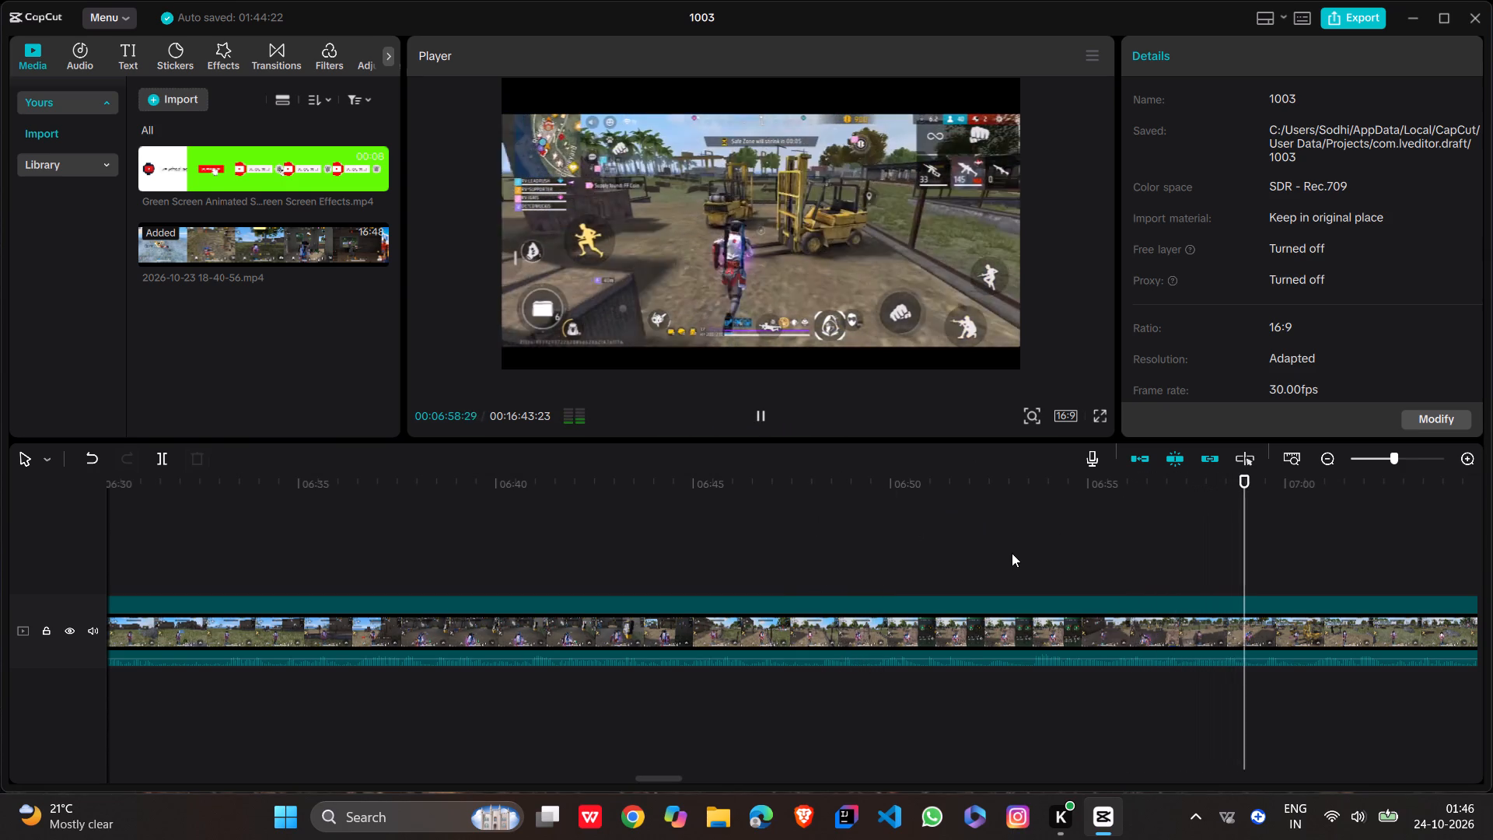
scroll(1012, 553, "down", 3, "ctrl")
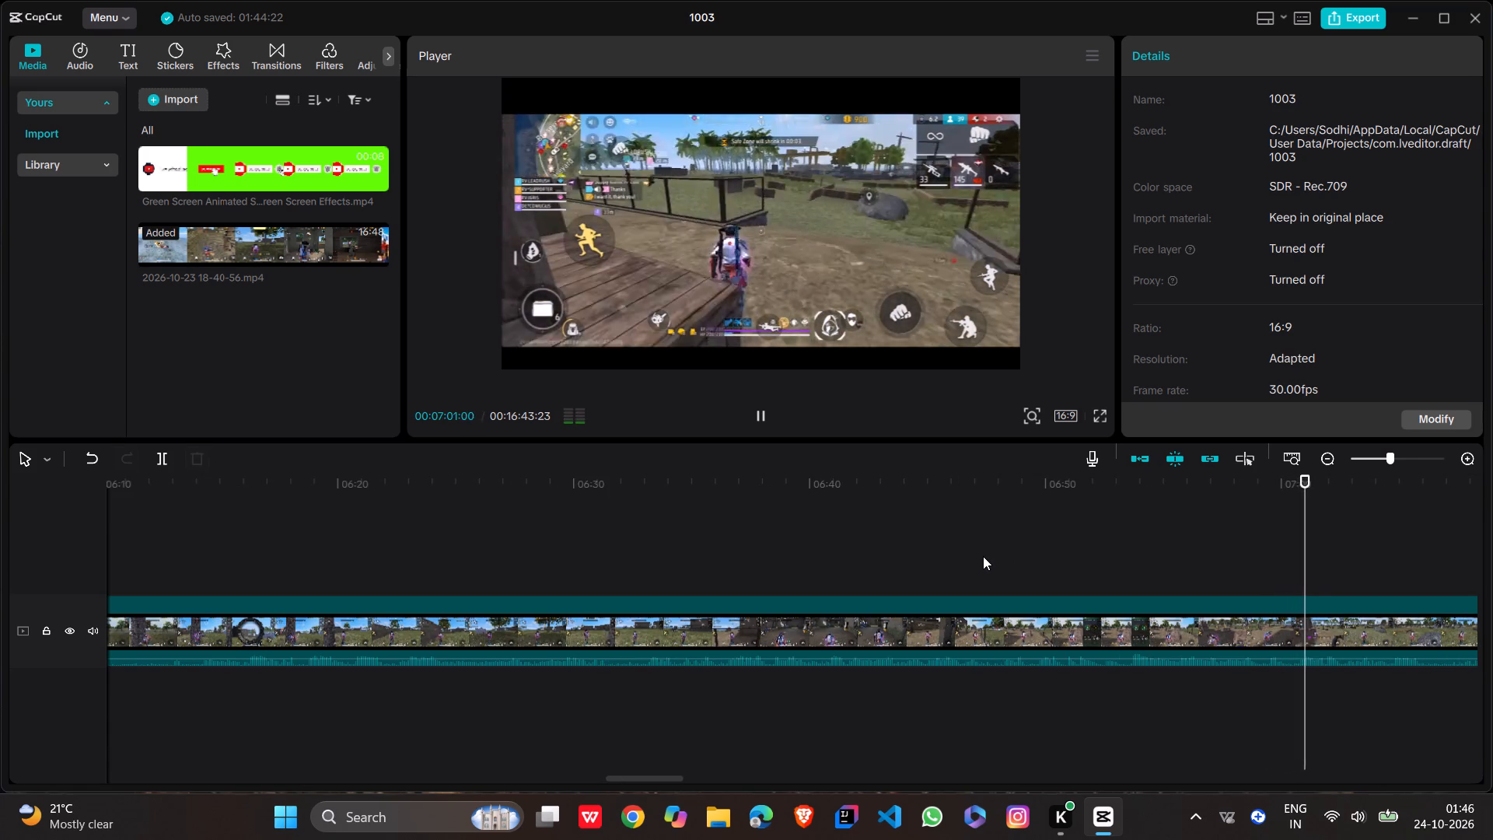
scroll(1304, 564, "left", 4)
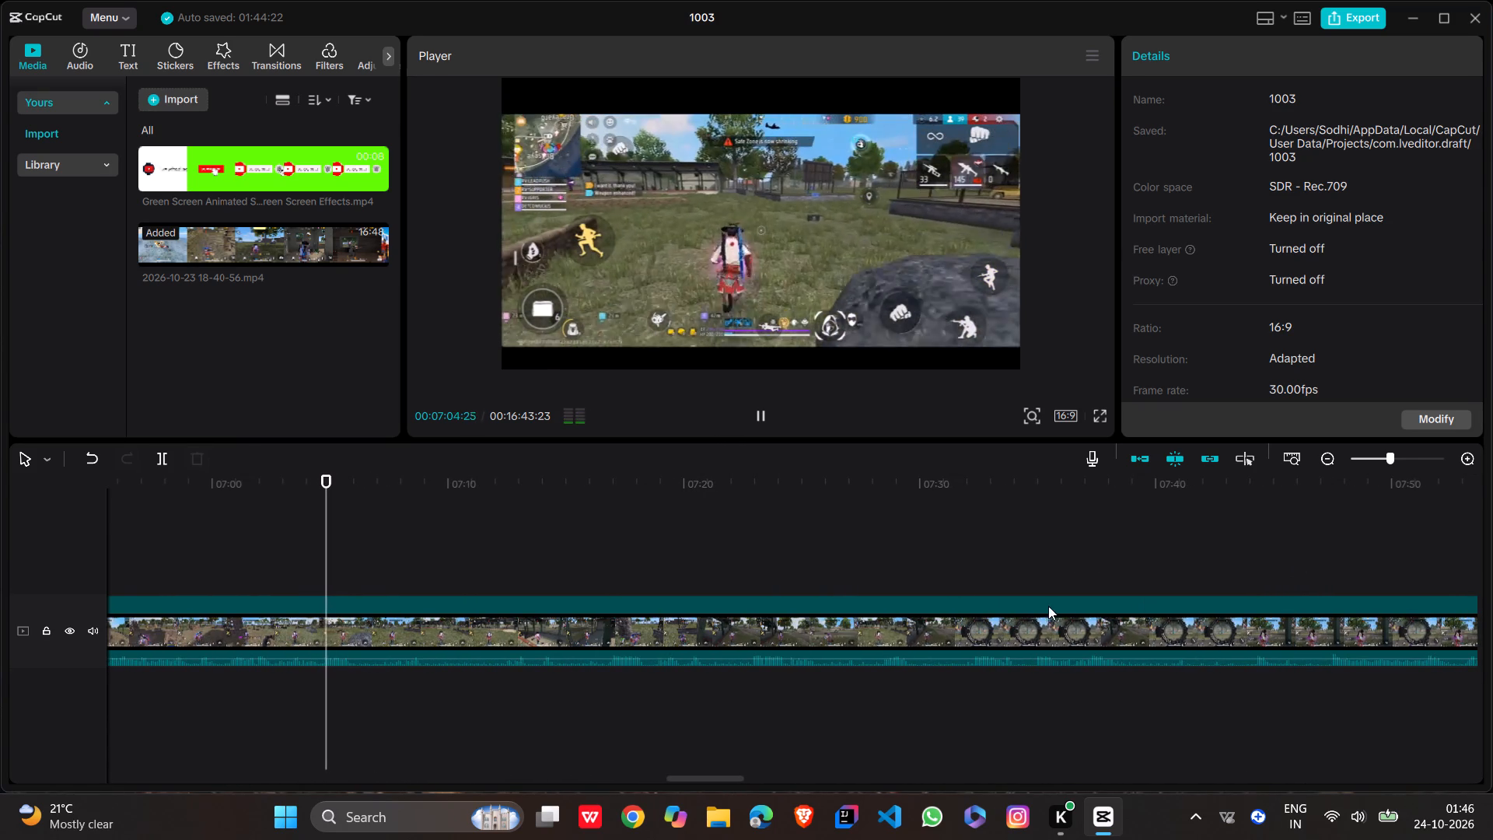
left_click(489, 565)
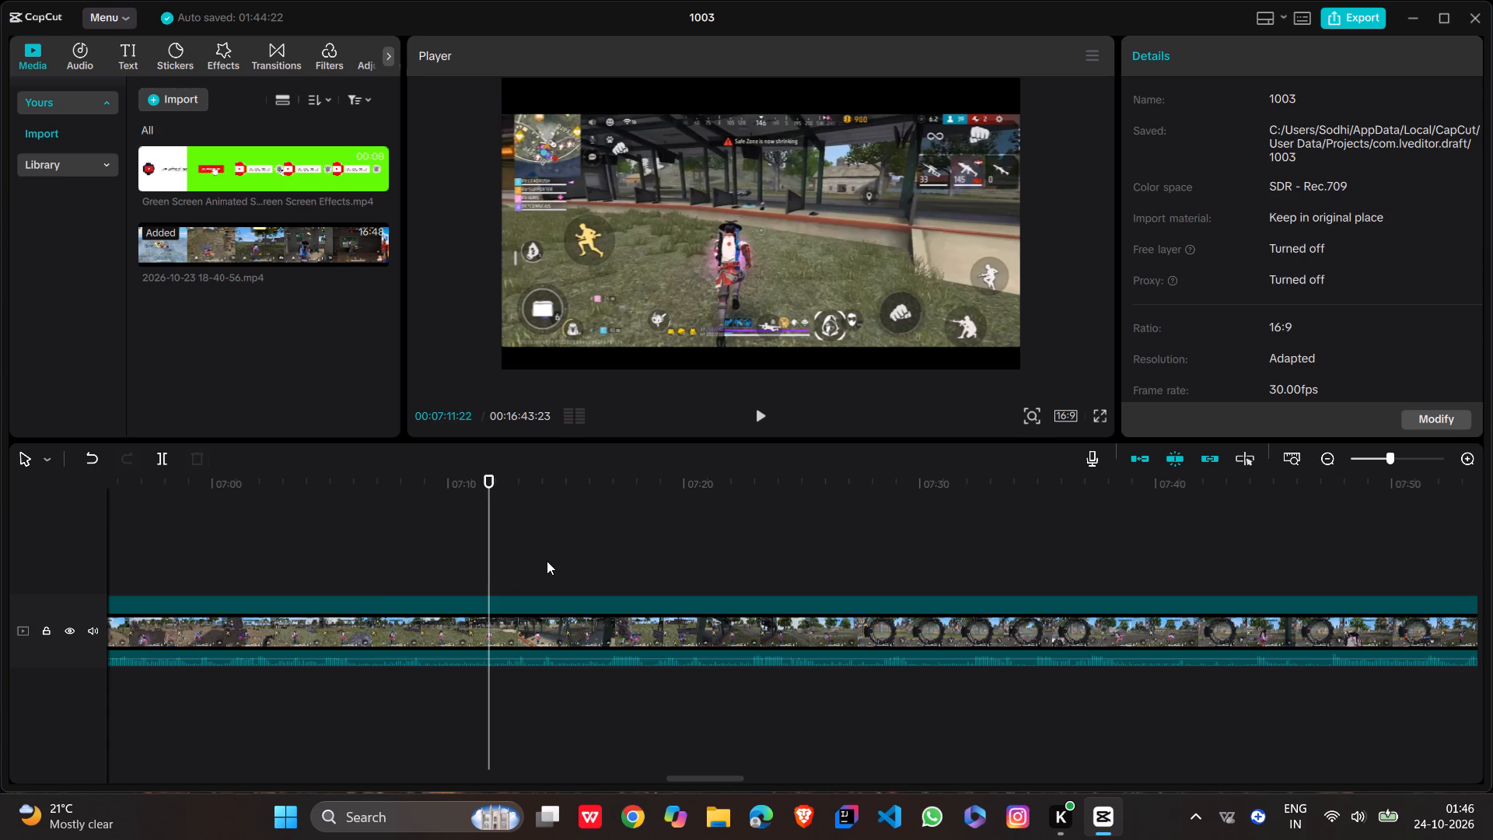
left_click(764, 411)
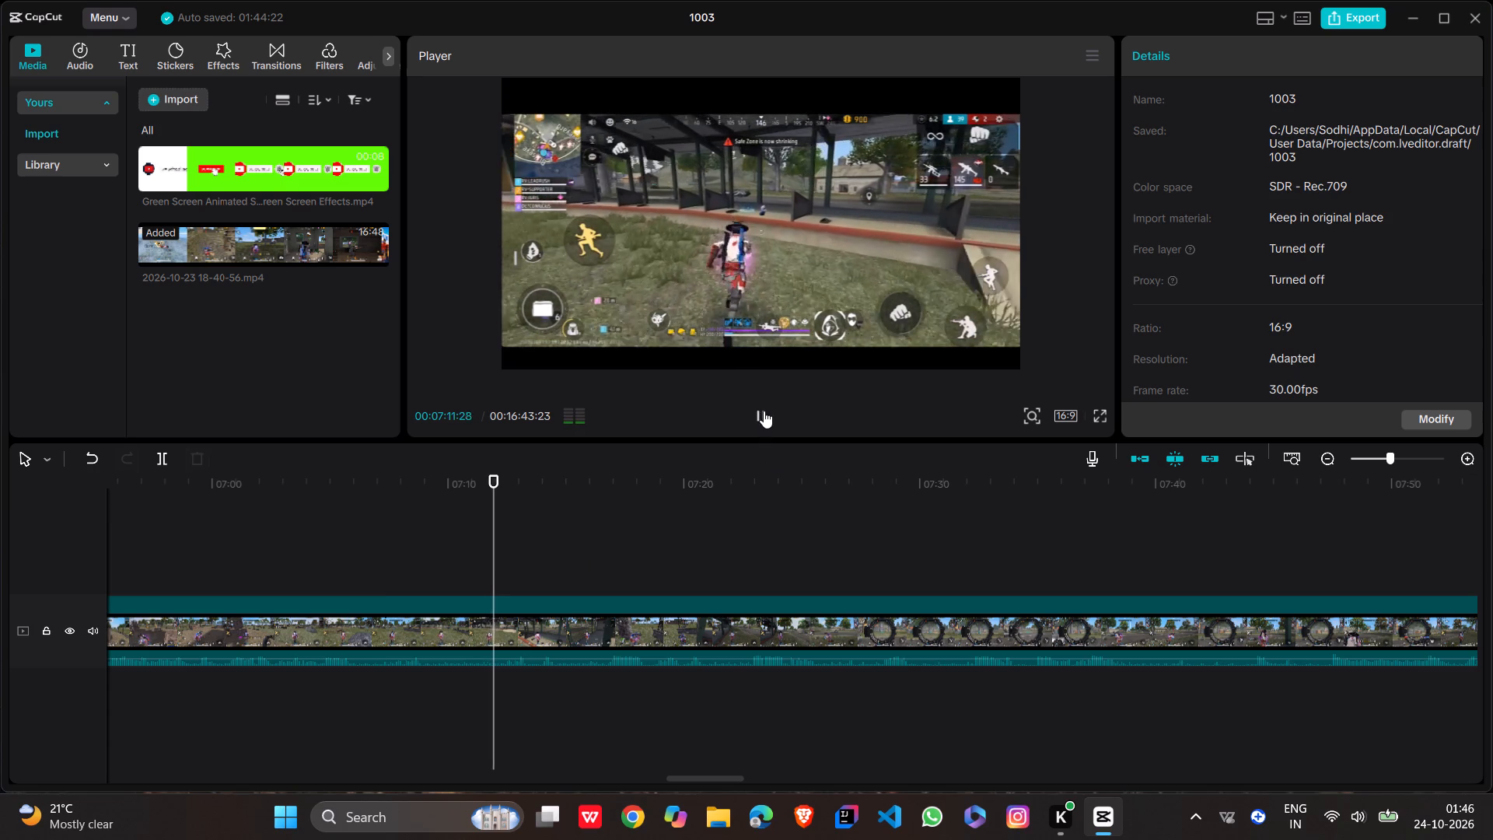
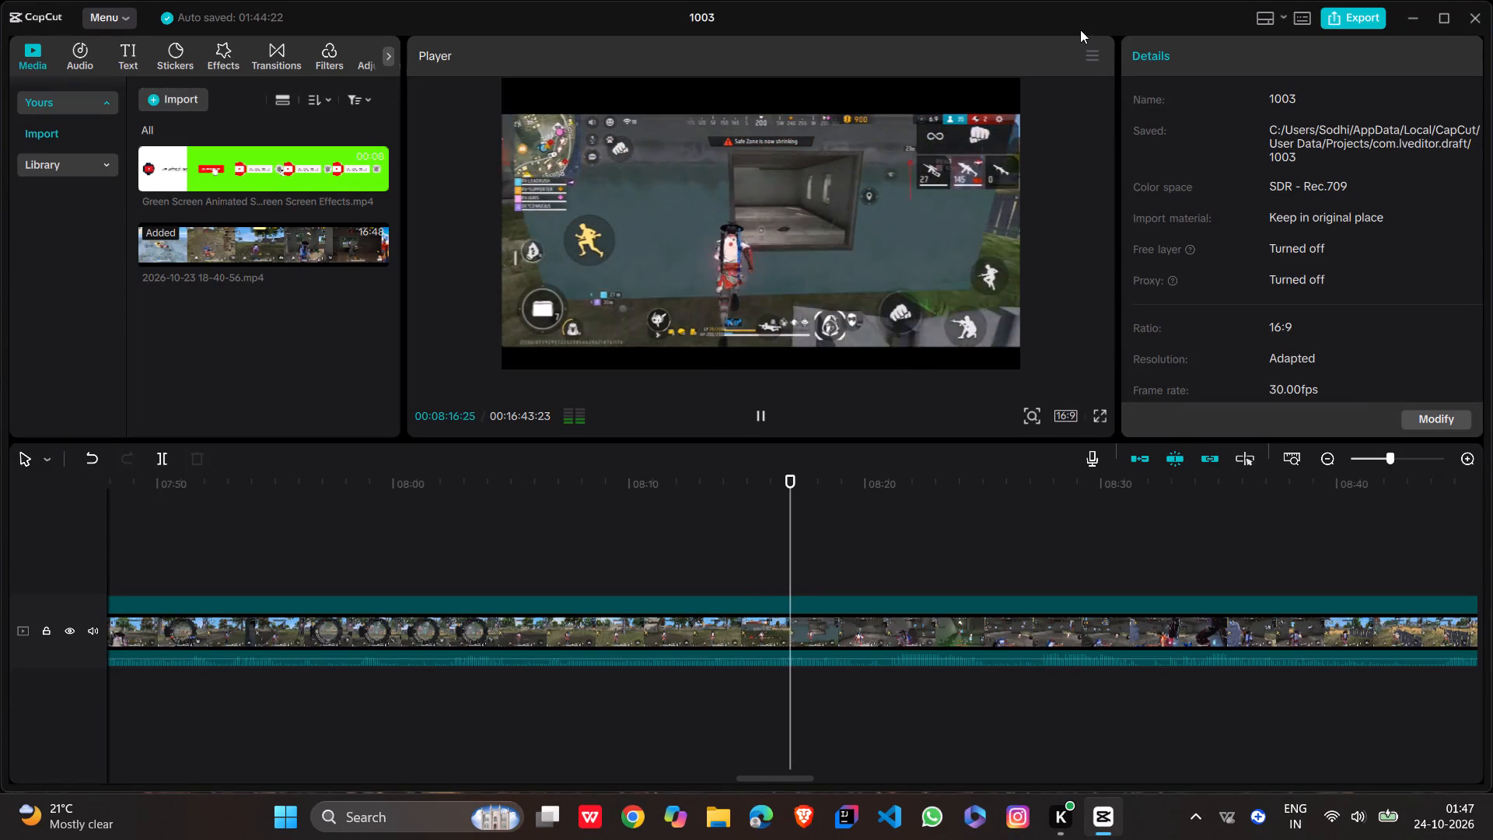
Watch the gameplay footage full screen from about 00:08:18, checking the action and framing, and return to the editor.
left_click(1106, 410)
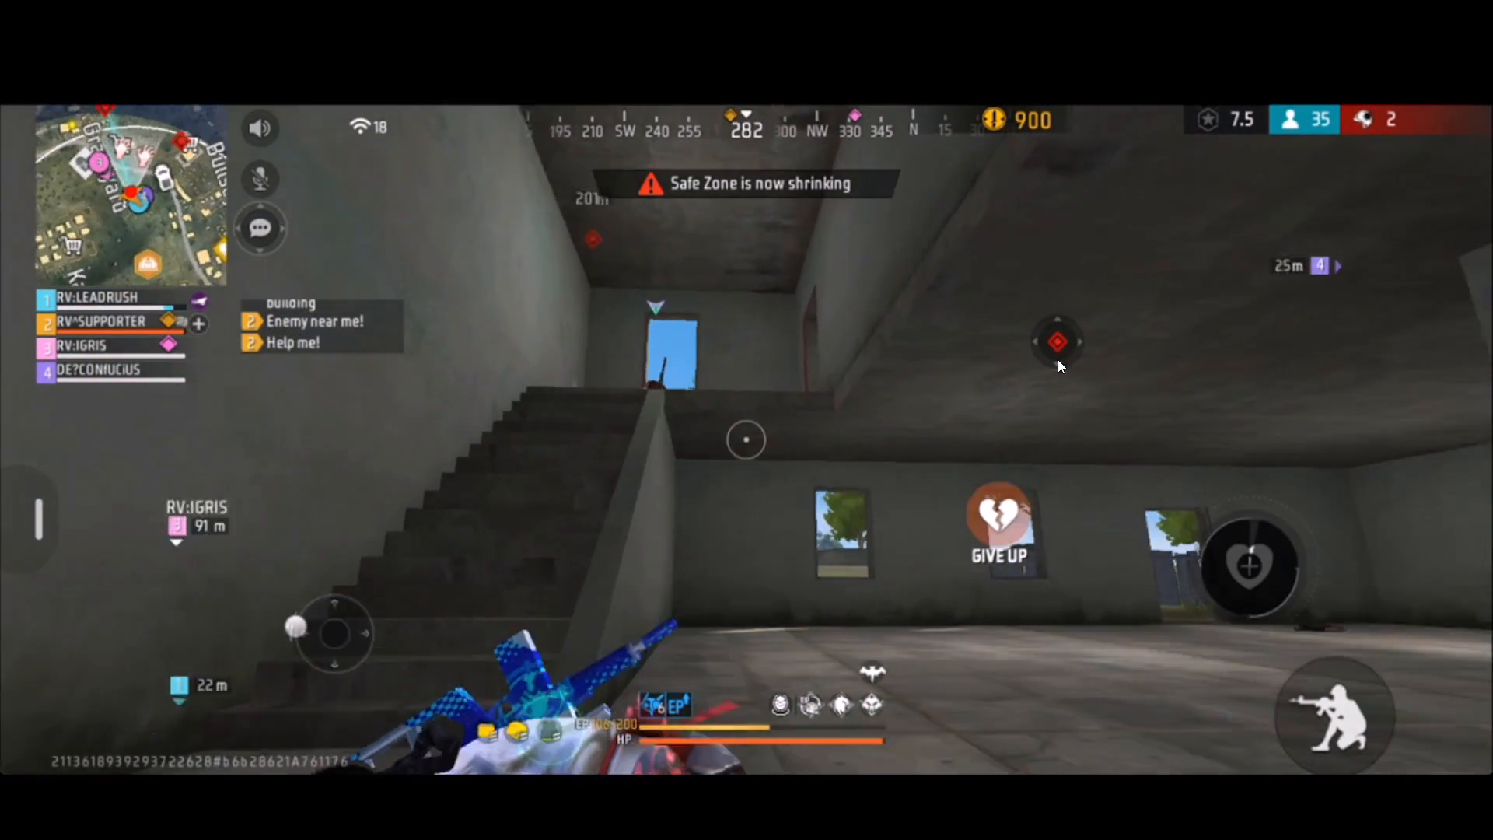
left_click(1415, 597)
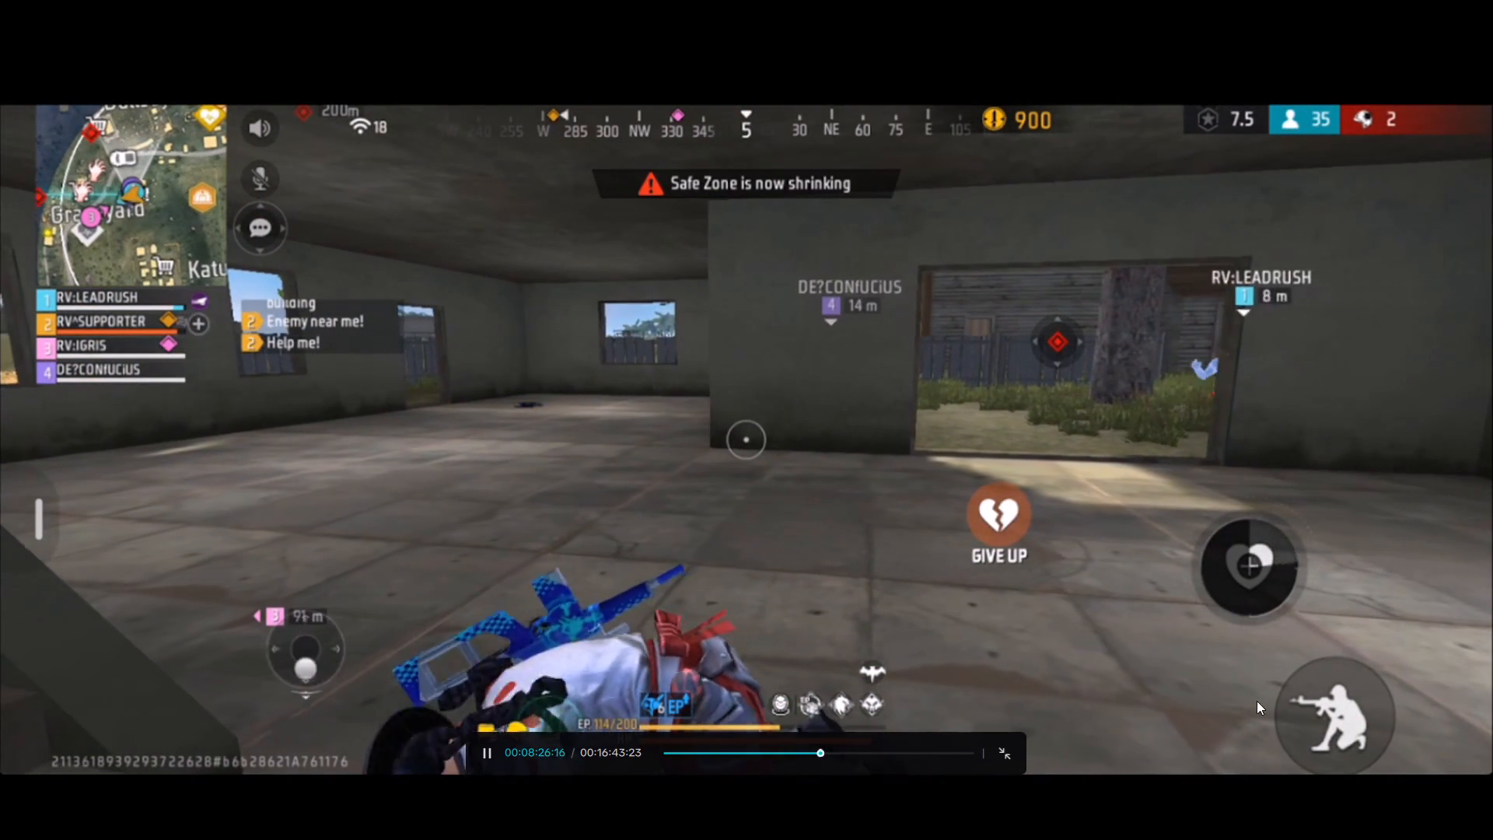
left_click(1166, 687)
left_click(856, 62)
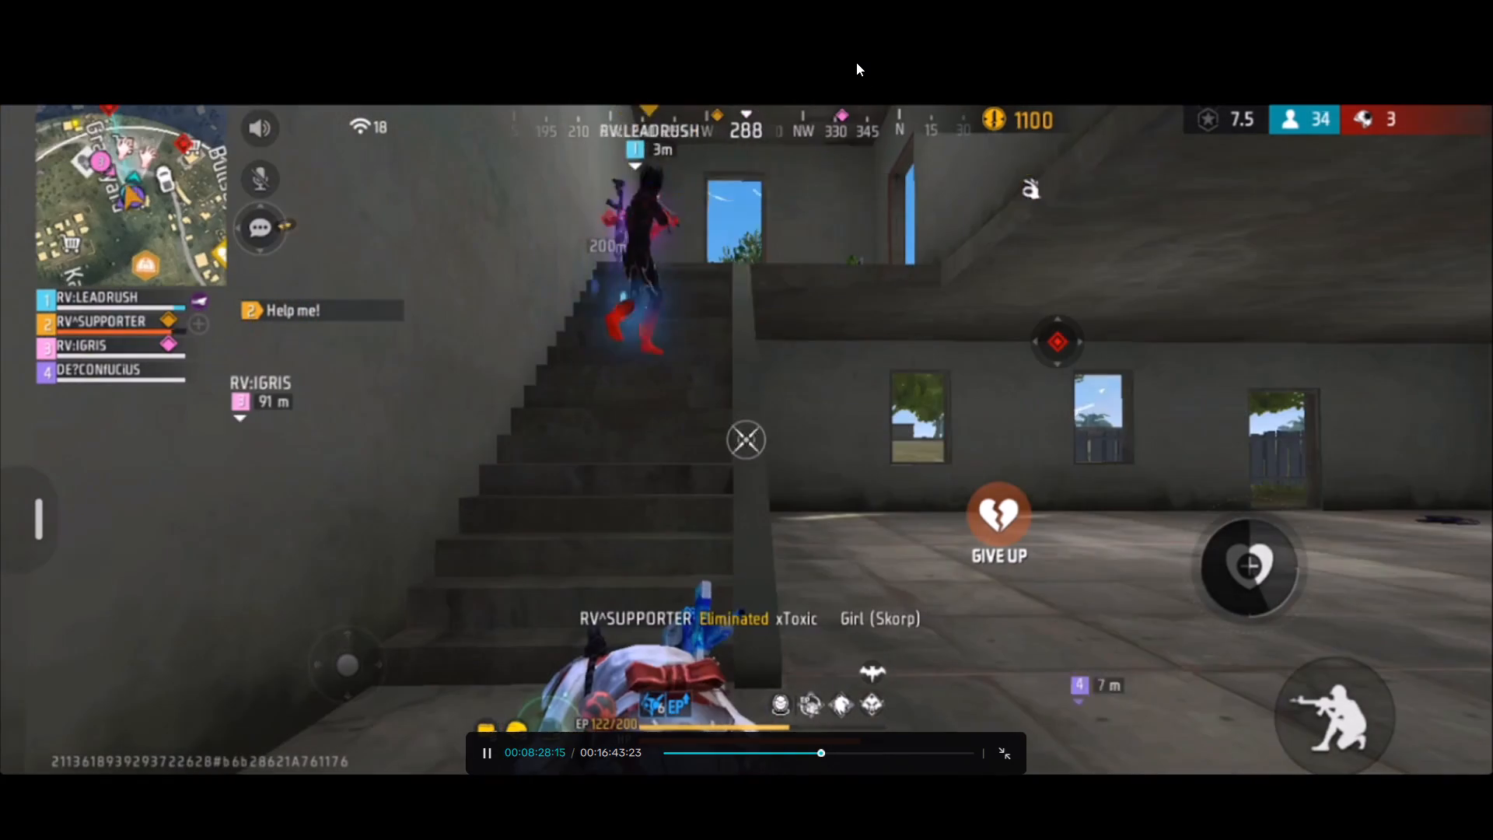
scroll(856, 62, "down", 2, "ctrl")
double_click(858, 62)
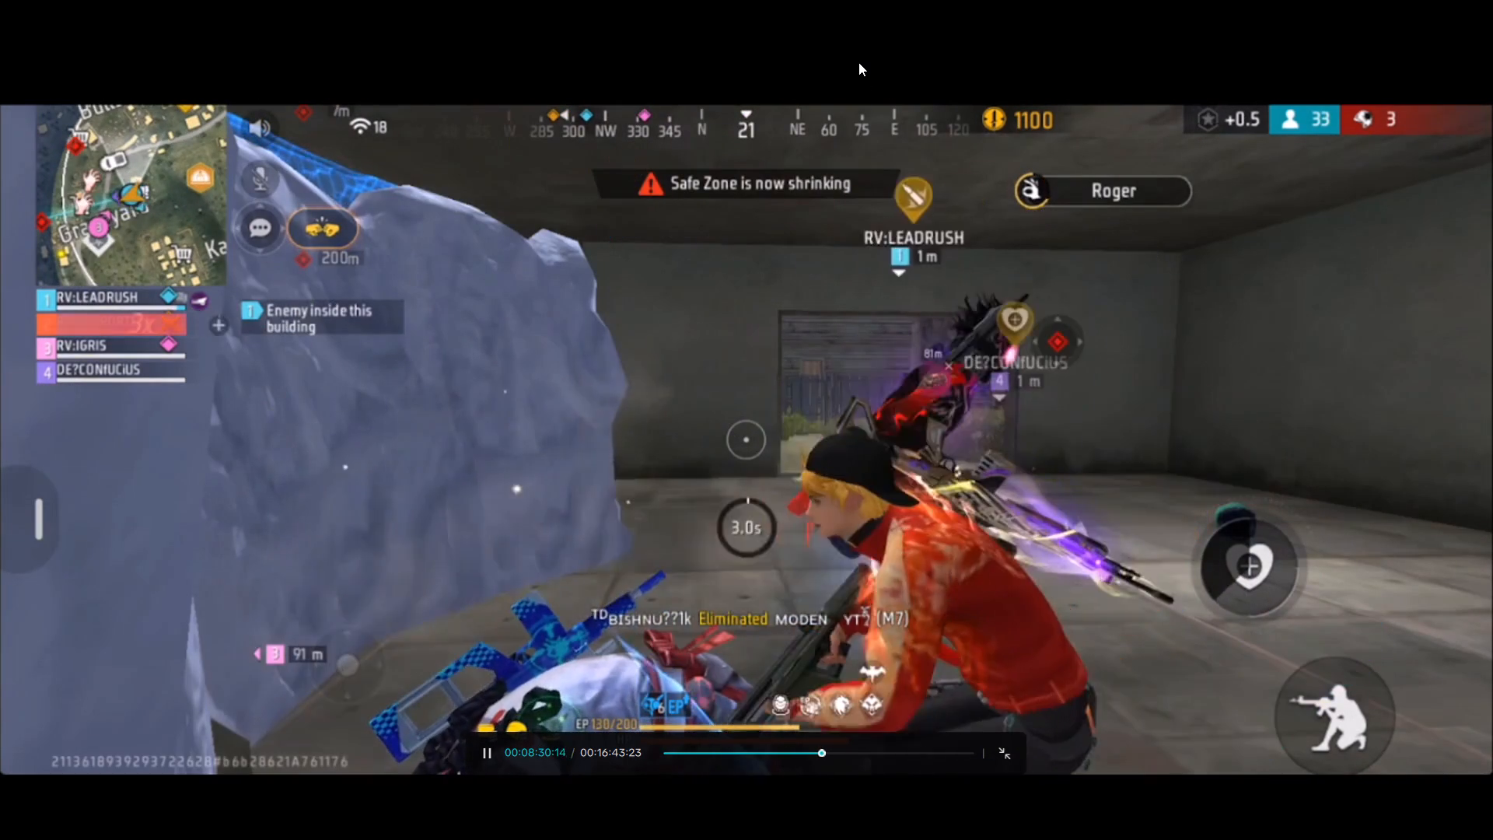
left_click(918, 254)
scroll(918, 254, "down", 5, "ctrl")
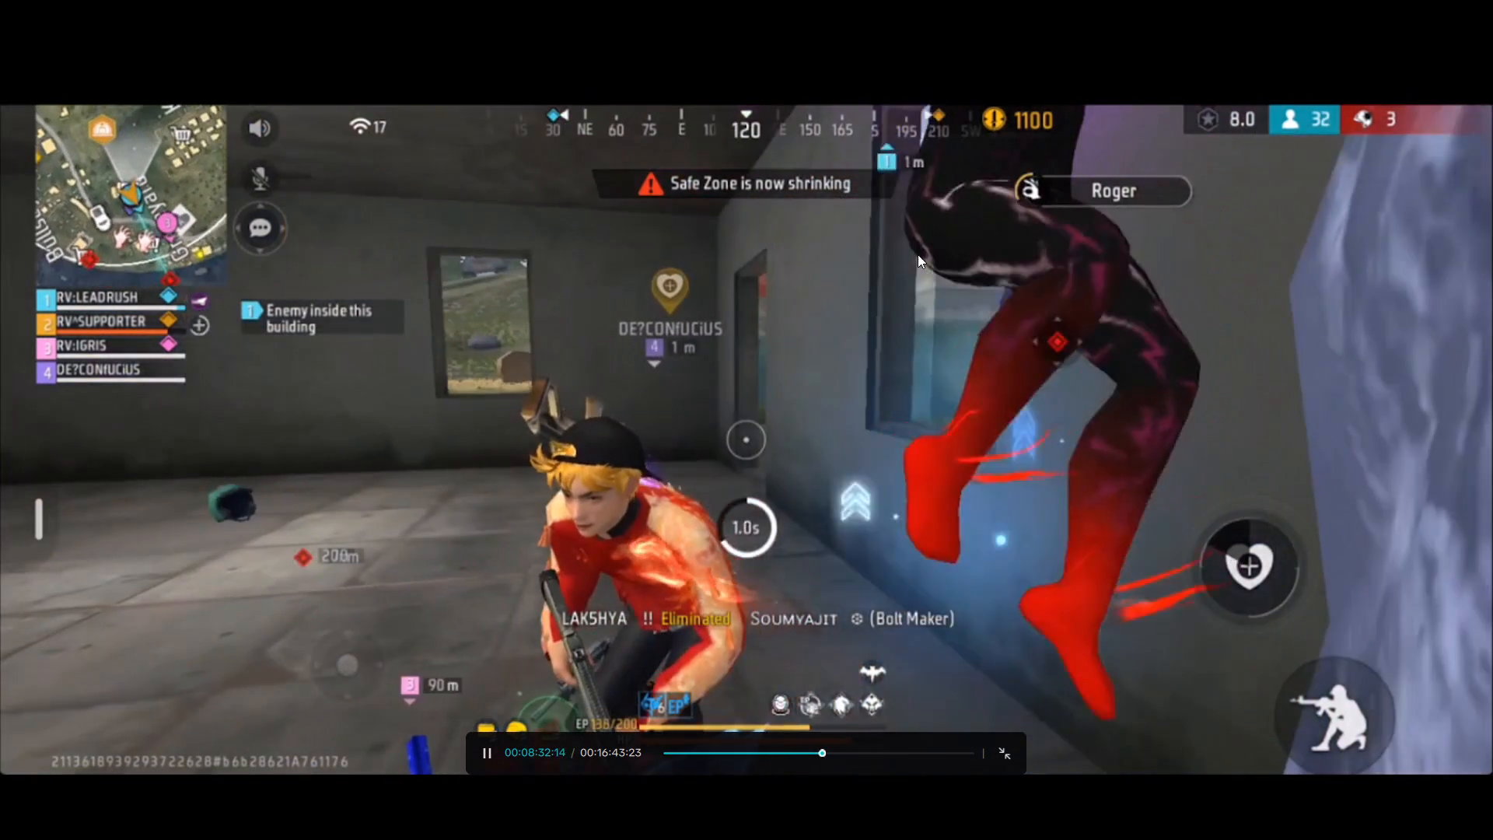
right_click(918, 254)
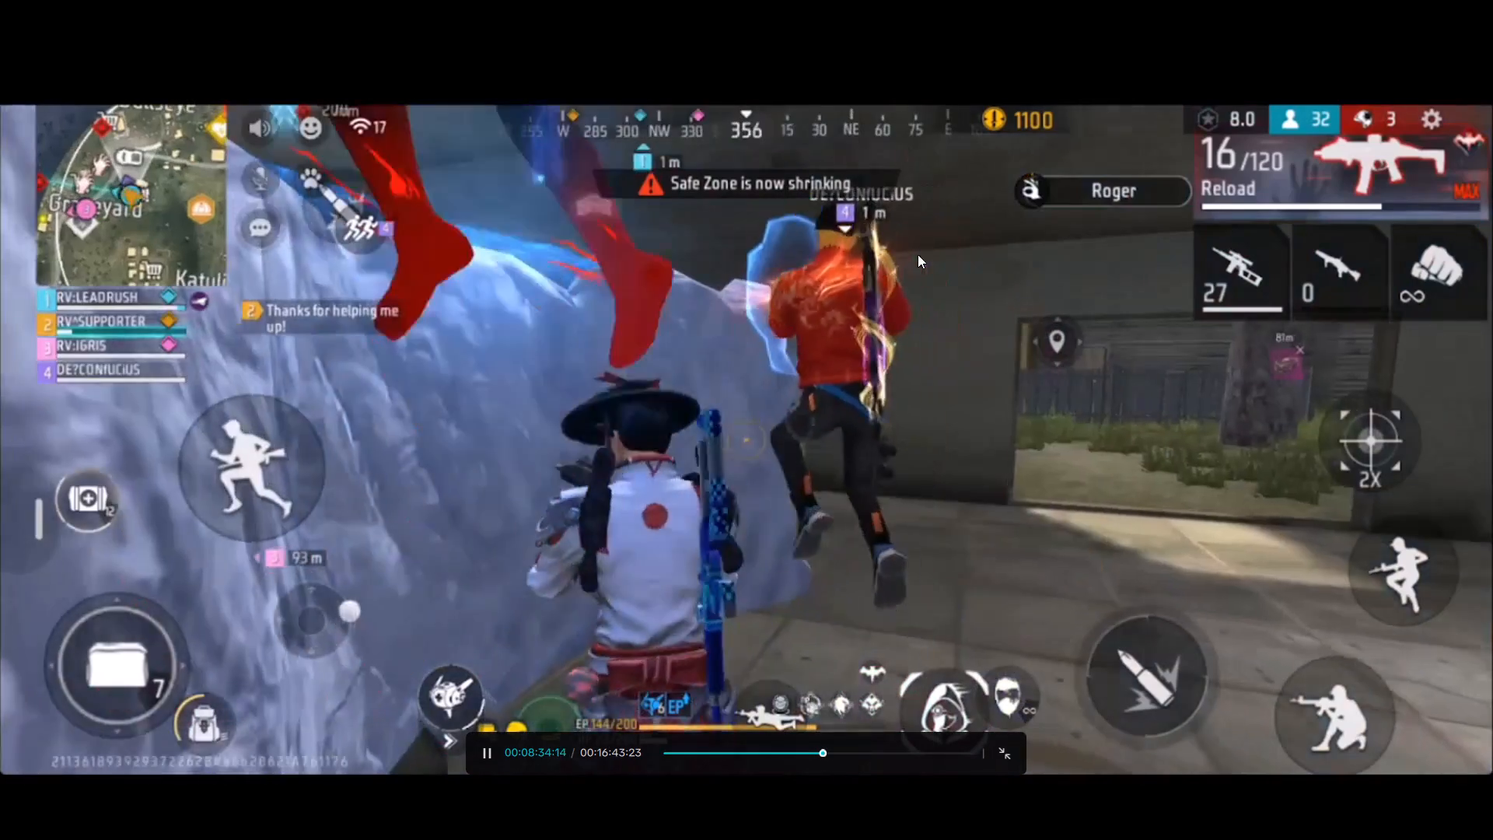
scroll(1111, 338, "down", 9, "ctrl")
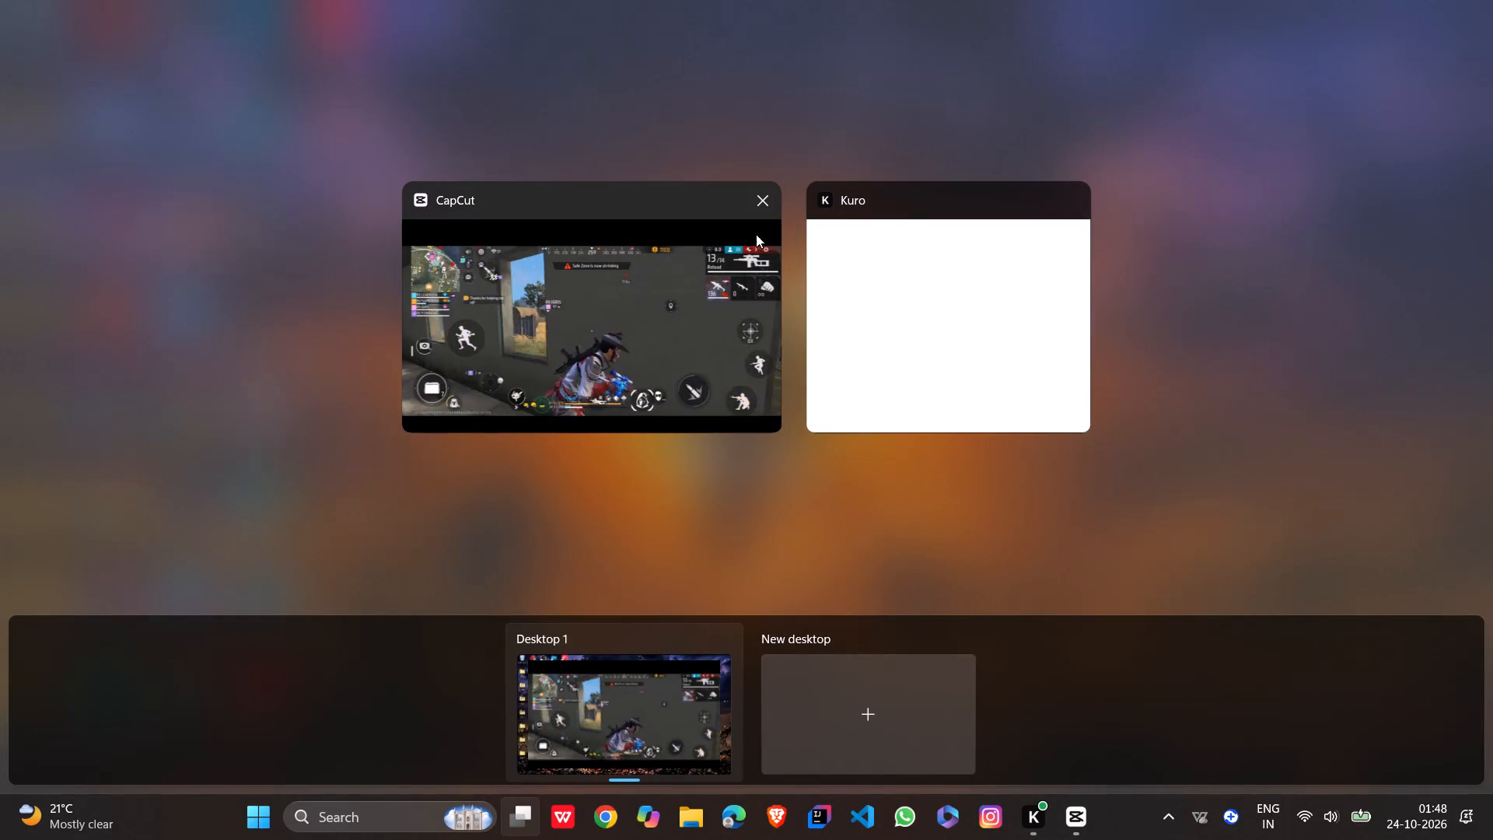
left_click(717, 229)
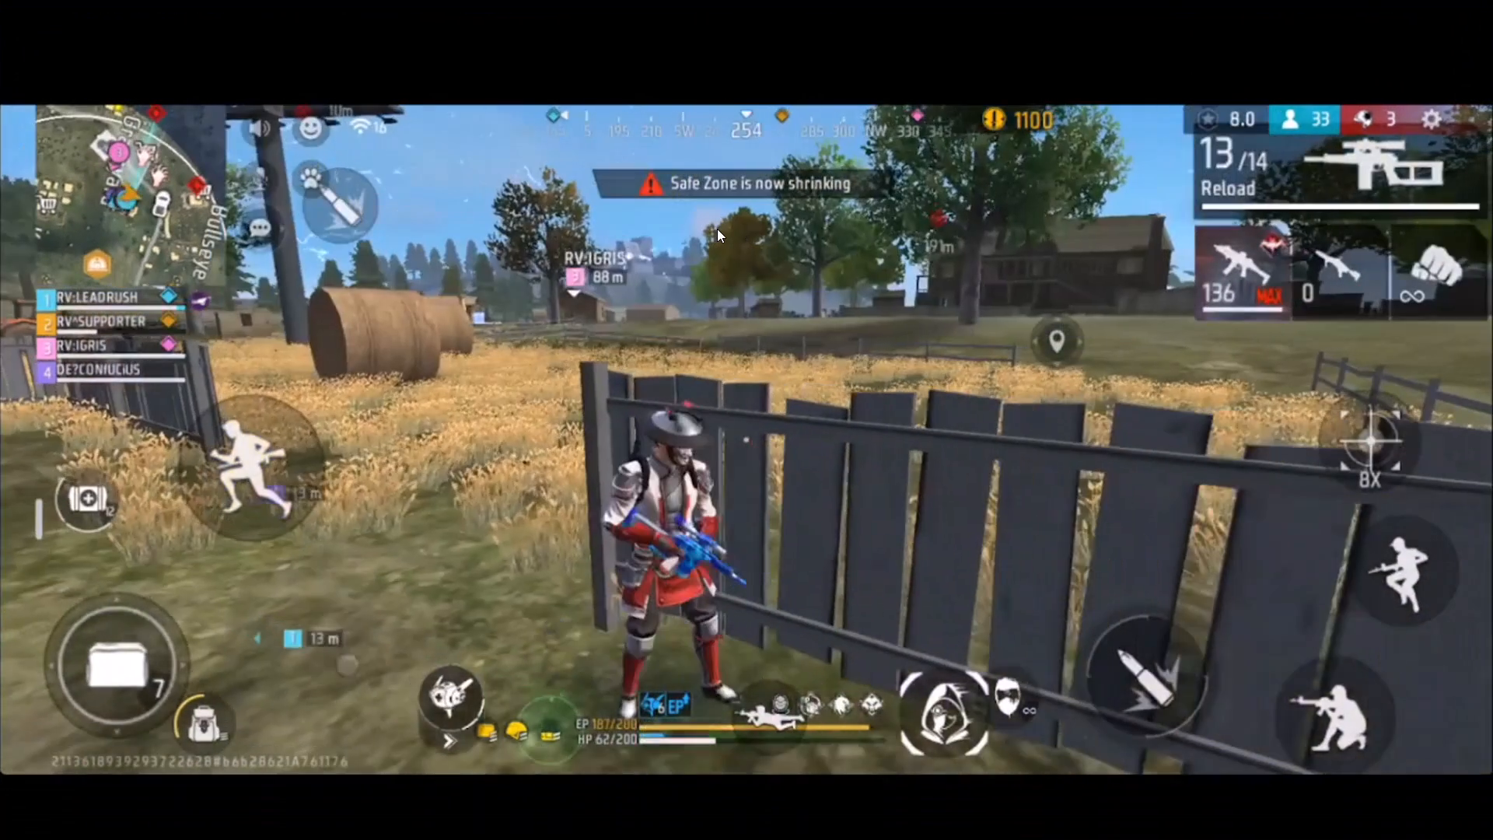
right_click(717, 229)
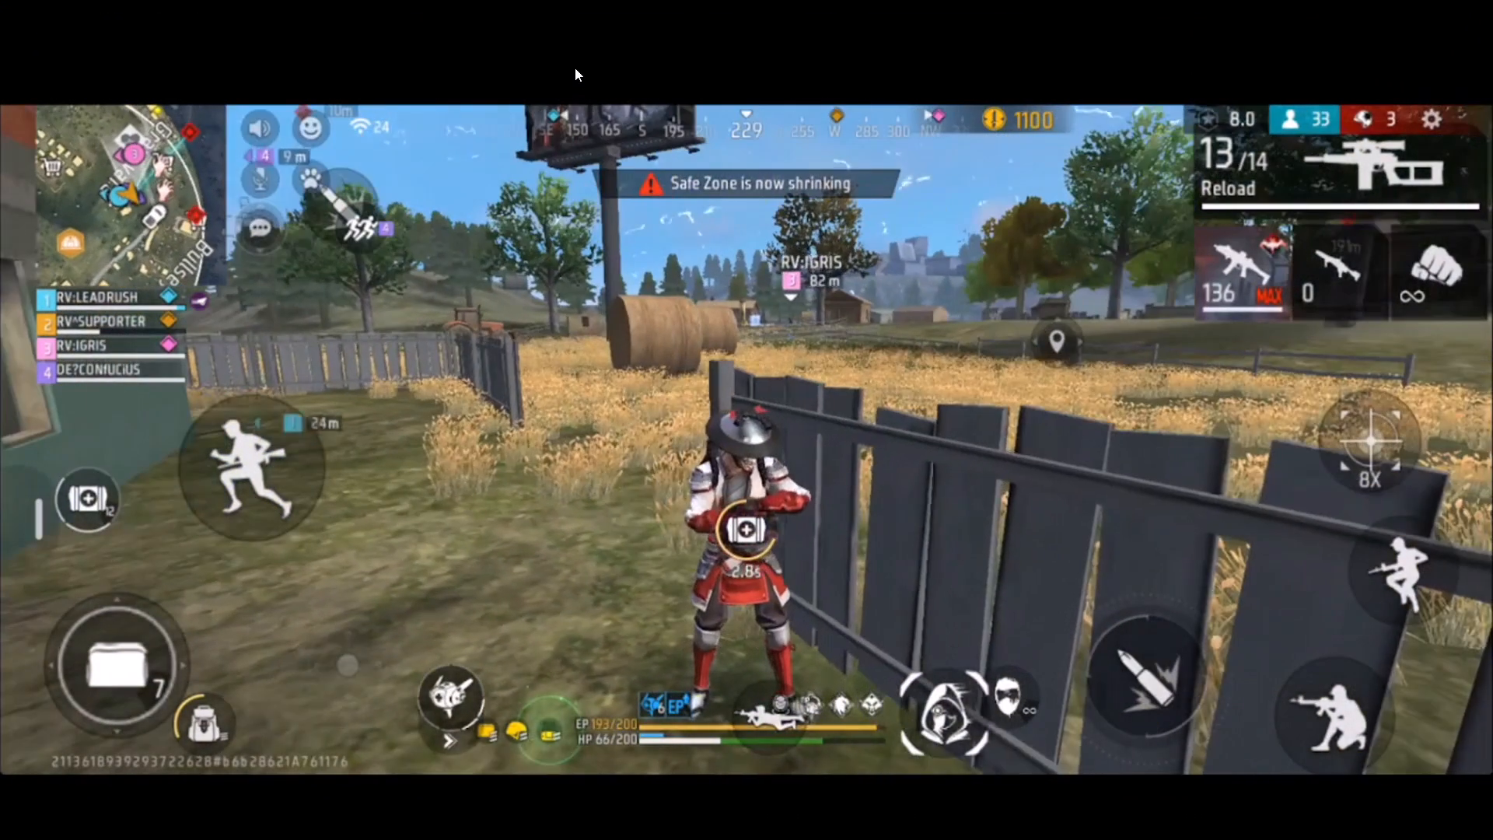
double_click(575, 68)
scroll(939, 551, "down", 4, "ctrl")
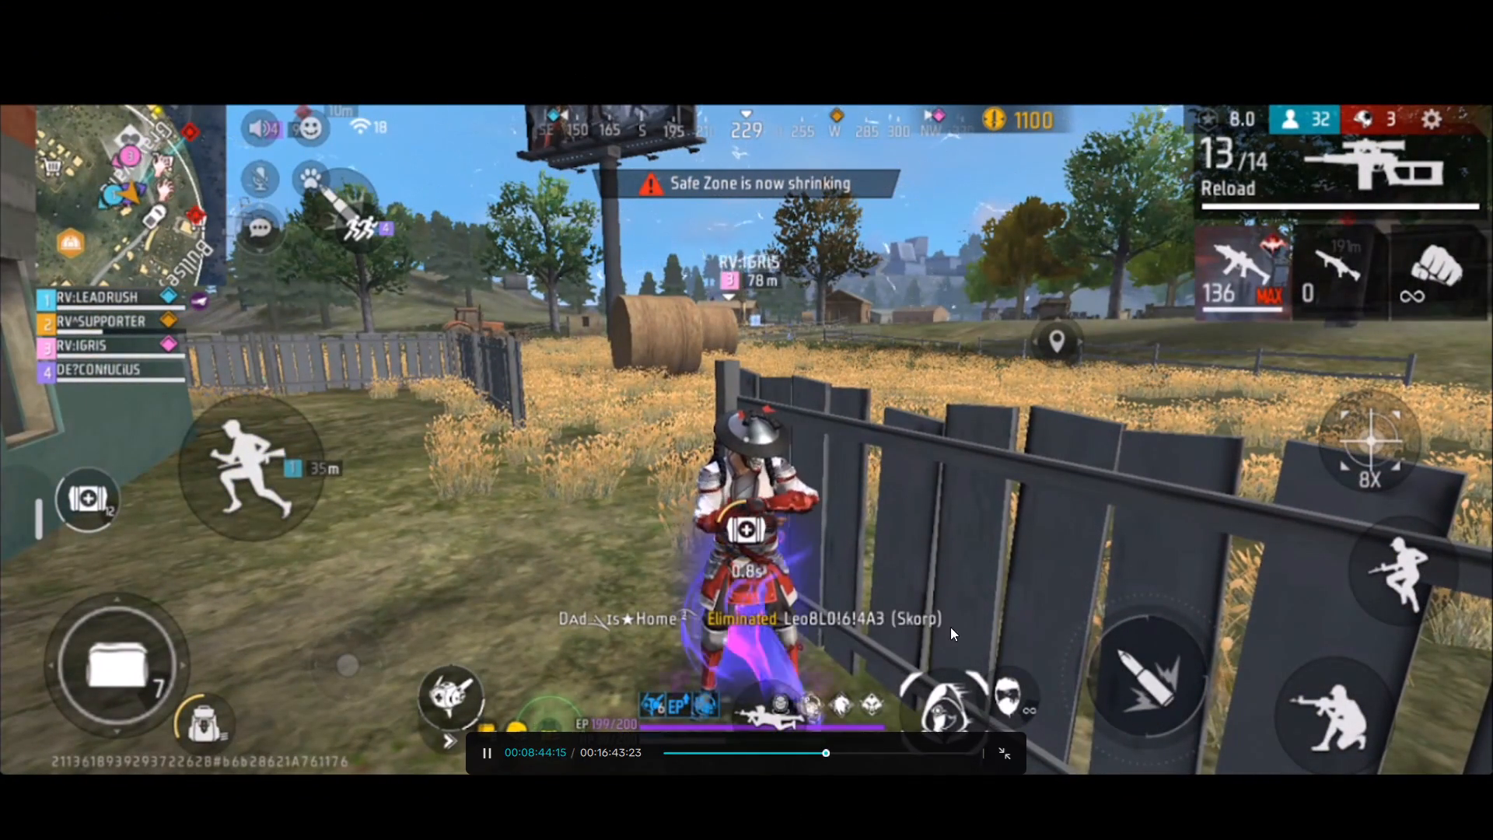
left_click(1008, 747)
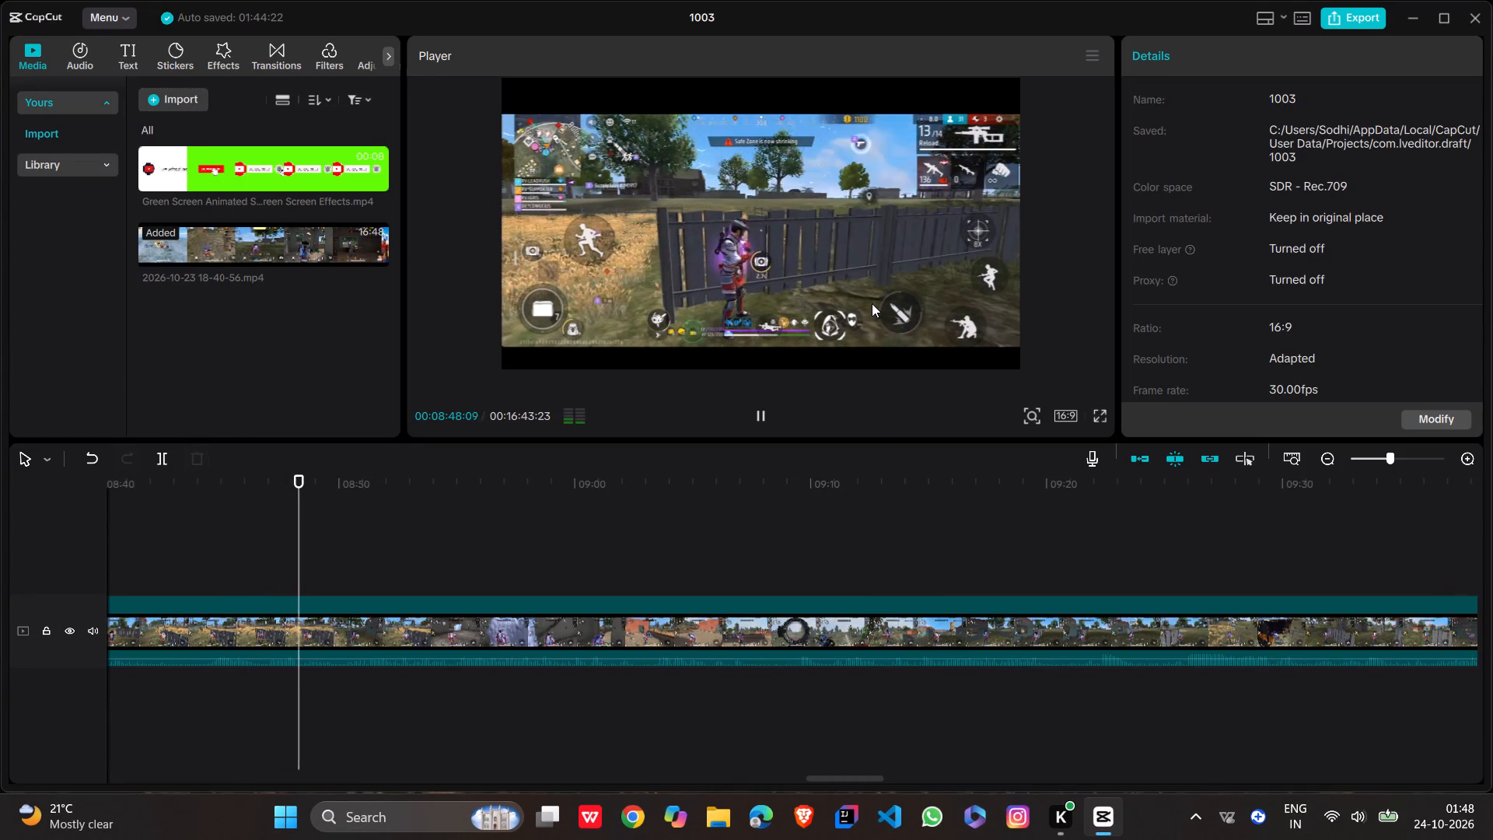
Pause at 00:08:49:13, select the gameplay clip and raise its vertical position in small increments past -36.
left_click(974, 260)
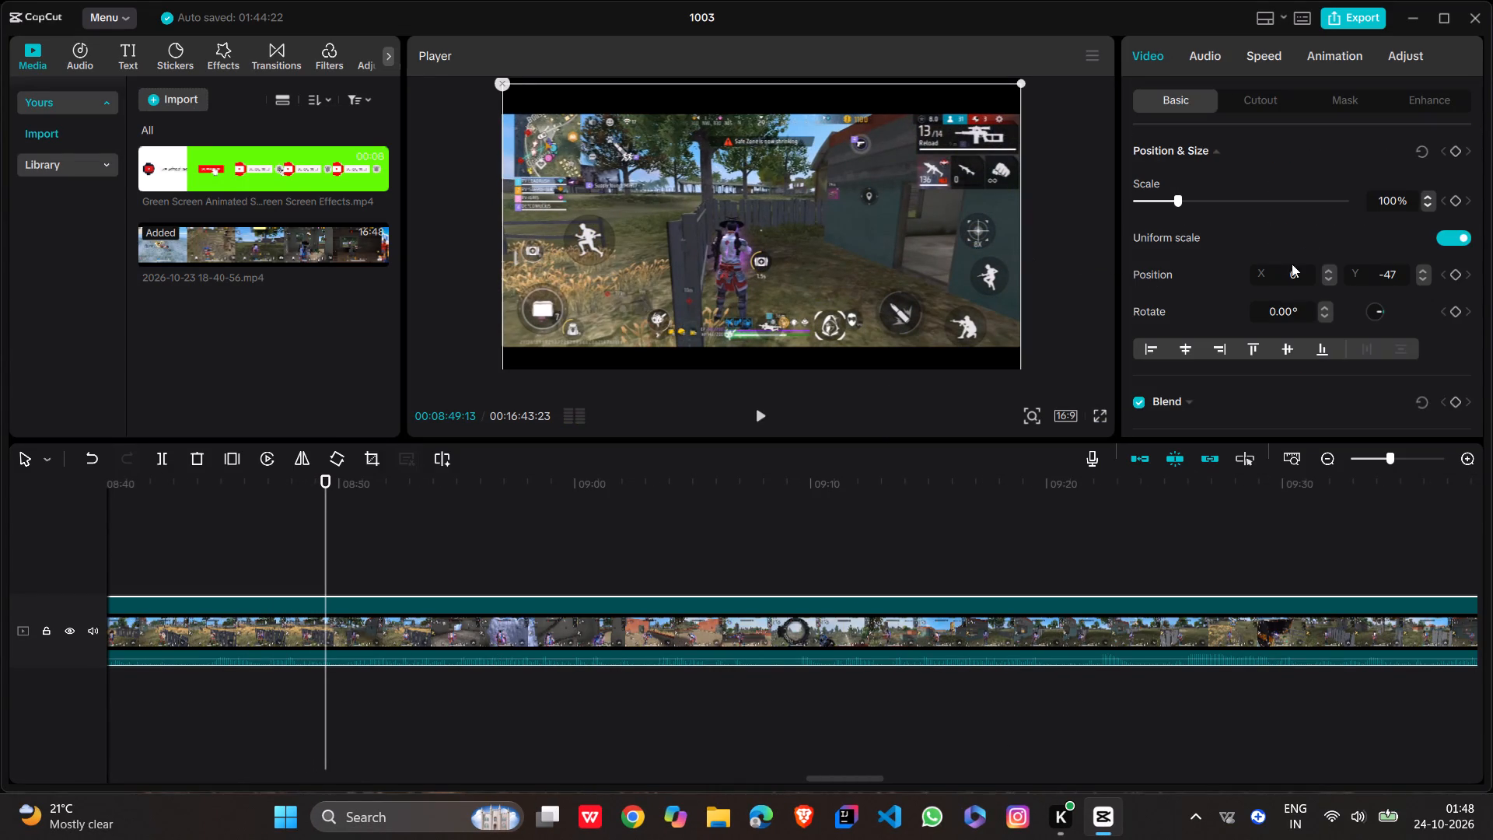
triple_click(1421, 271)
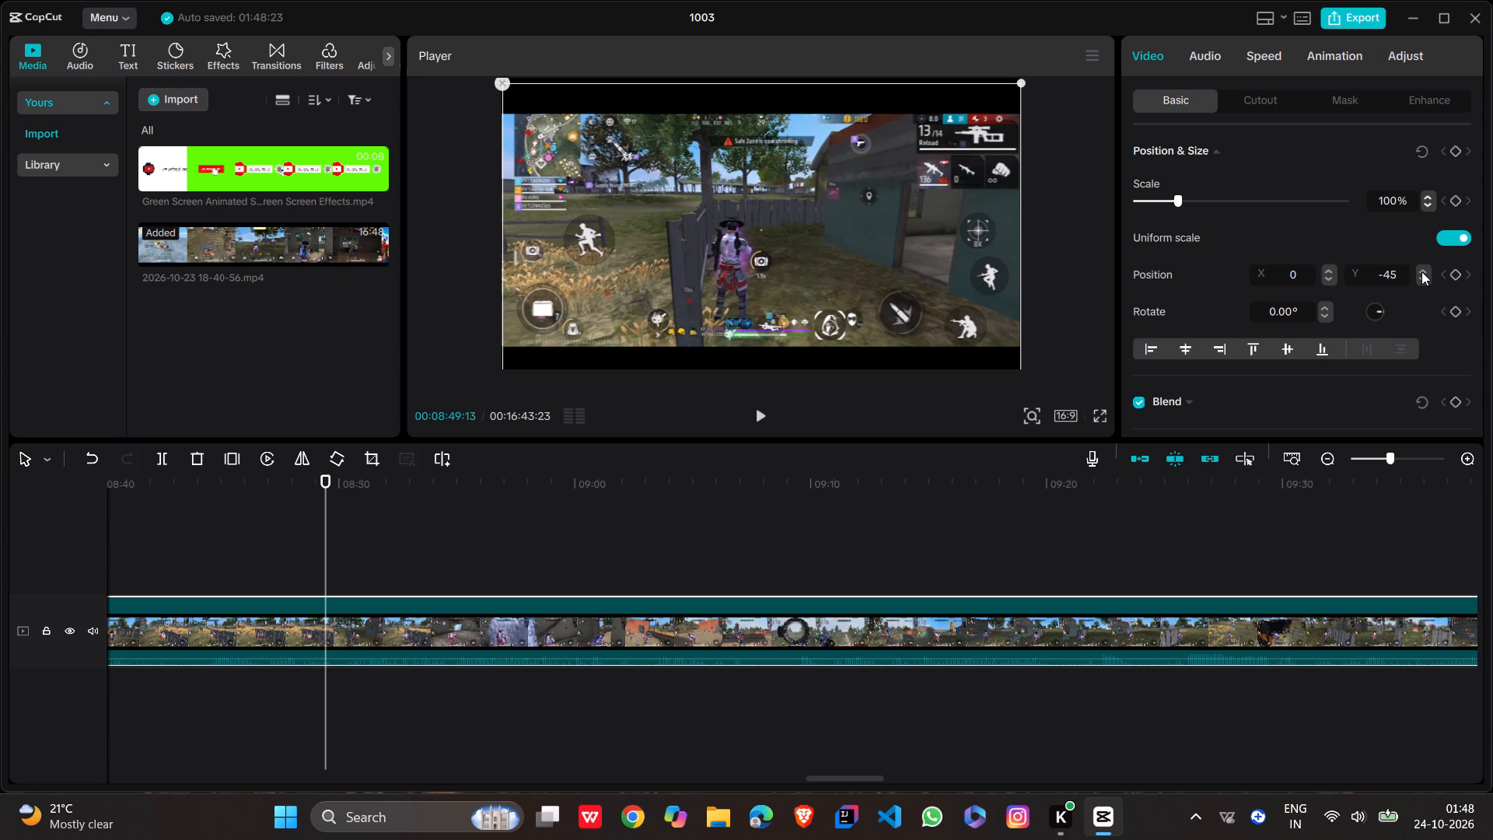
triple_click(1421, 271)
triple_click(1421, 271)
double_click(1421, 271)
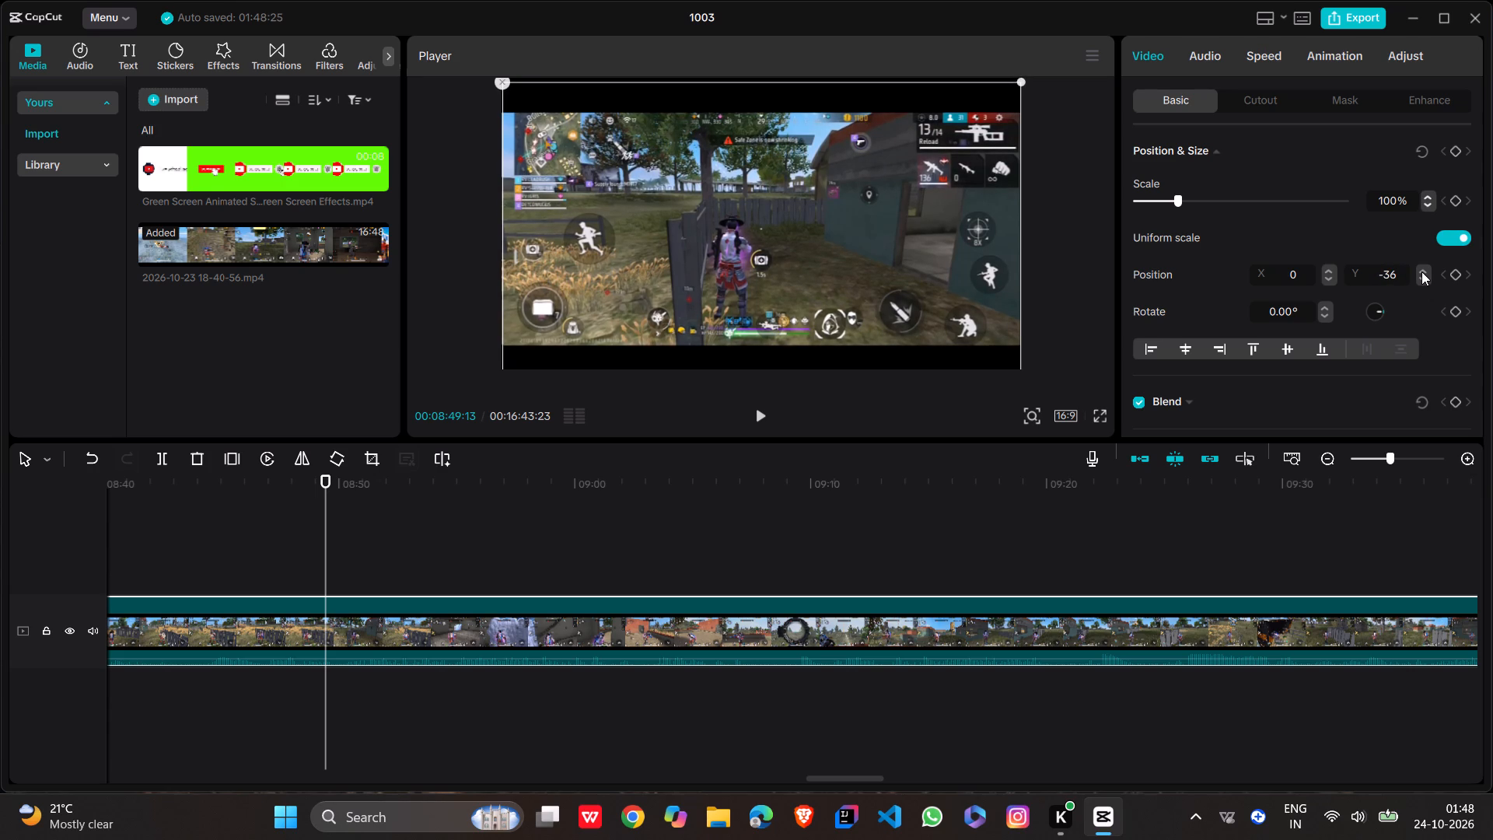
triple_click(1421, 271)
left_click_drag(1421, 271, 1100, 415)
Play the repositioned gameplay clip full screen from 00:08:49:13 to check its framing.
left_click(1100, 415)
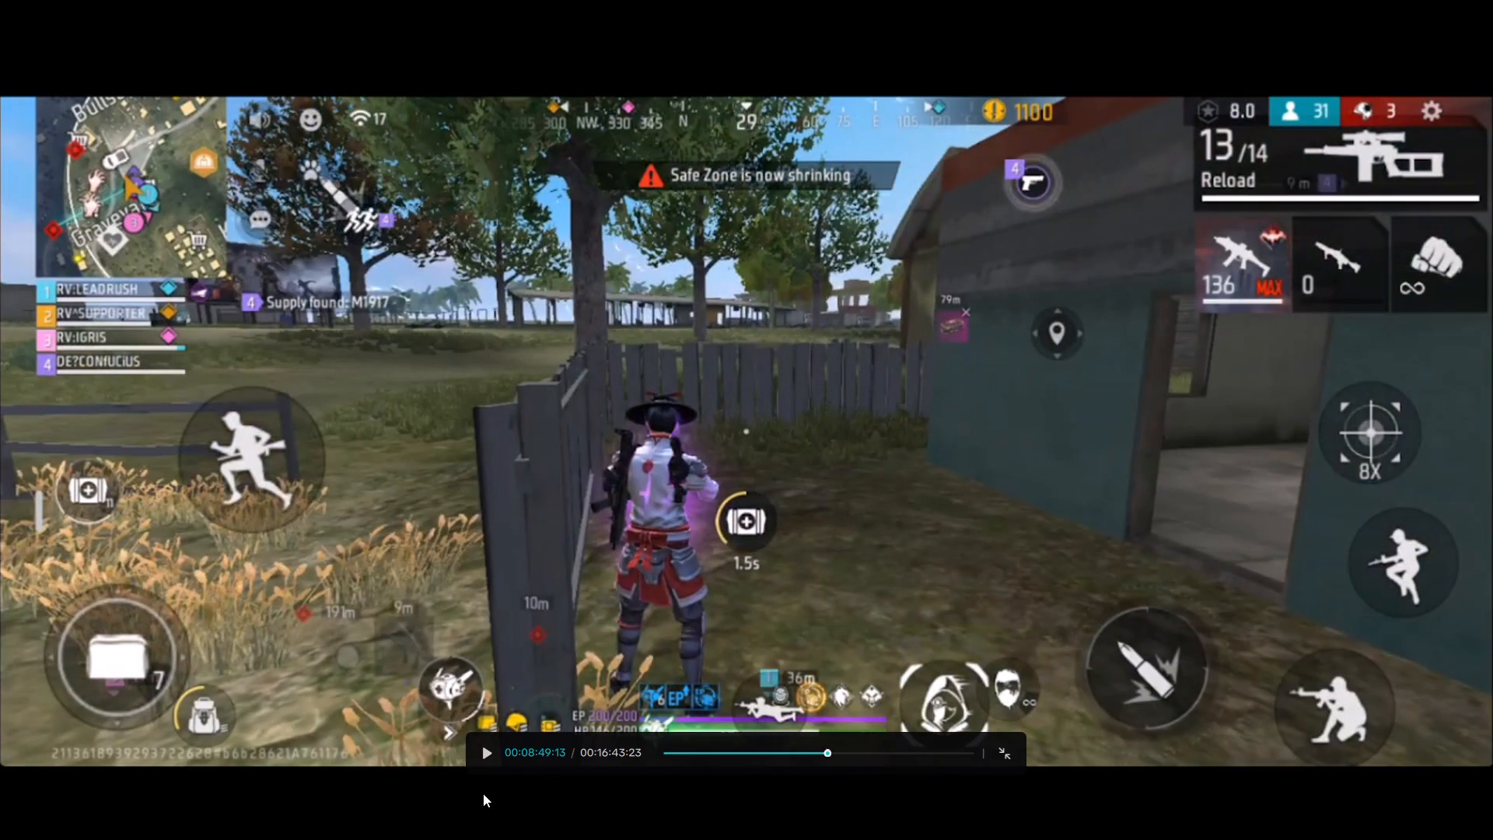
left_click(482, 751)
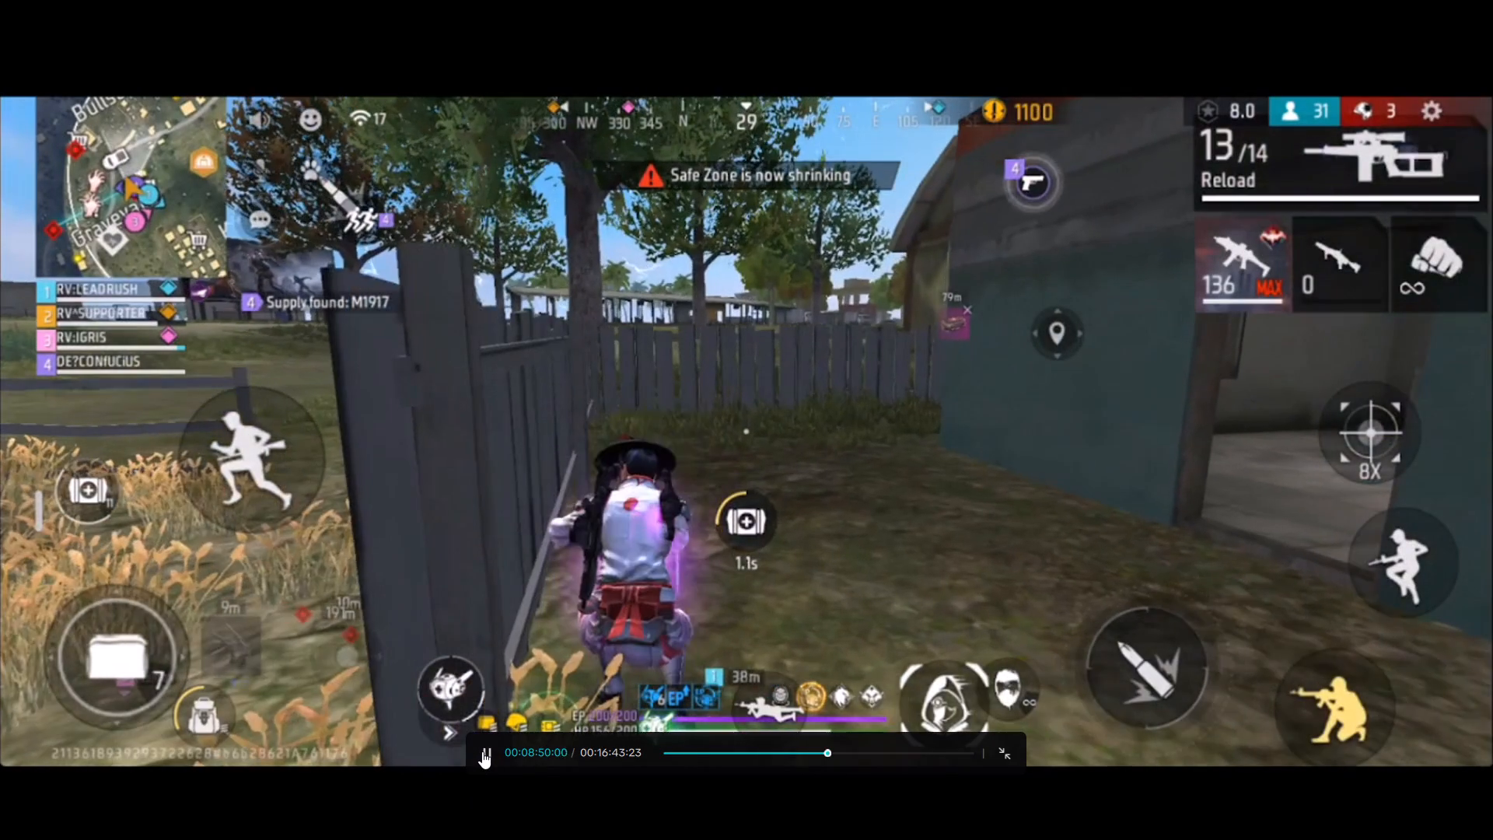